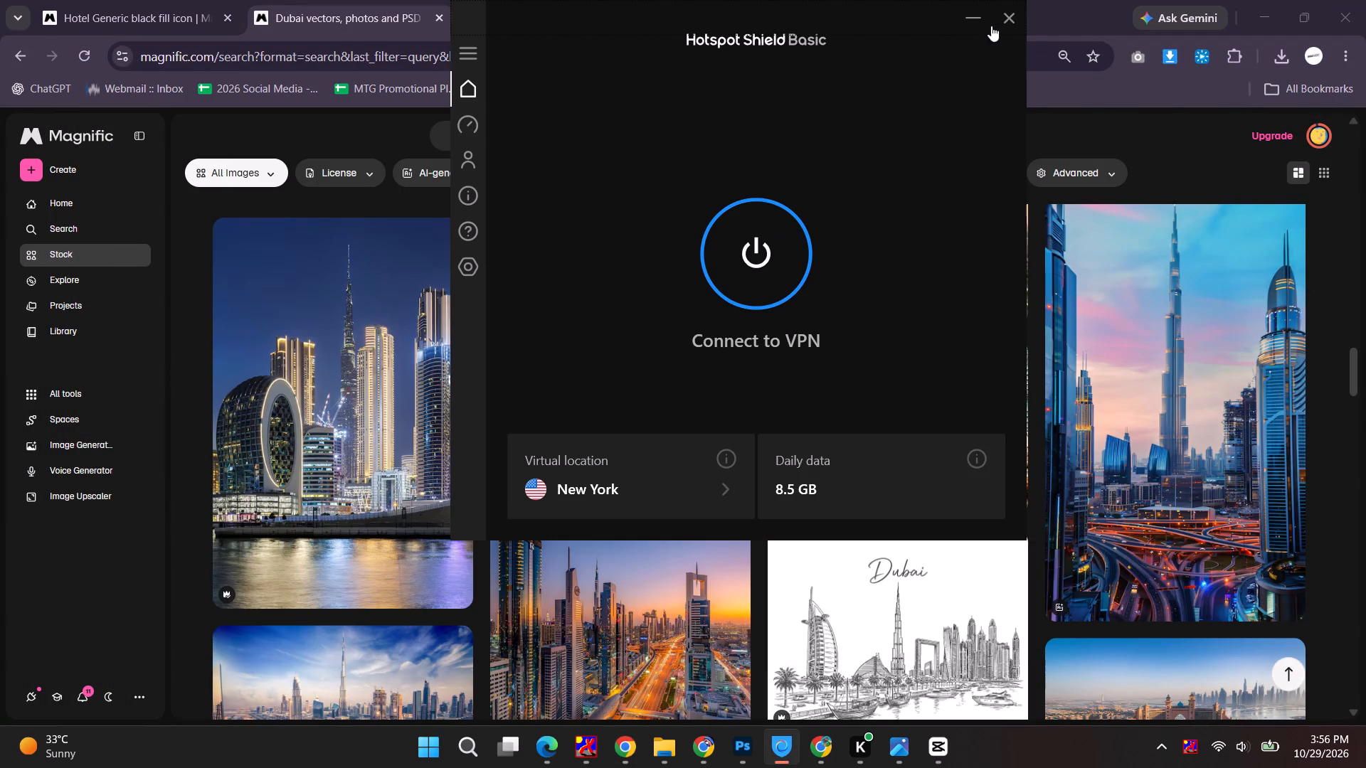
Switch to the Hindi Medium tight folder window in File Explorer and close it.
left_click(654, 748)
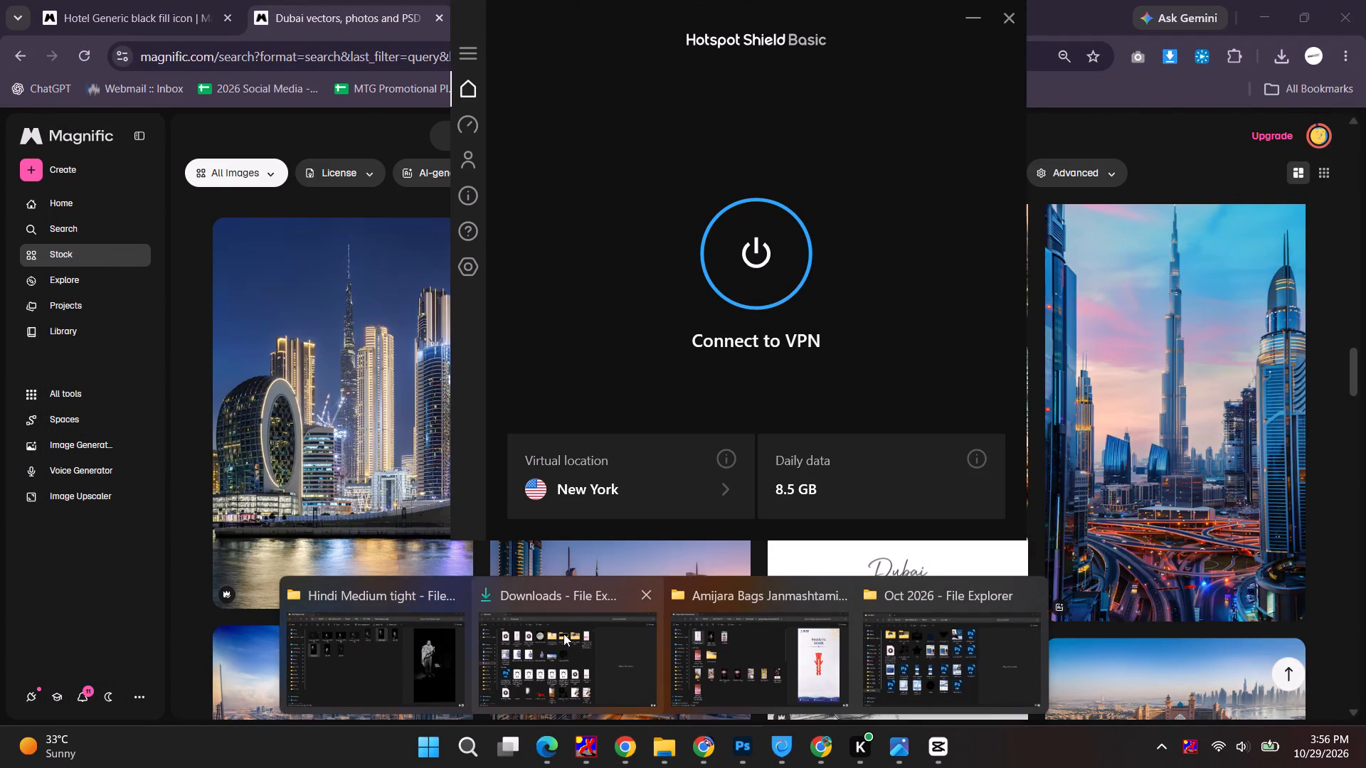
left_click(398, 653)
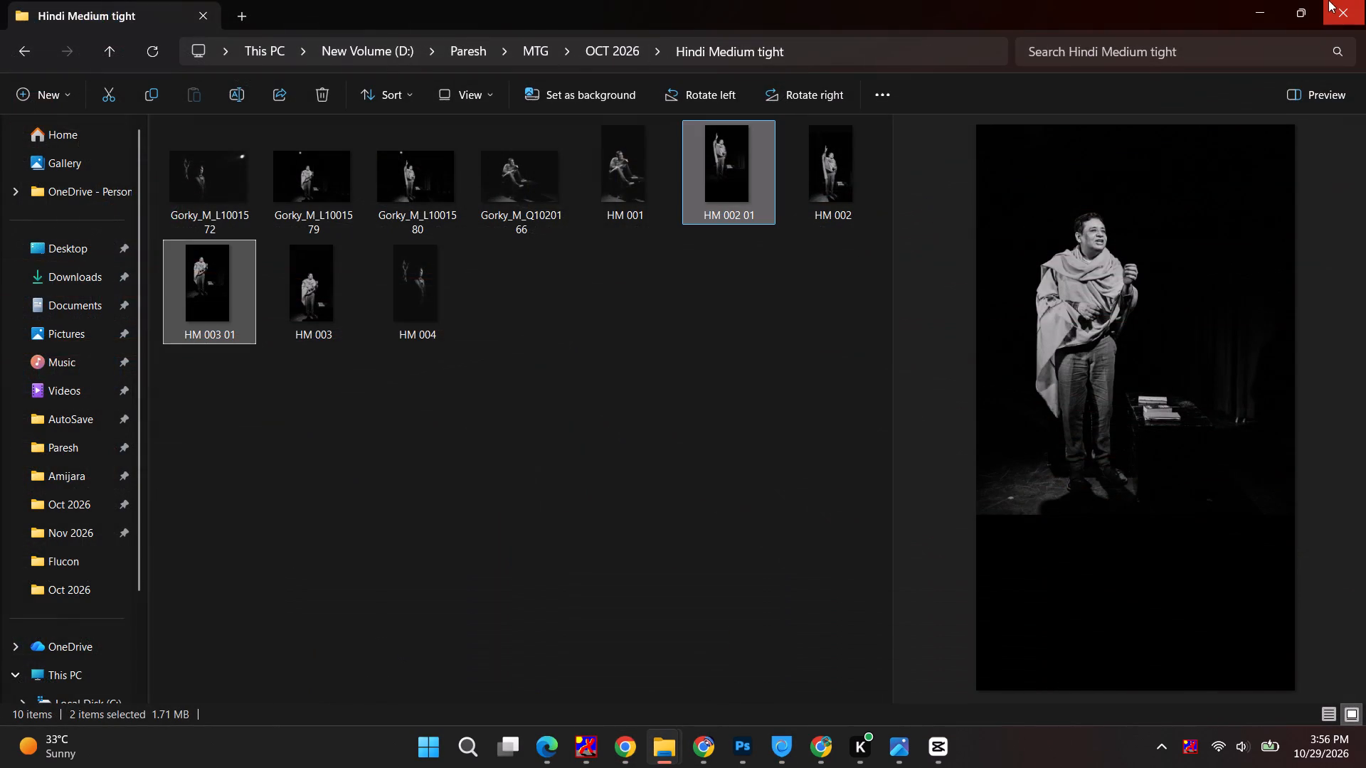
left_click(1346, 0)
In the Tobuz Oct 2026 folder window, compare the two Tobuz Business images and delete Tobuz Business 01.
left_click(665, 747)
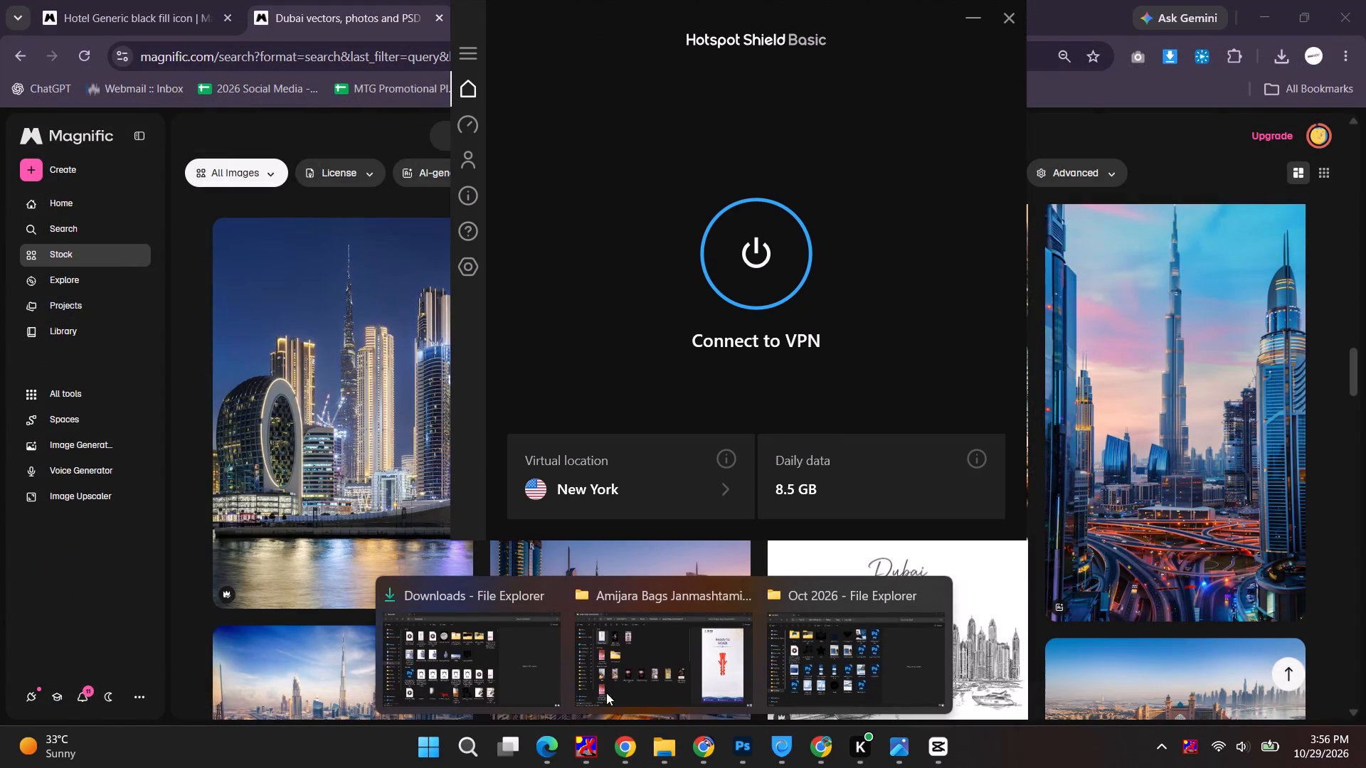
left_click(870, 647)
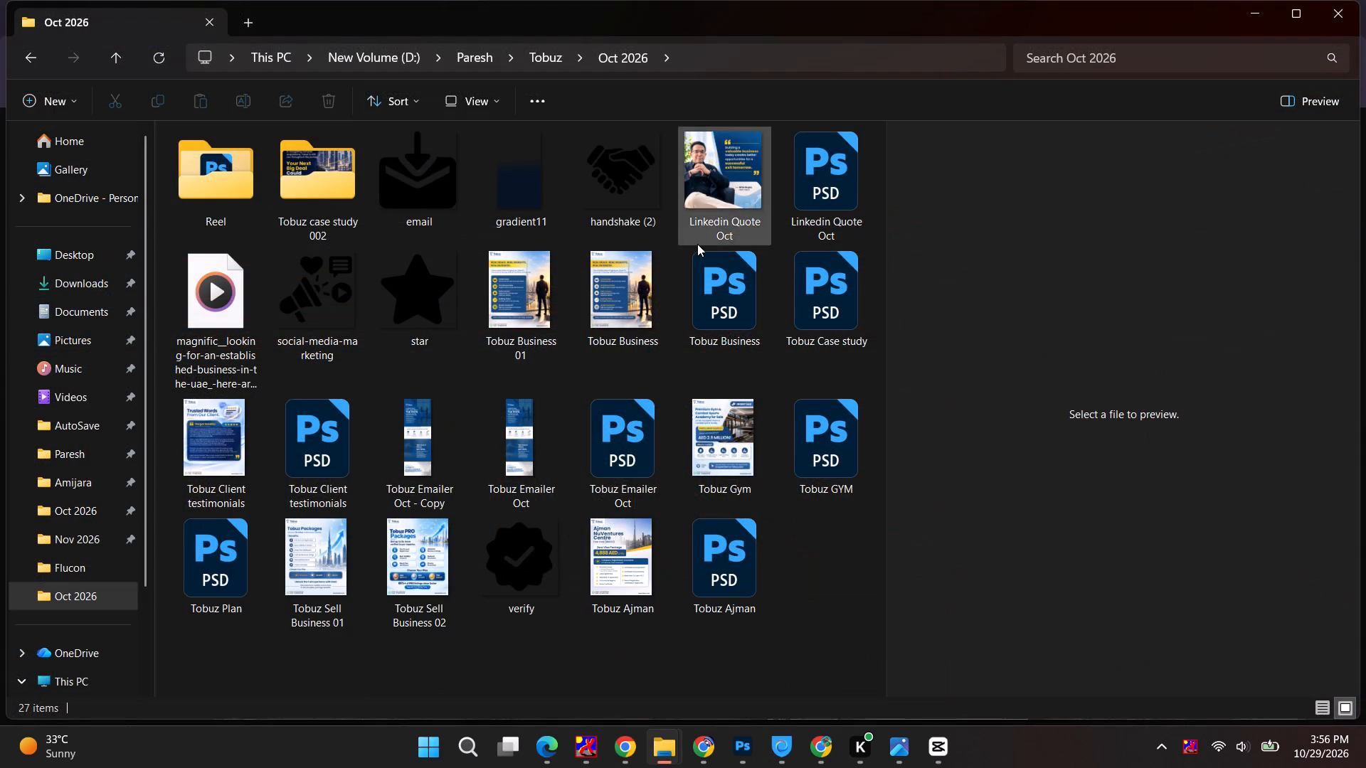
left_click(641, 288)
left_click(534, 316)
left_click(618, 321)
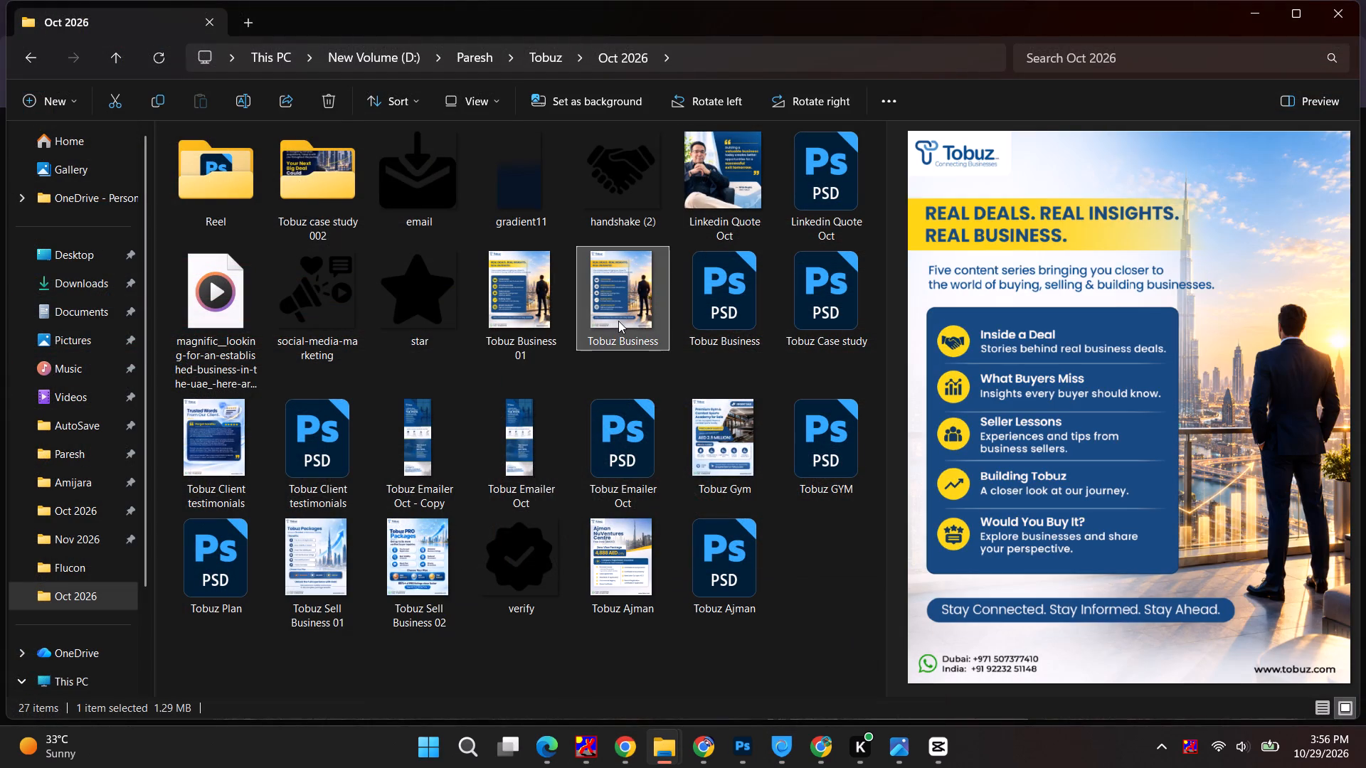
left_click(507, 323)
key("Delete")
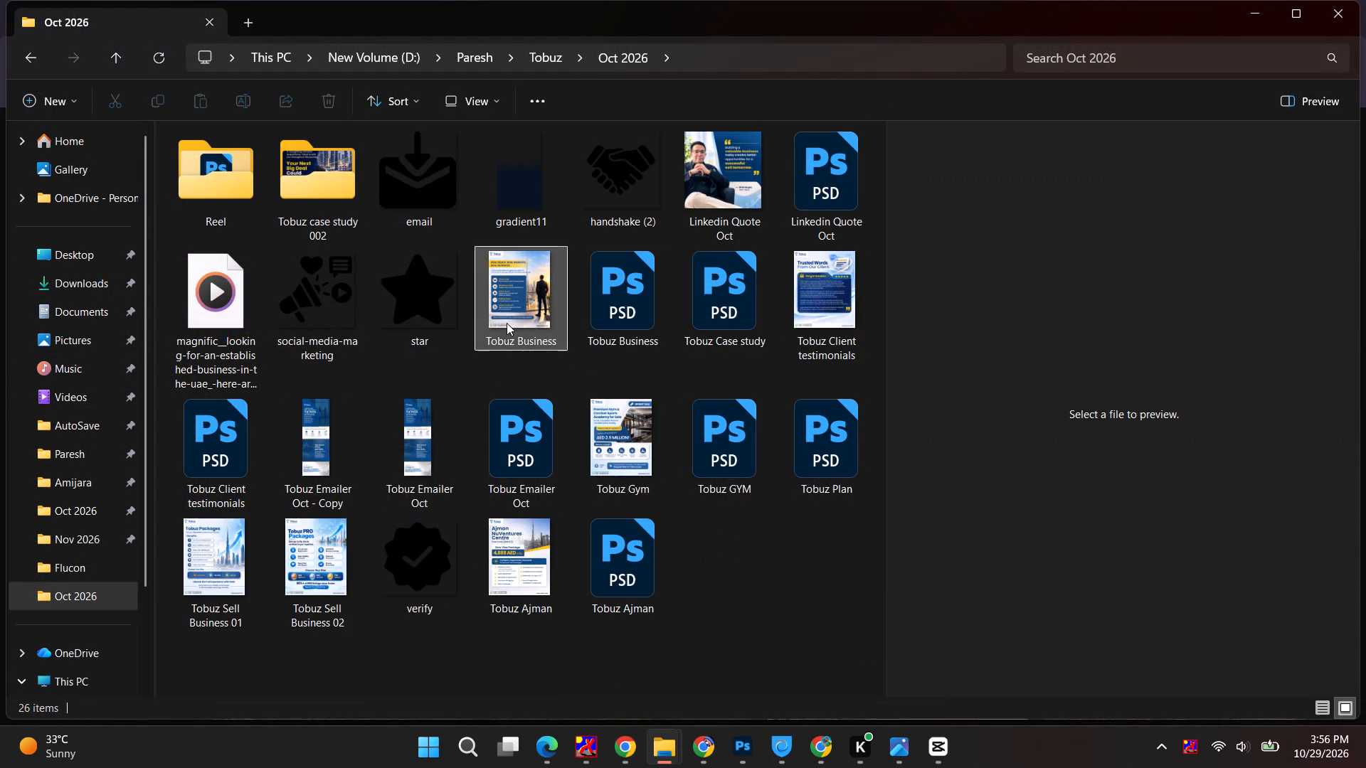
Preview the Tobuz Ajman image and delete the Tobuz Sell Business 02 image from the folder.
left_click(499, 558)
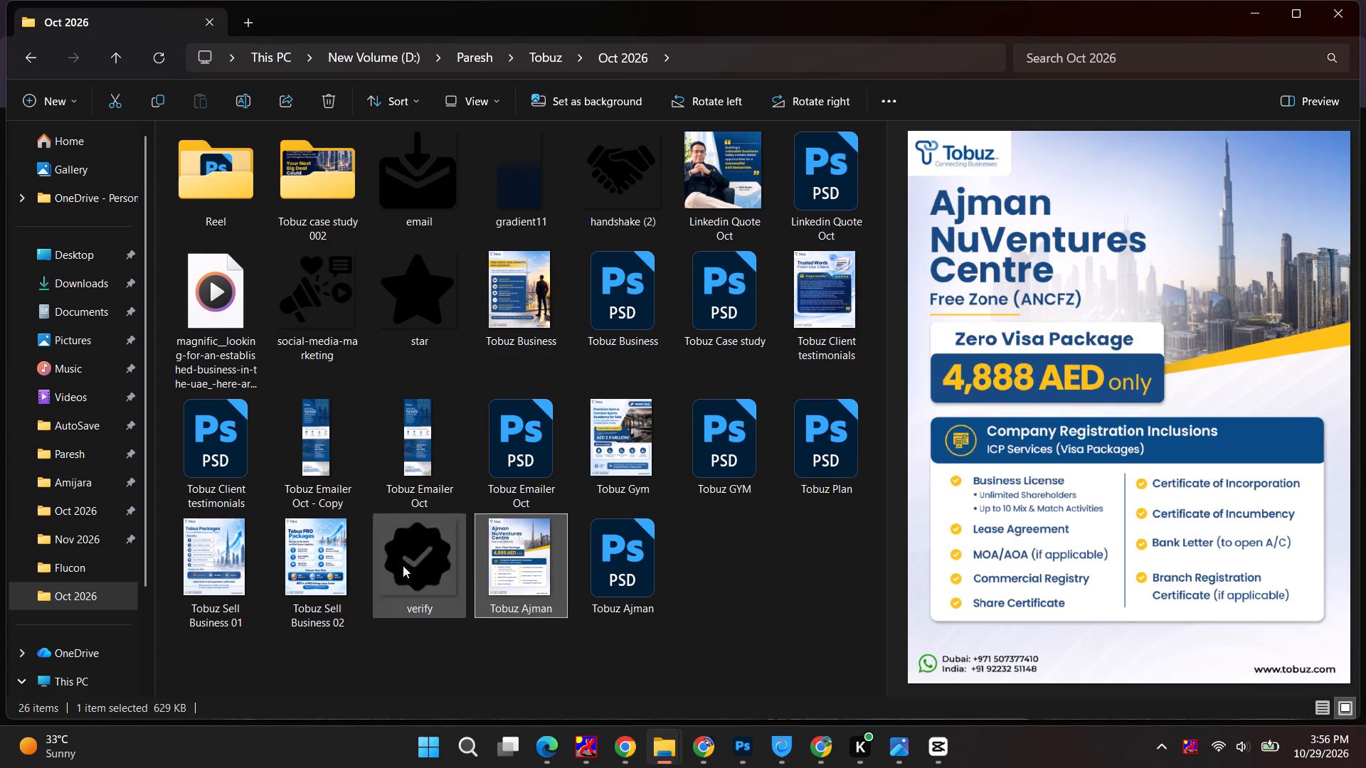
left_click(293, 565)
key("Delete")
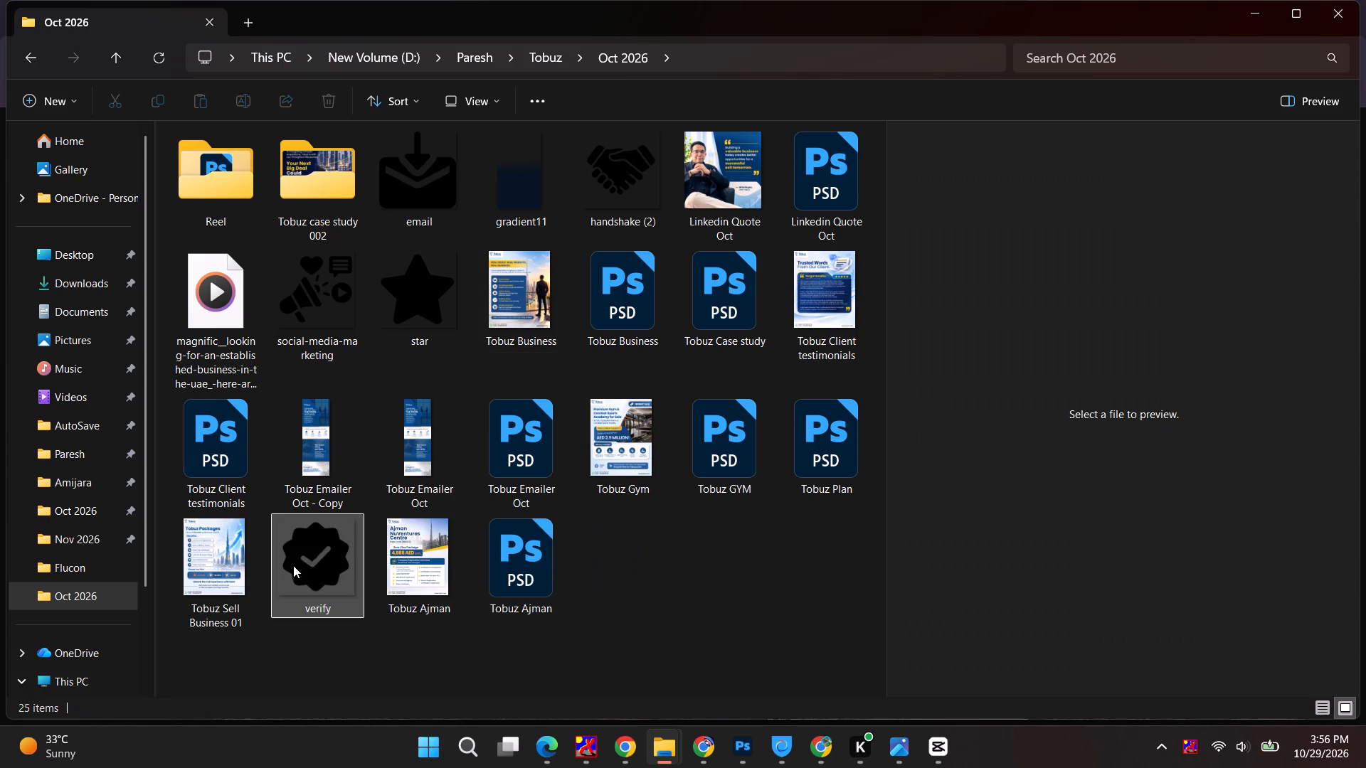
Undo the last file deletion to bring back Tobuz Sell Business 02 in the Tobuz Oct 2026 folder.
left_click(199, 553)
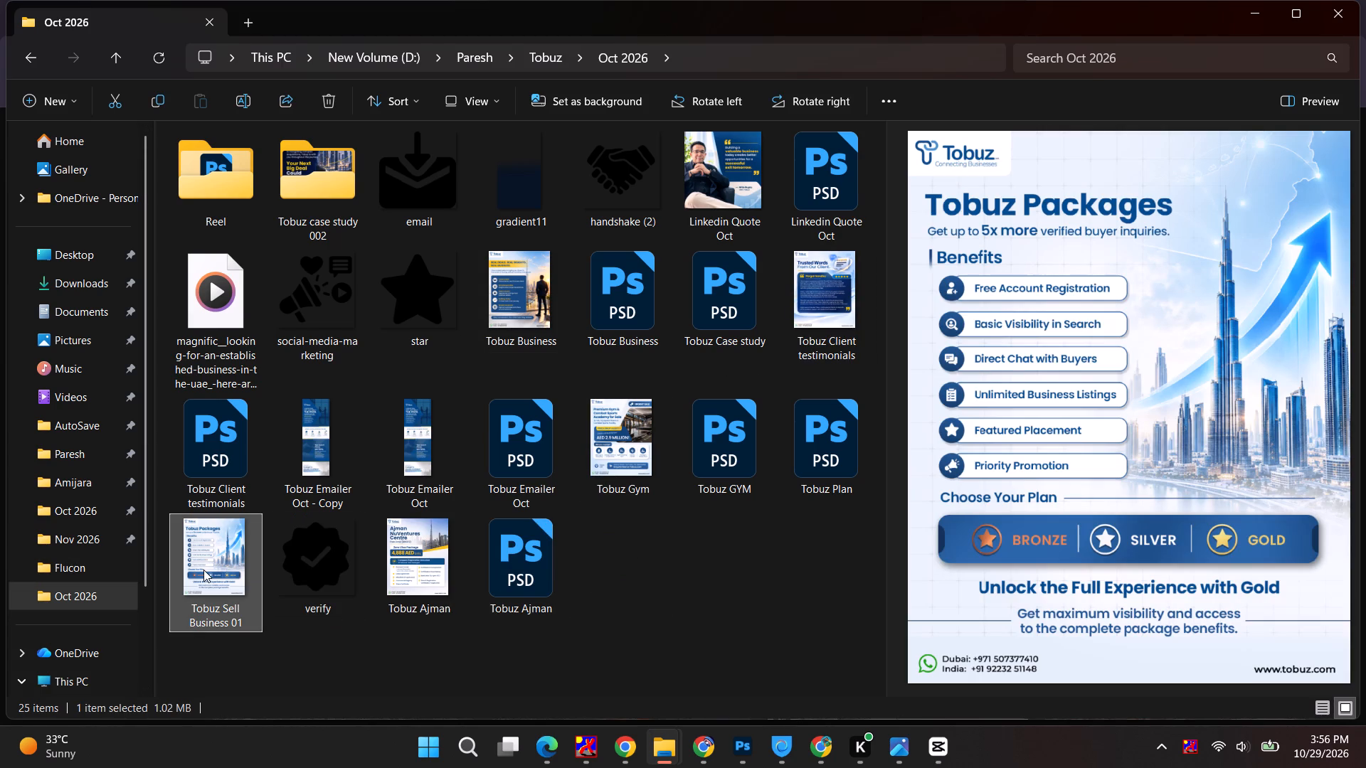
key("ctrl+z")
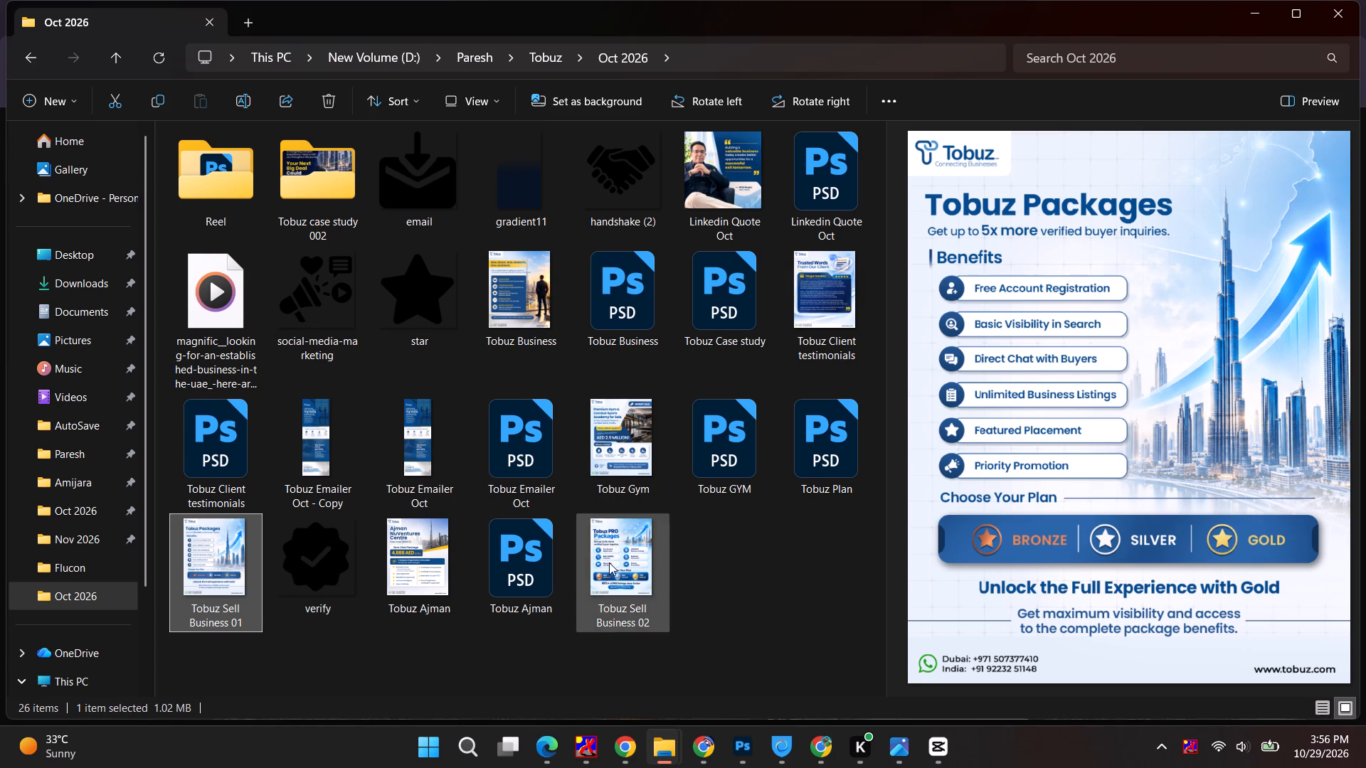
left_click(609, 562)
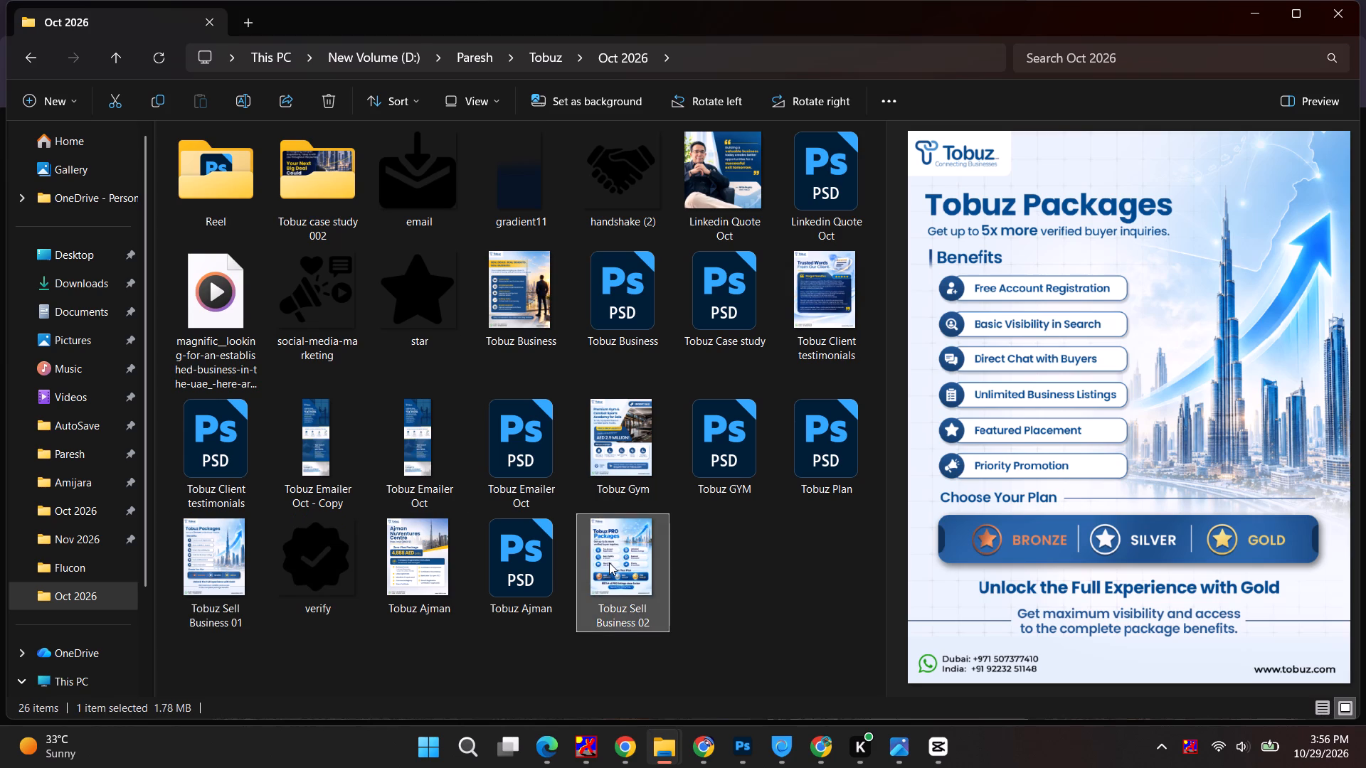
left_click(221, 566)
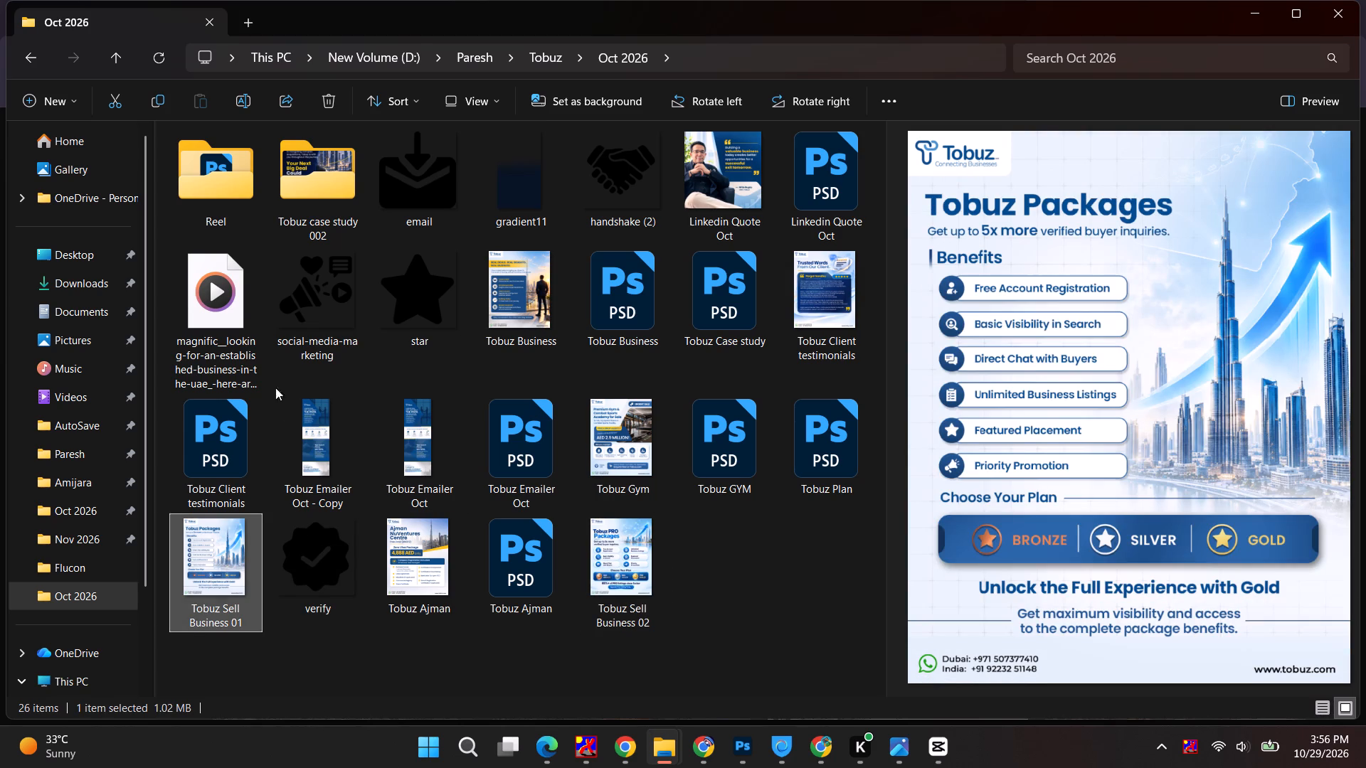
Switch to Photoshop, open Tobuz Ajman and hide Artboard 2, saving and closing the document.
left_click(754, 747)
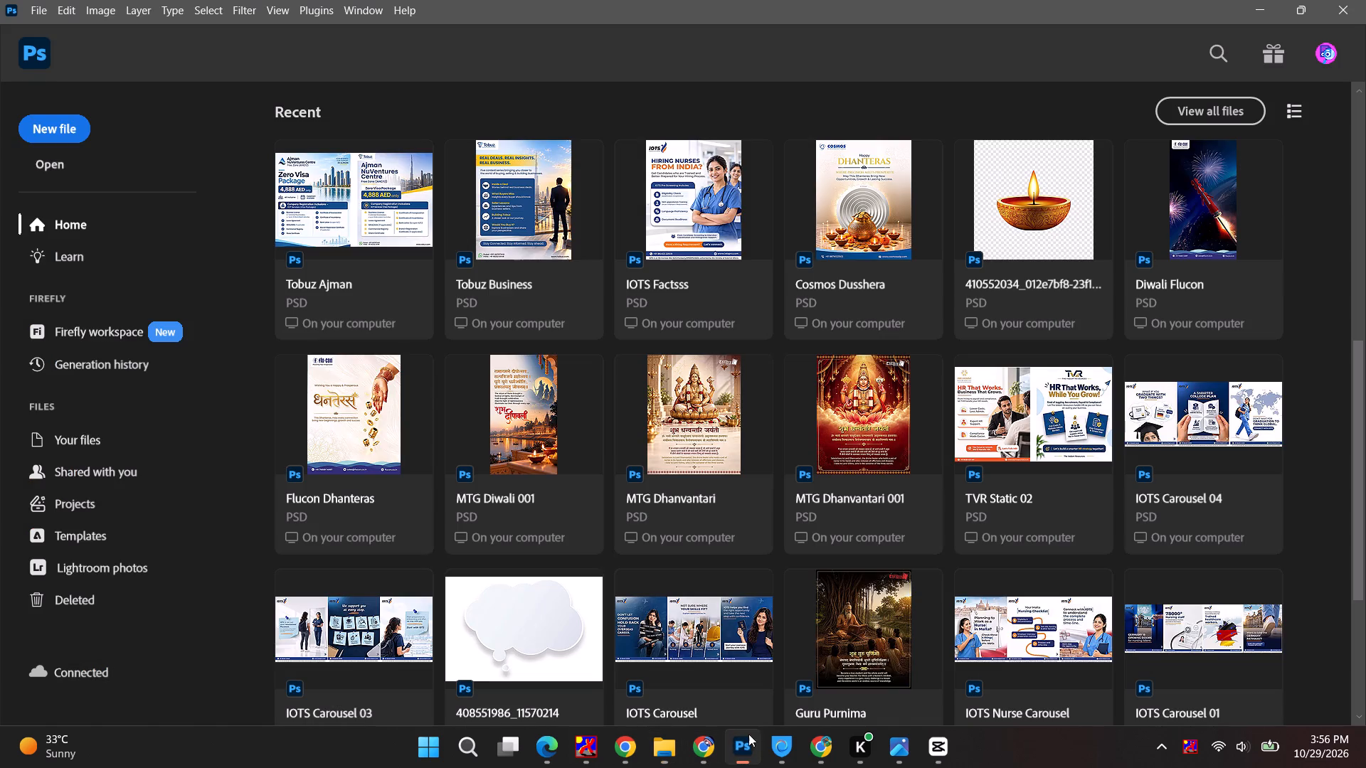
left_click(338, 214)
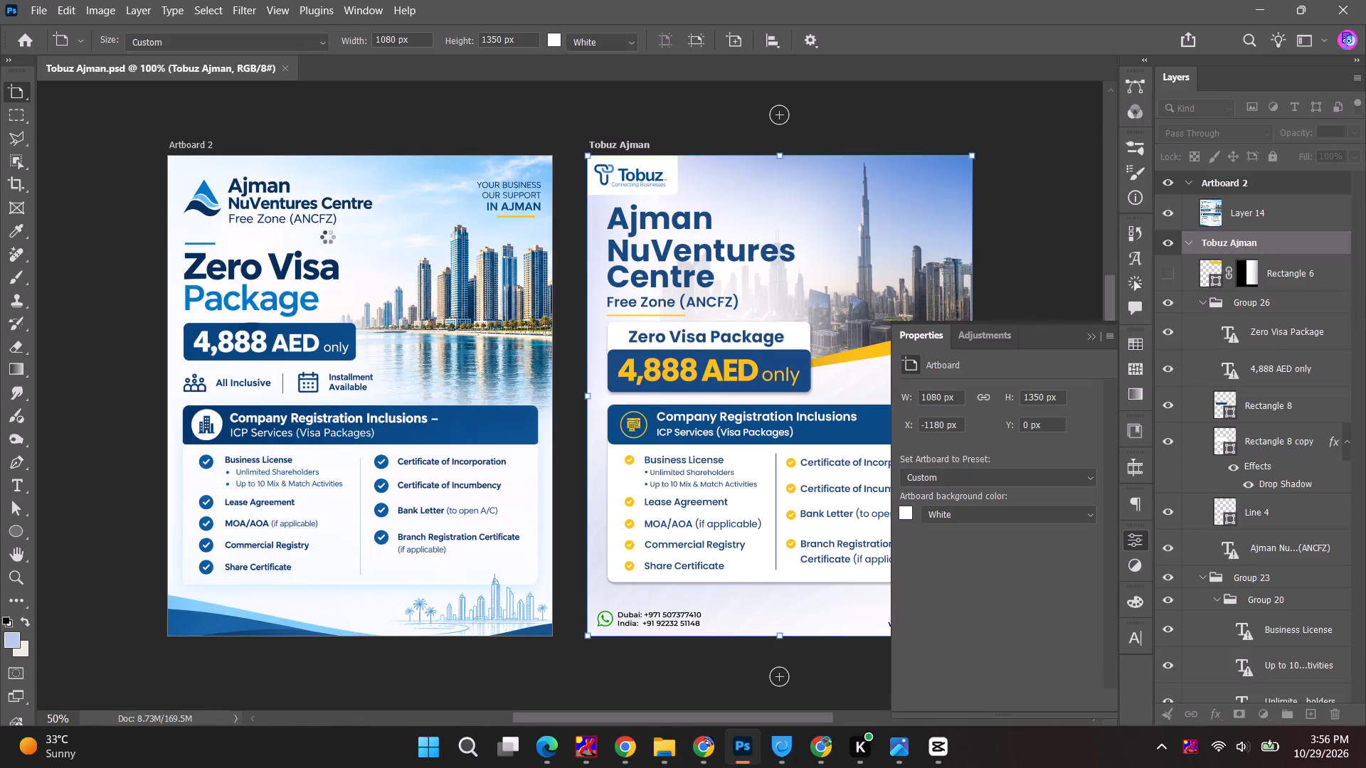
left_click(206, 144)
left_click(1162, 183)
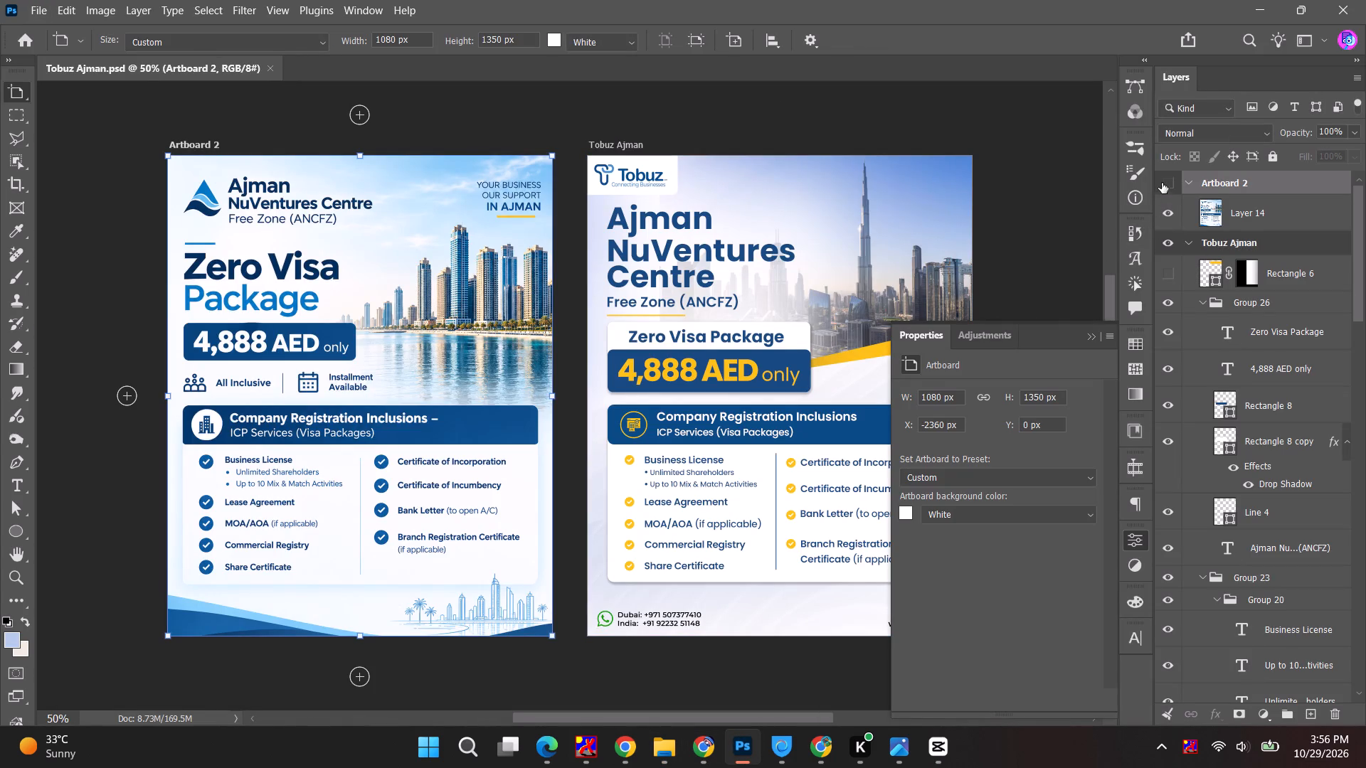
key("ctrl+s")
key("ctrl+w")
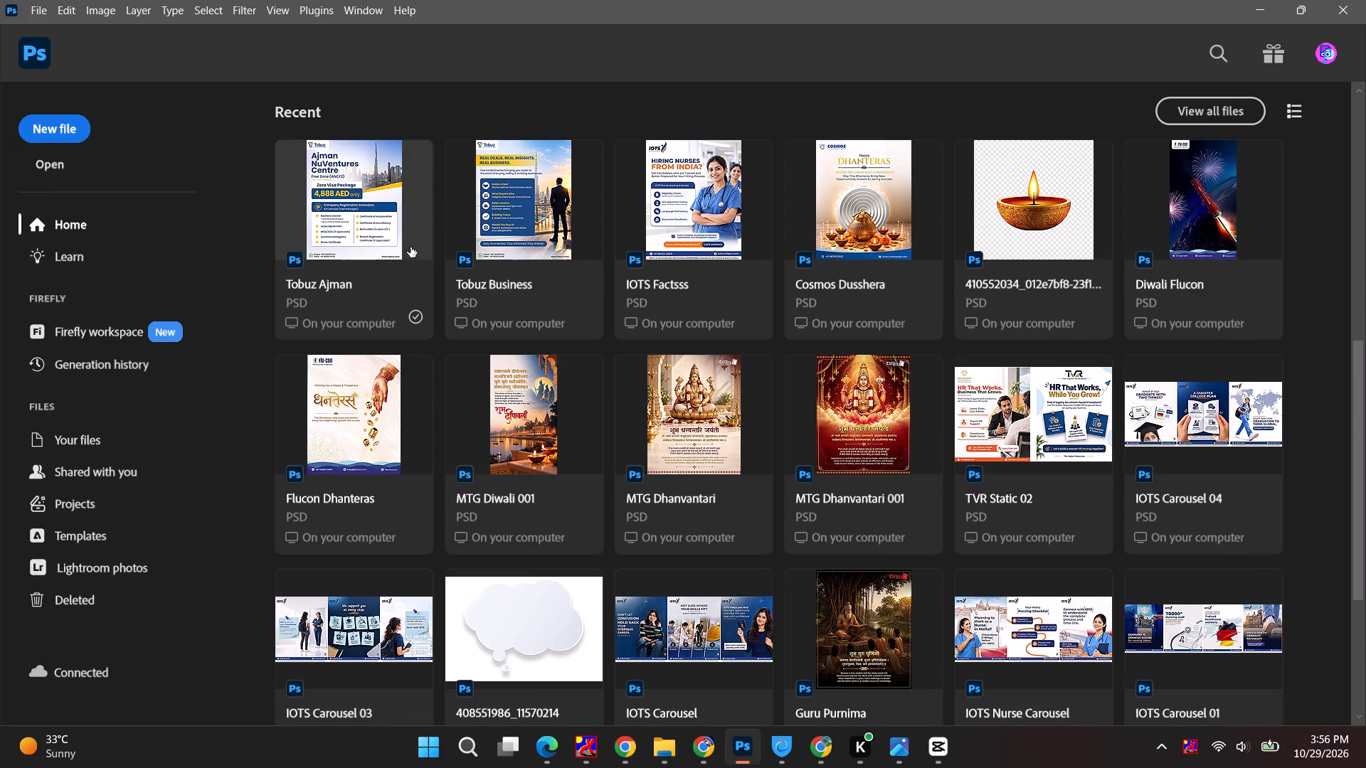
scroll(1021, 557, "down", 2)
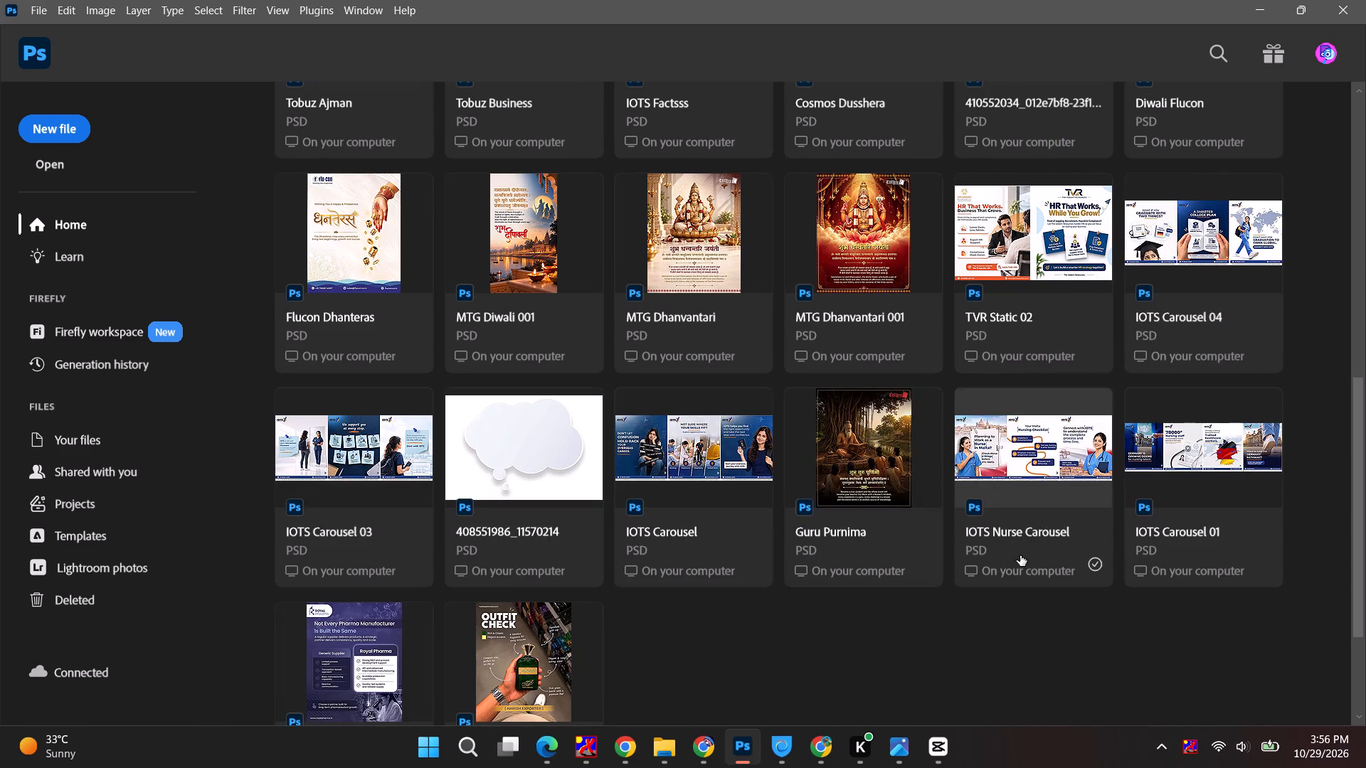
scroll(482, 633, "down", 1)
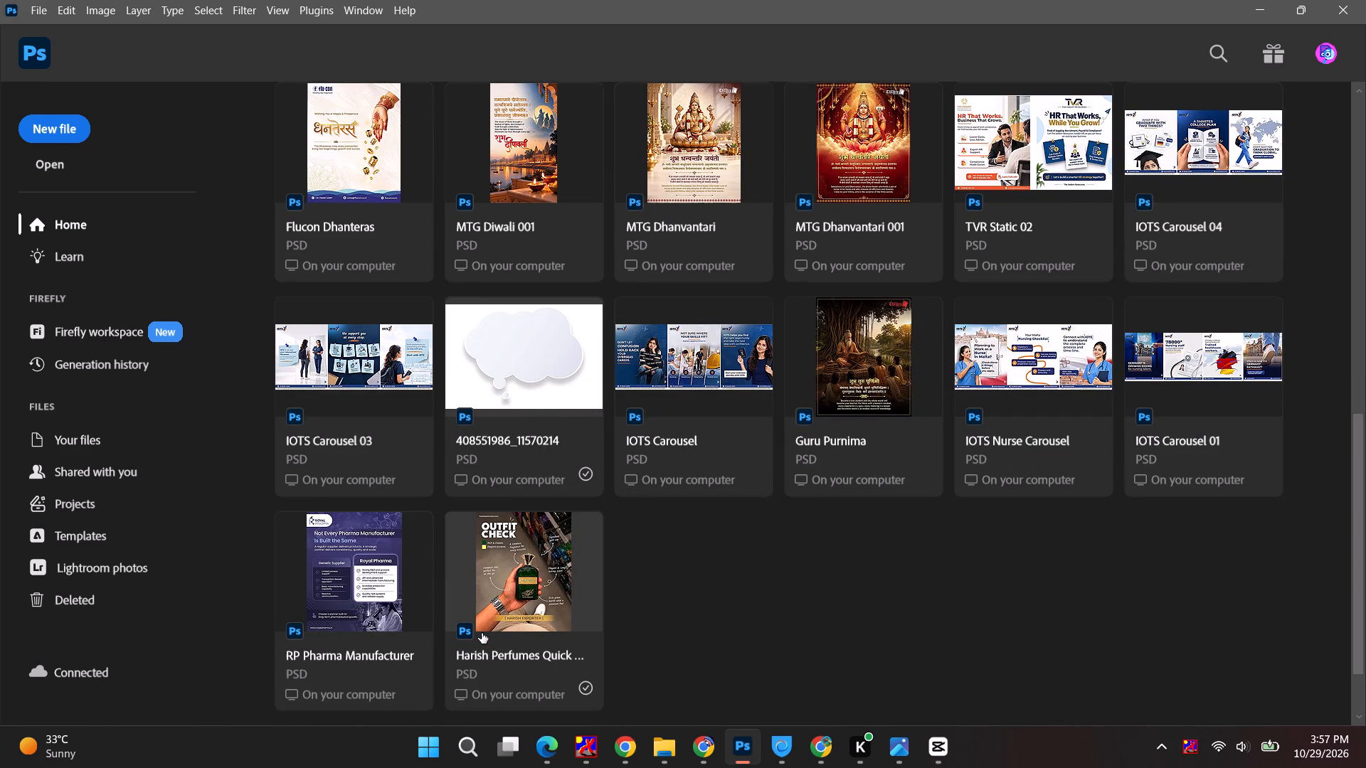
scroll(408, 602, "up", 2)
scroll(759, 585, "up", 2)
Switch to File Explorer and review the Dussehra posters and the RP certificate in the Royal Pharma Oct 2026 folder.
key("alt+Tab")
left_click(465, 220, "alt")
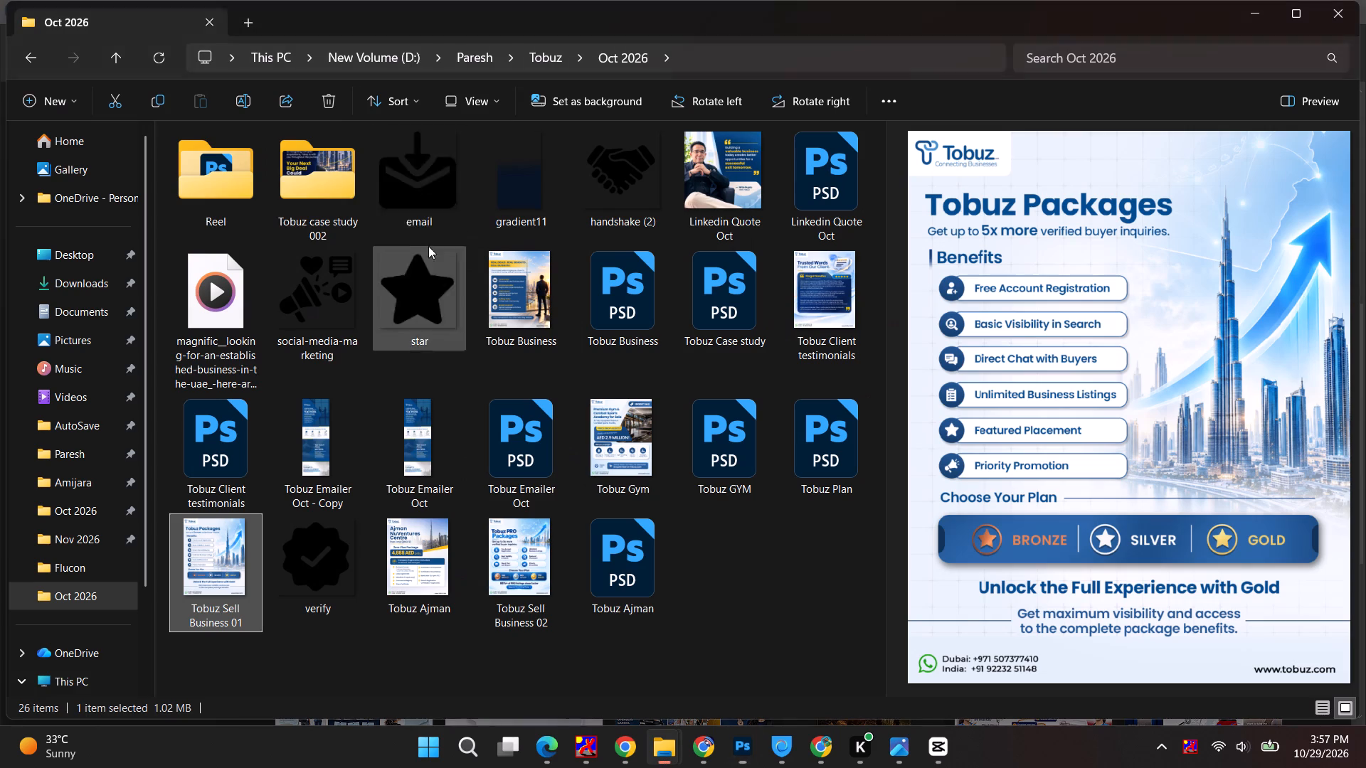
left_click(470, 55)
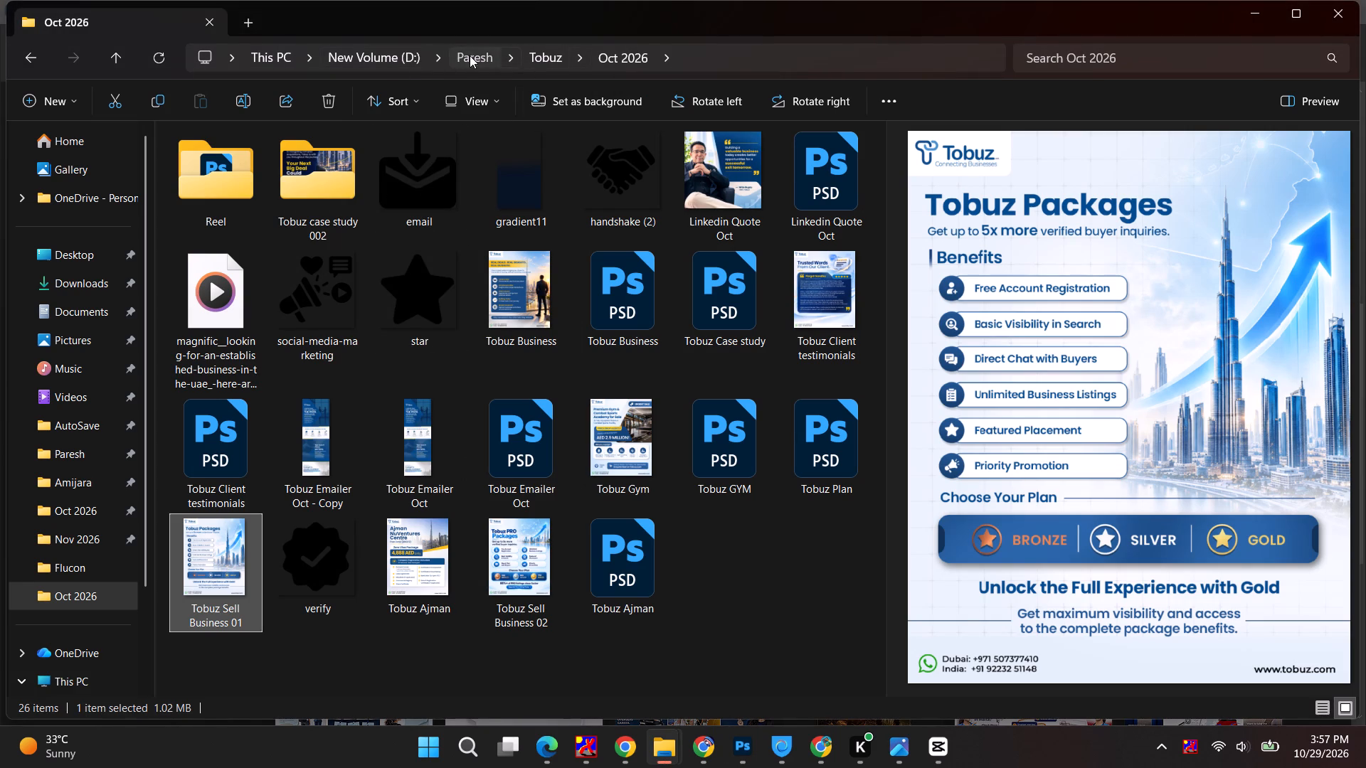
double_click(517, 427)
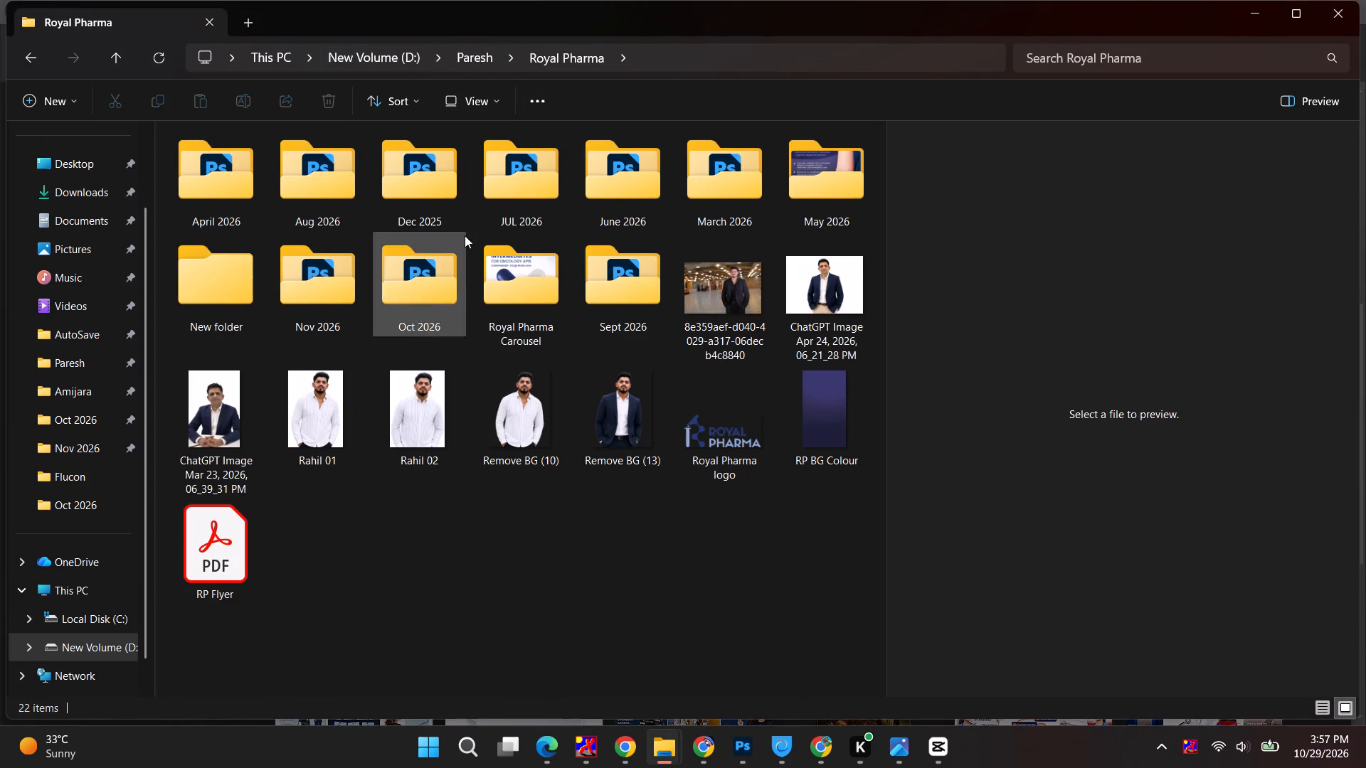
left_click(457, 212)
left_click(327, 295)
double_click(439, 295)
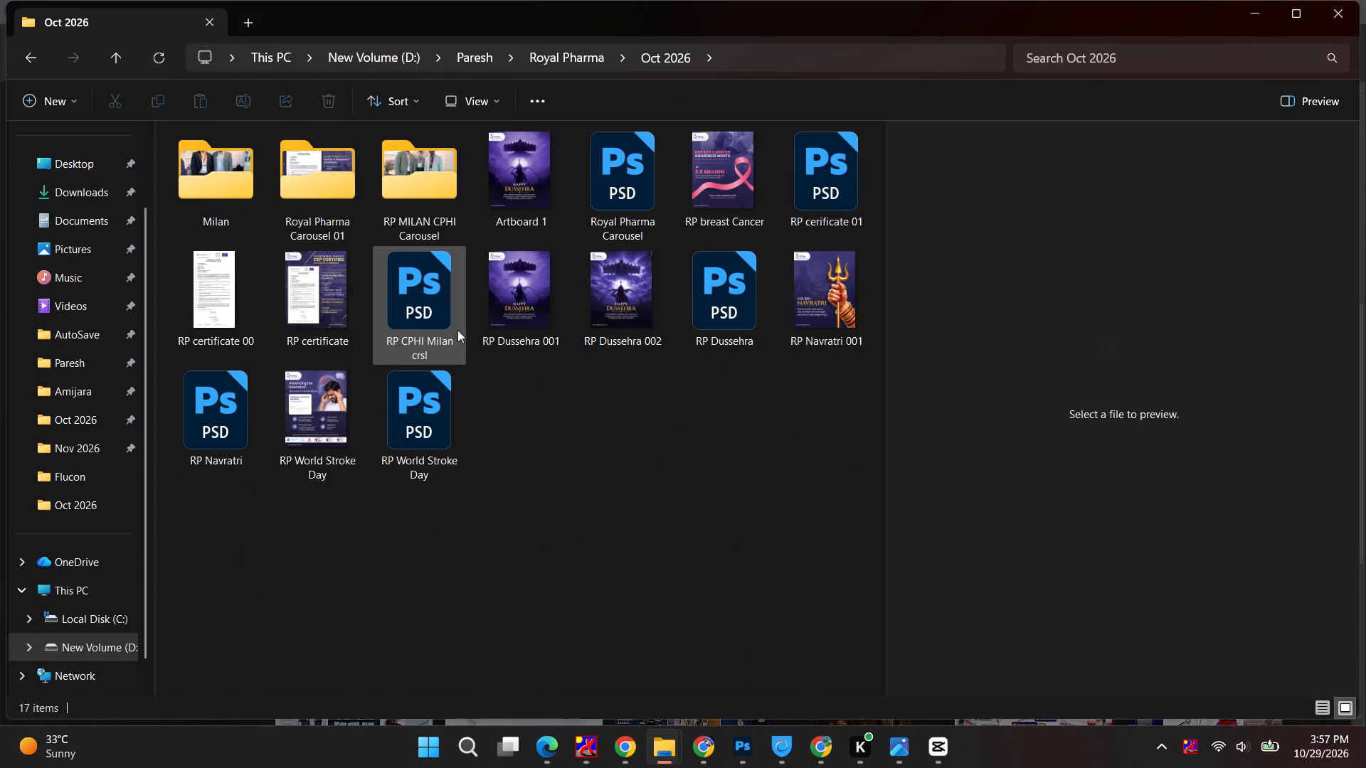
left_click(504, 191)
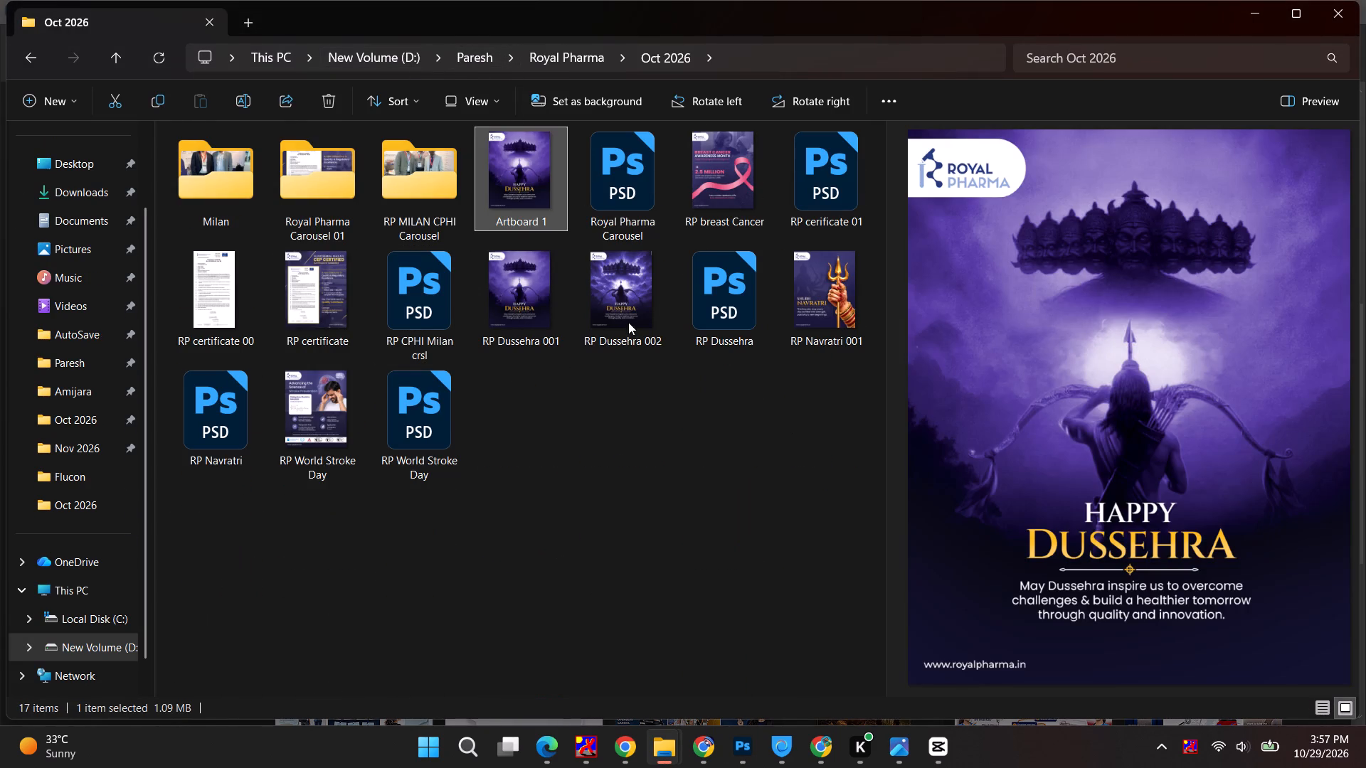
left_click(628, 322)
left_click(522, 321)
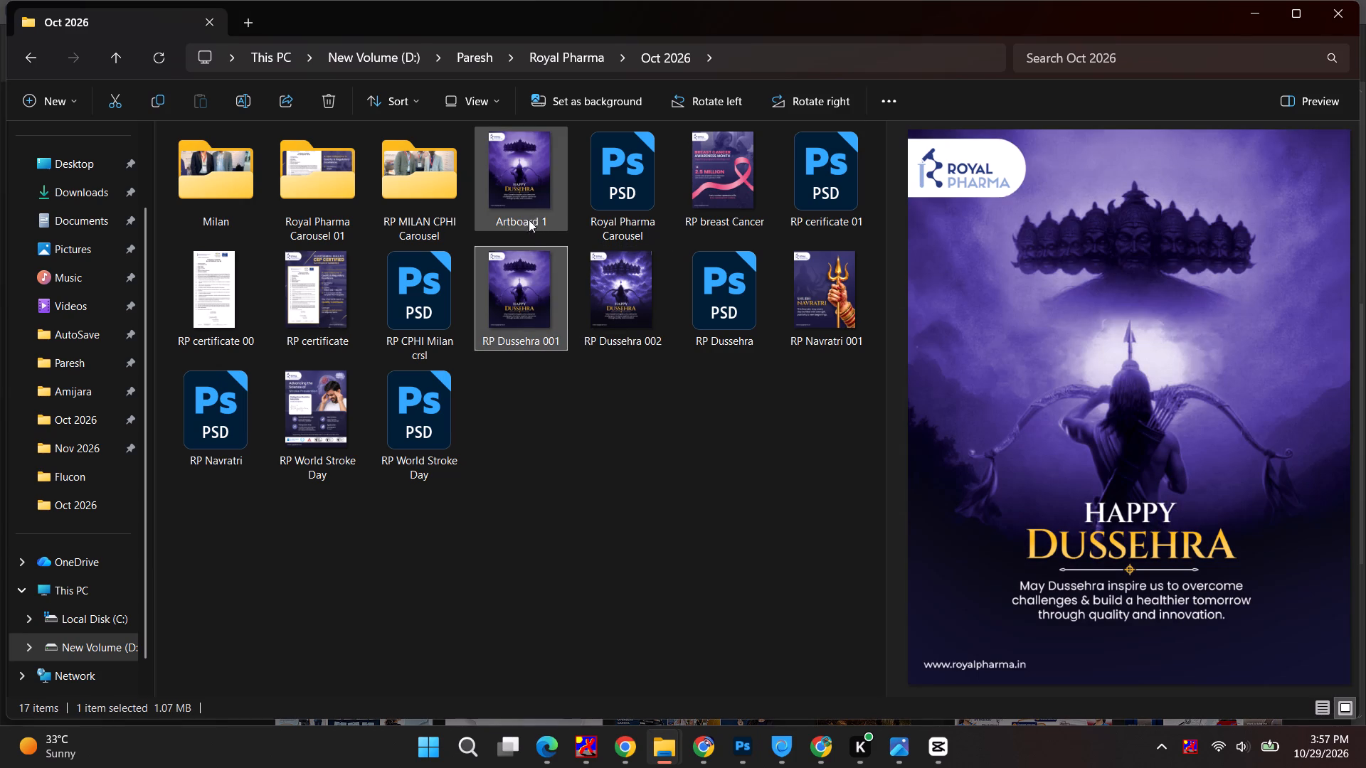
left_click(595, 310)
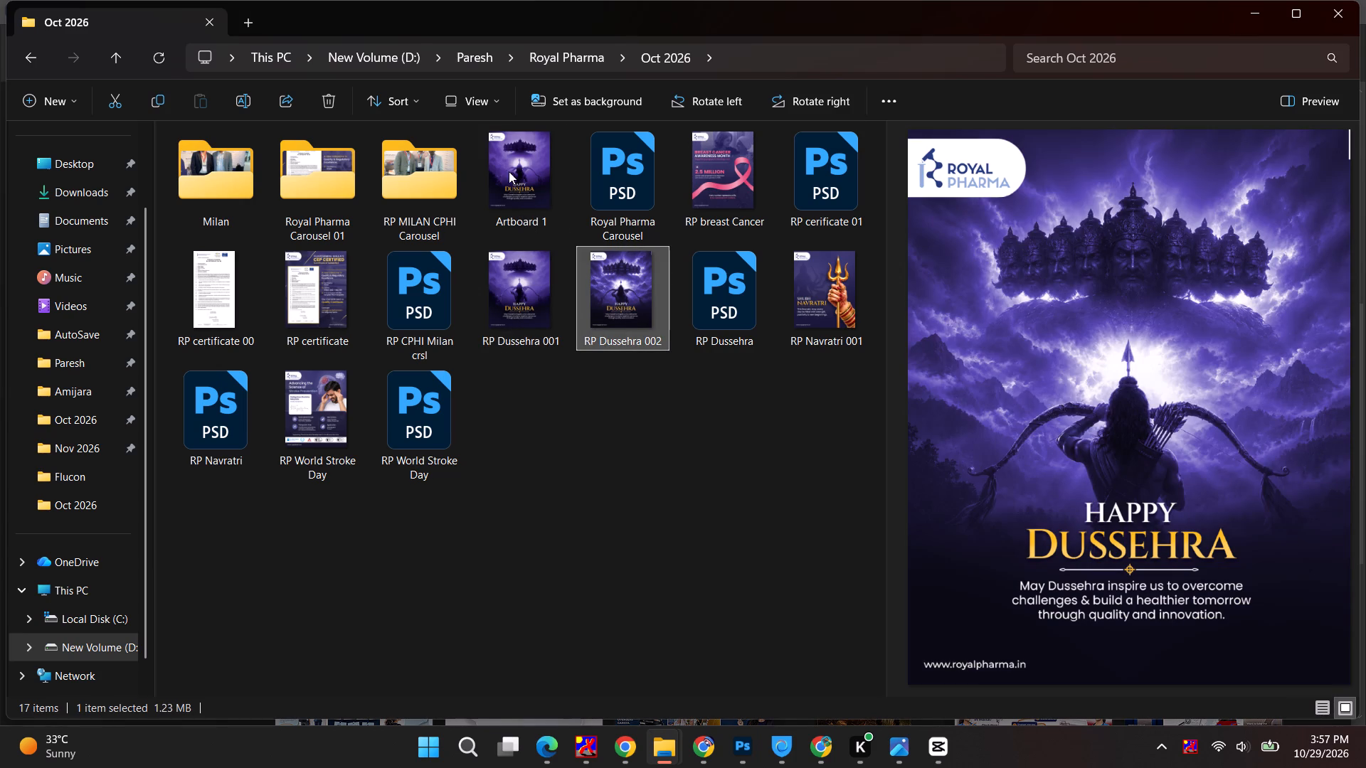
left_click(507, 294)
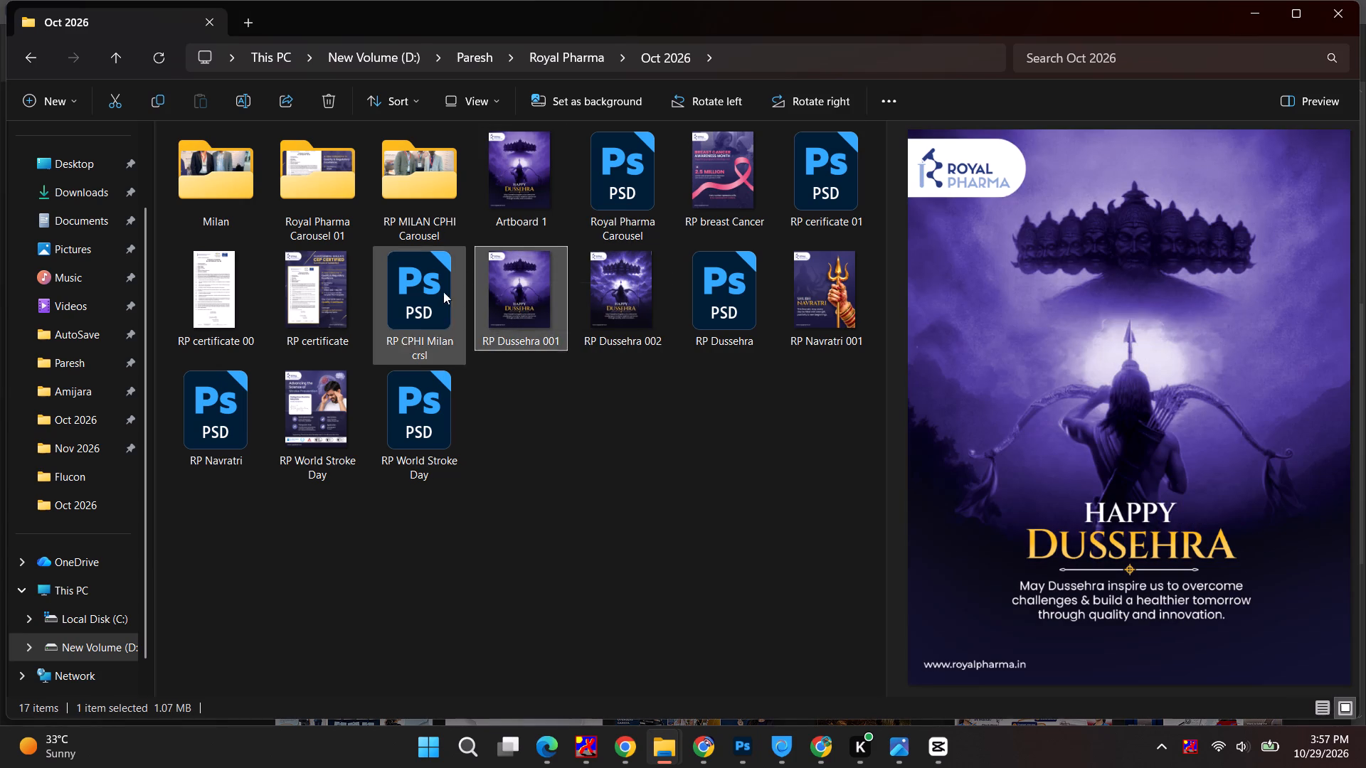
left_click(348, 304)
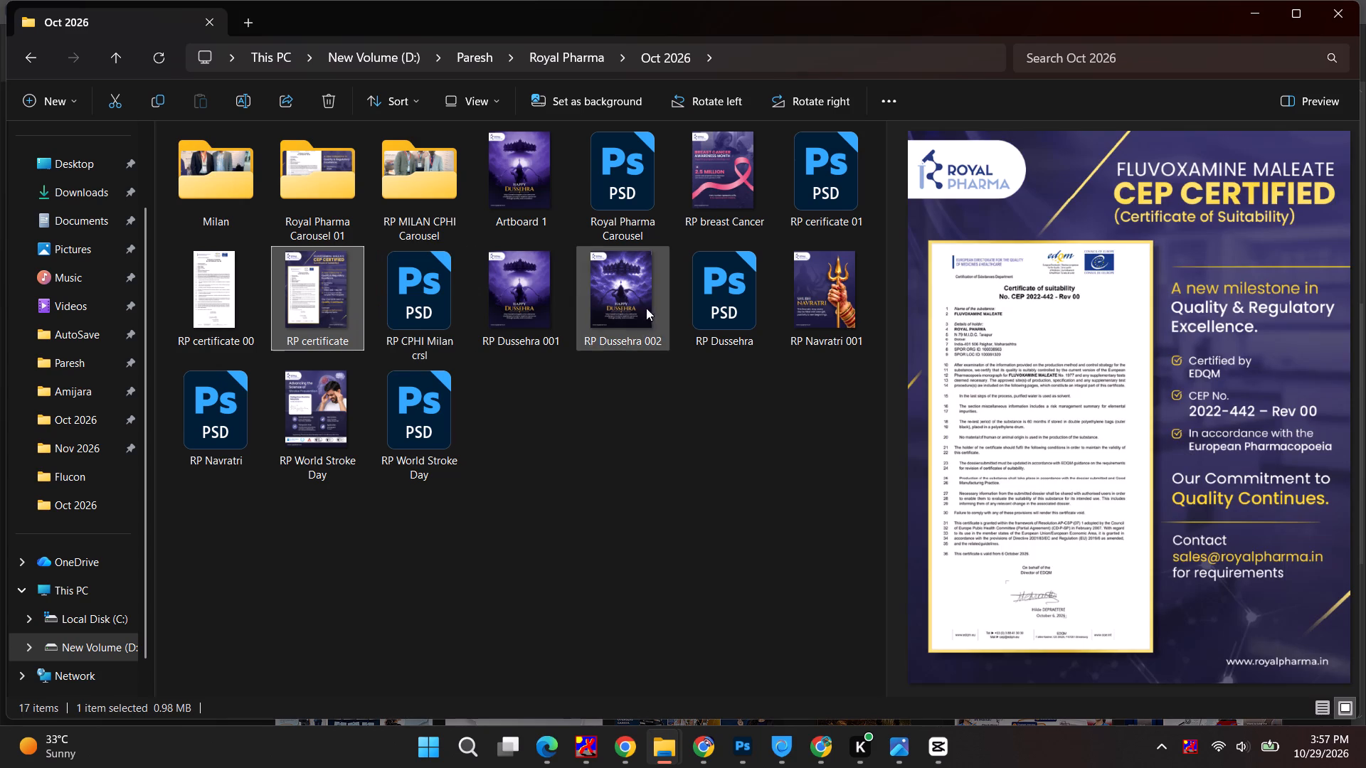
left_click(423, 447)
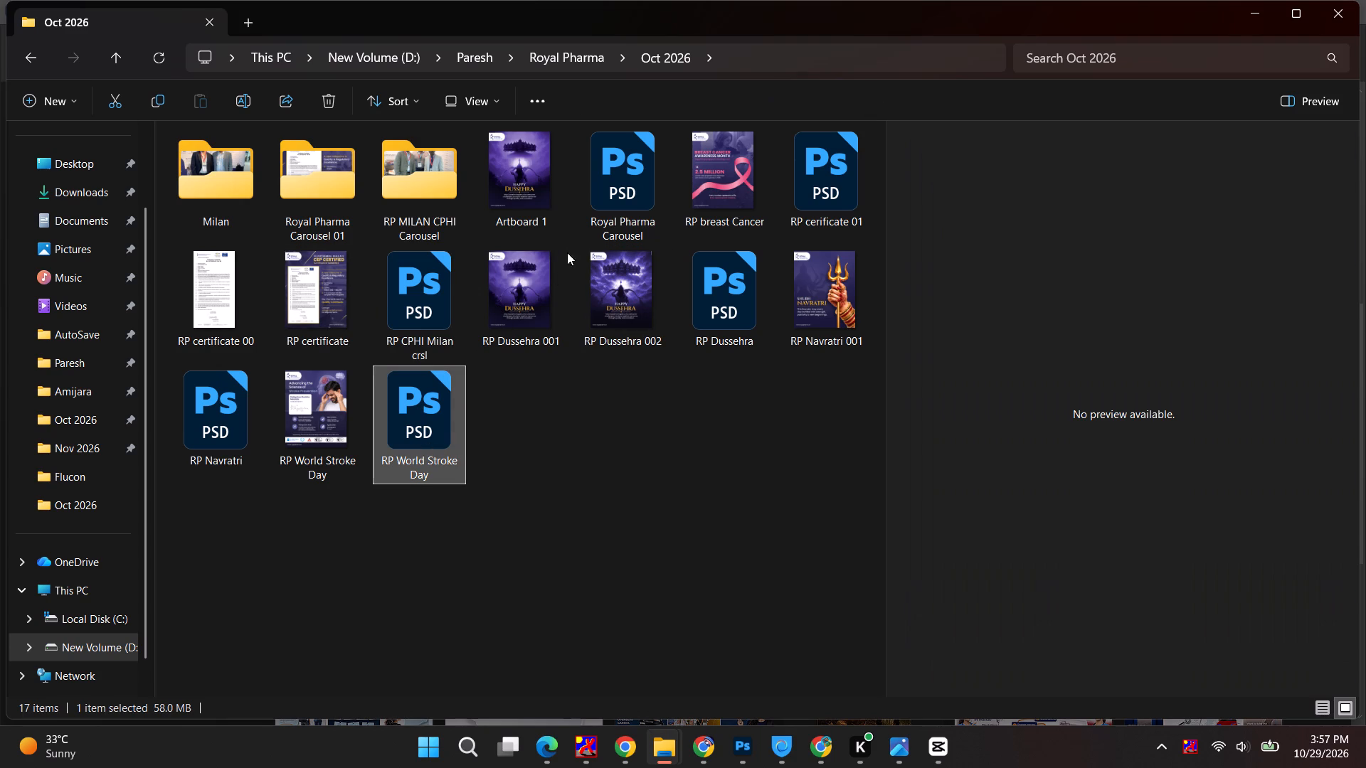
Duplicate the RP dhanteras PSD in the Royal Pharma Nov 2026 folder and name the copy RP Diwali.
left_click(576, 54)
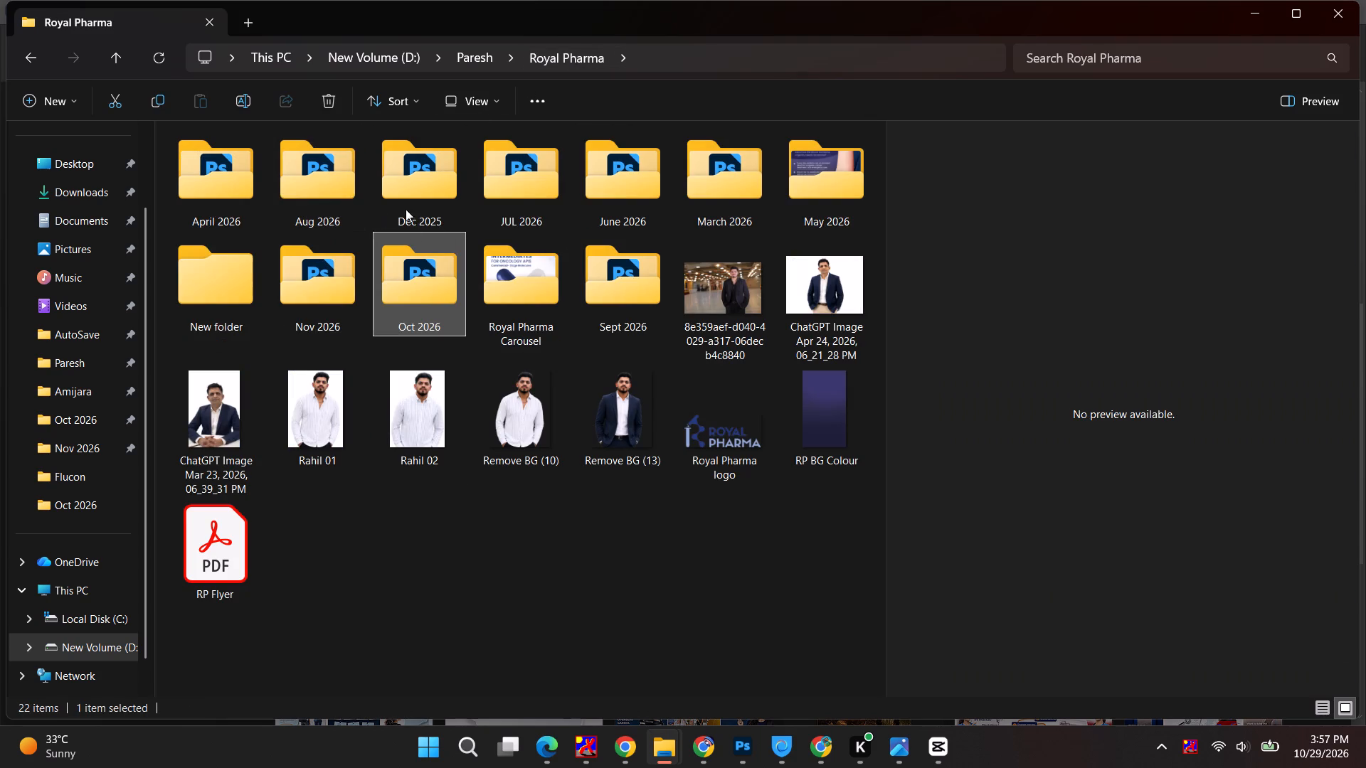
double_click(322, 299)
left_click(415, 186)
left_click_drag(428, 182, 443, 218, "ctrl")
key("F2")
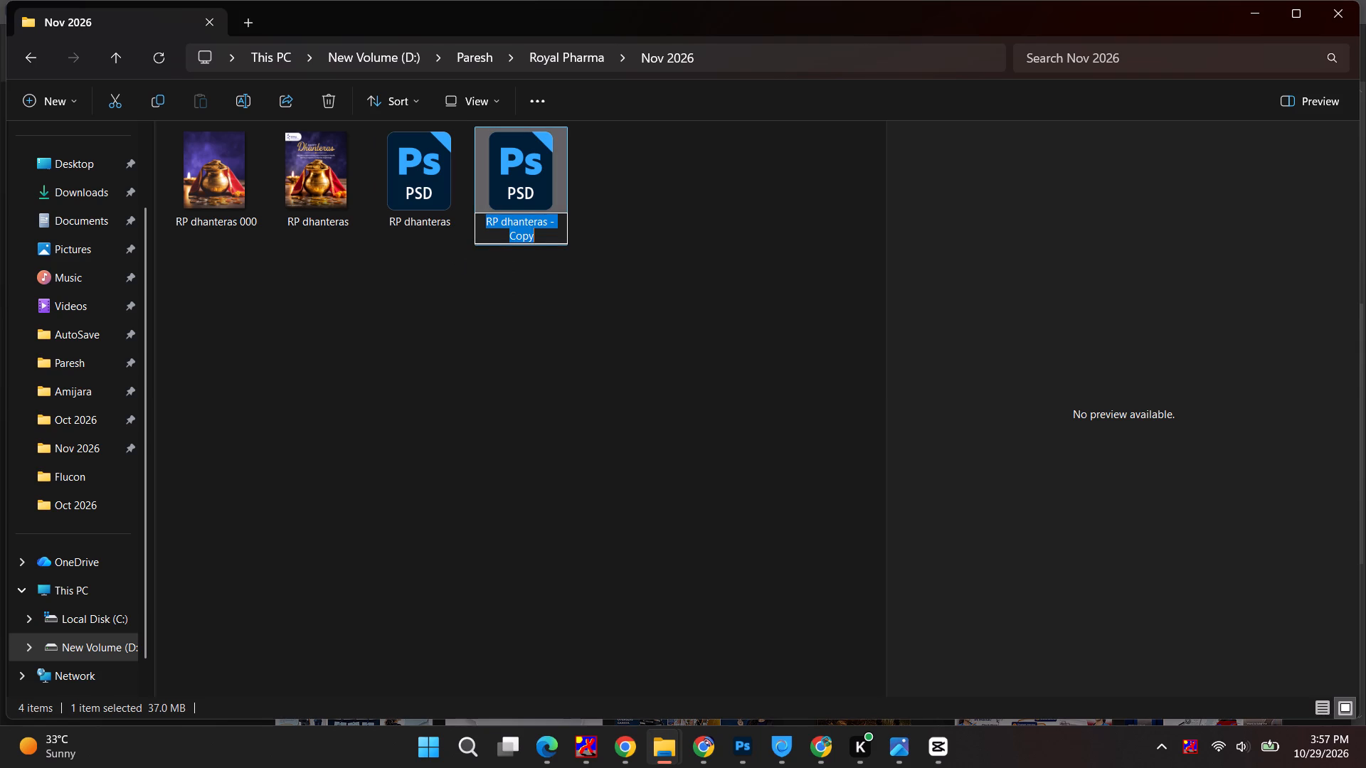
left_click_drag(502, 222, 628, 254)
type("Diwali")
key("Return")
Open the RP Diwali PSD in Photoshop and replace the title text Dhanteras with Diwali.
double_click(549, 198)
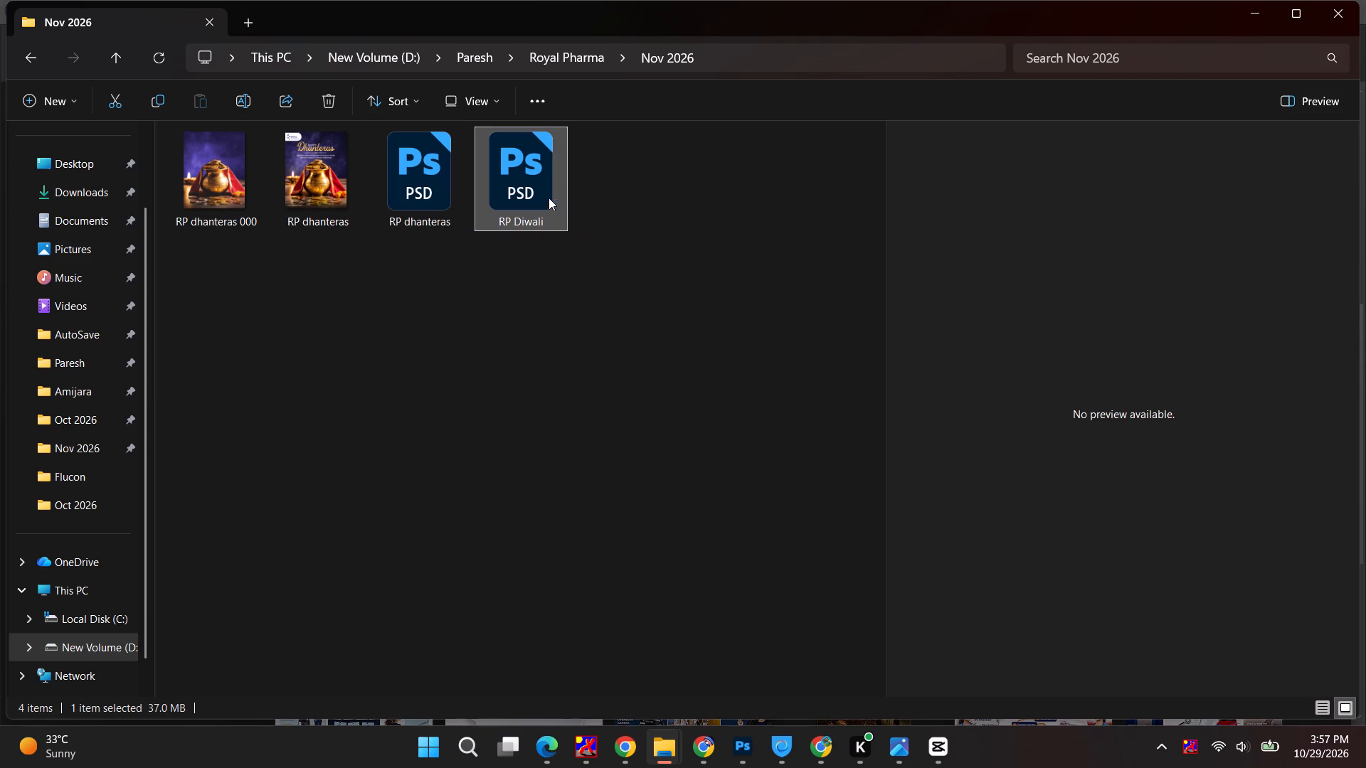
left_click_drag(564, 402, 535, 428)
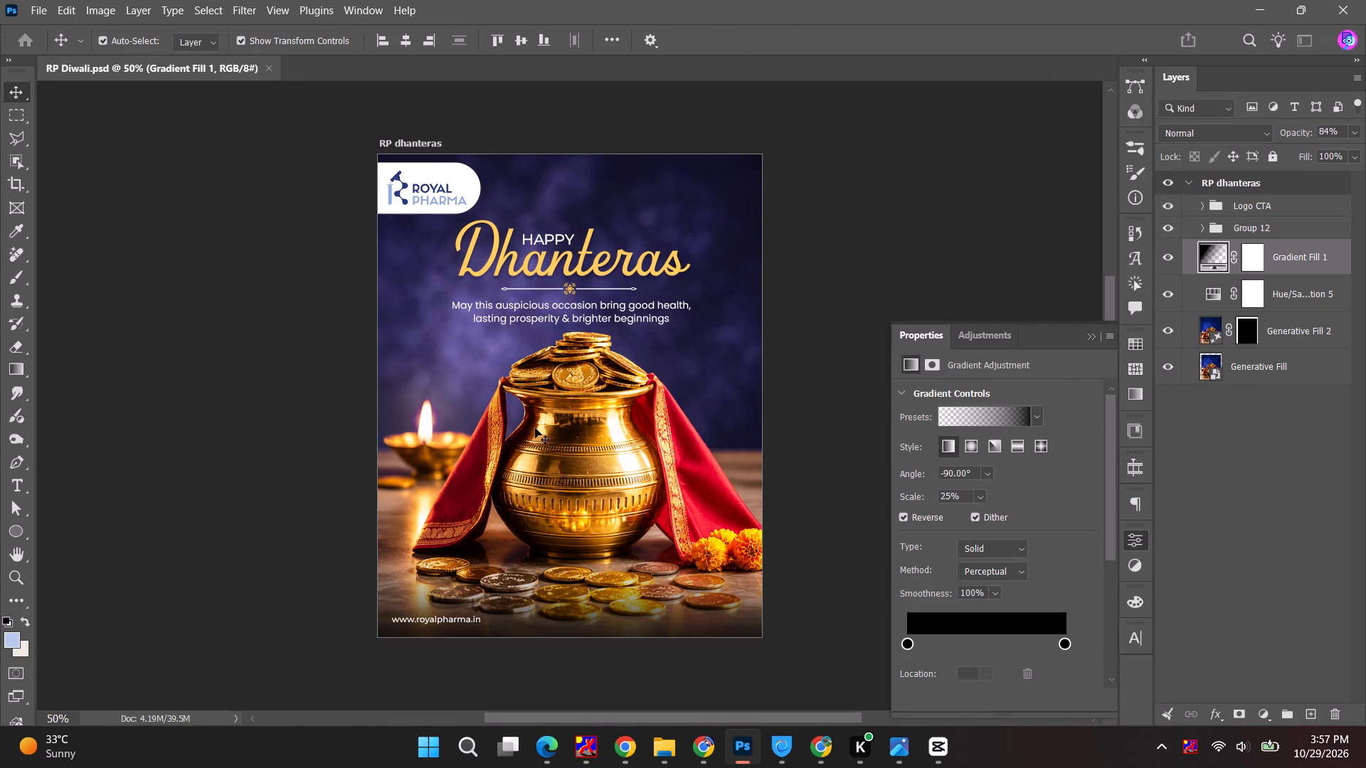
left_click(650, 267)
double_click(623, 267)
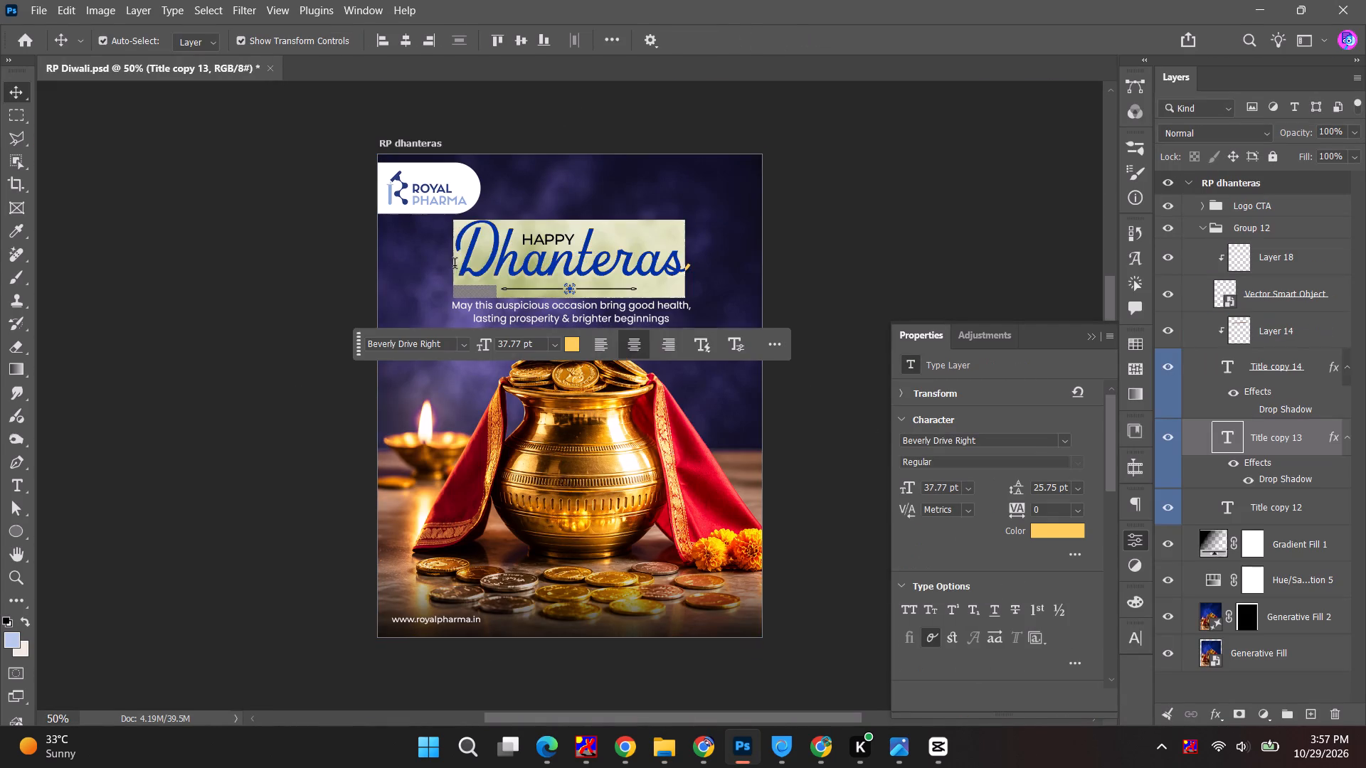
left_click_drag(494, 260, 817, 268)
key("ctrl+a")
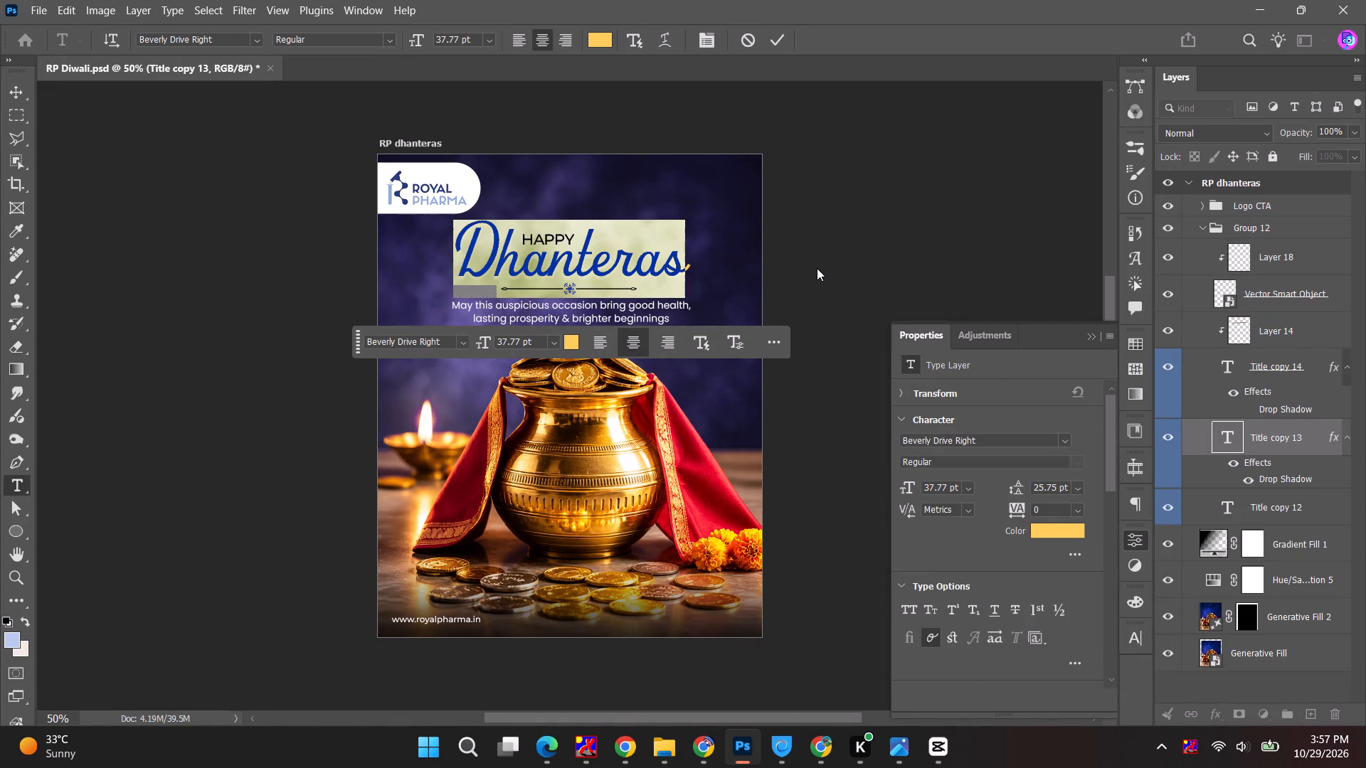
type("Diwali")
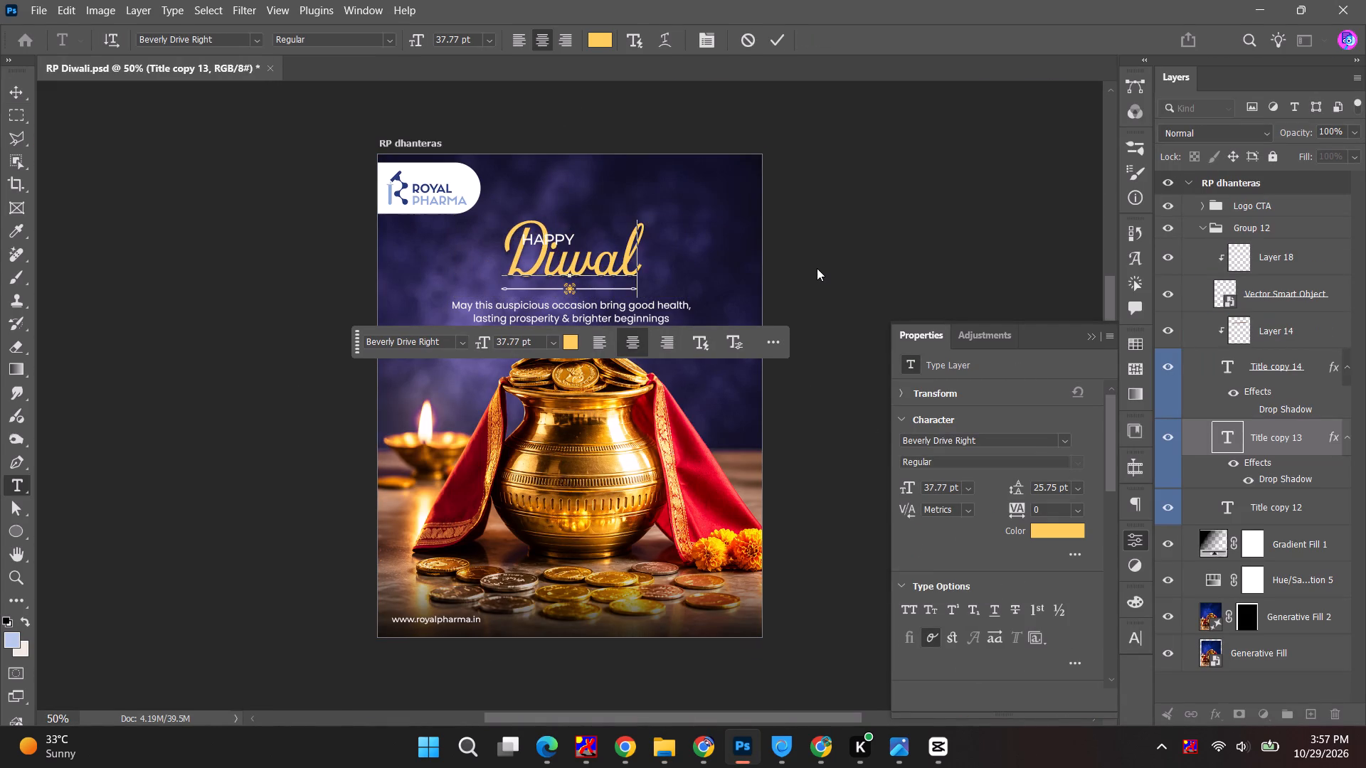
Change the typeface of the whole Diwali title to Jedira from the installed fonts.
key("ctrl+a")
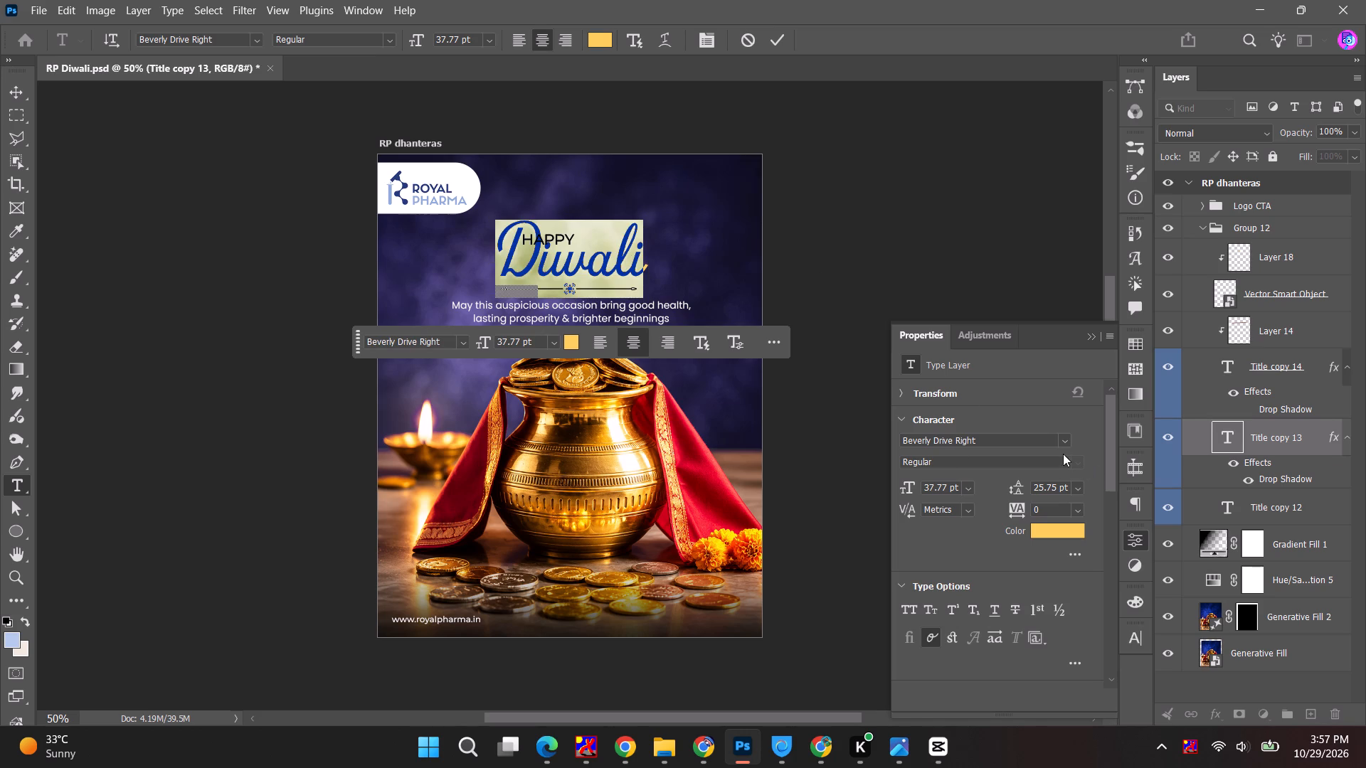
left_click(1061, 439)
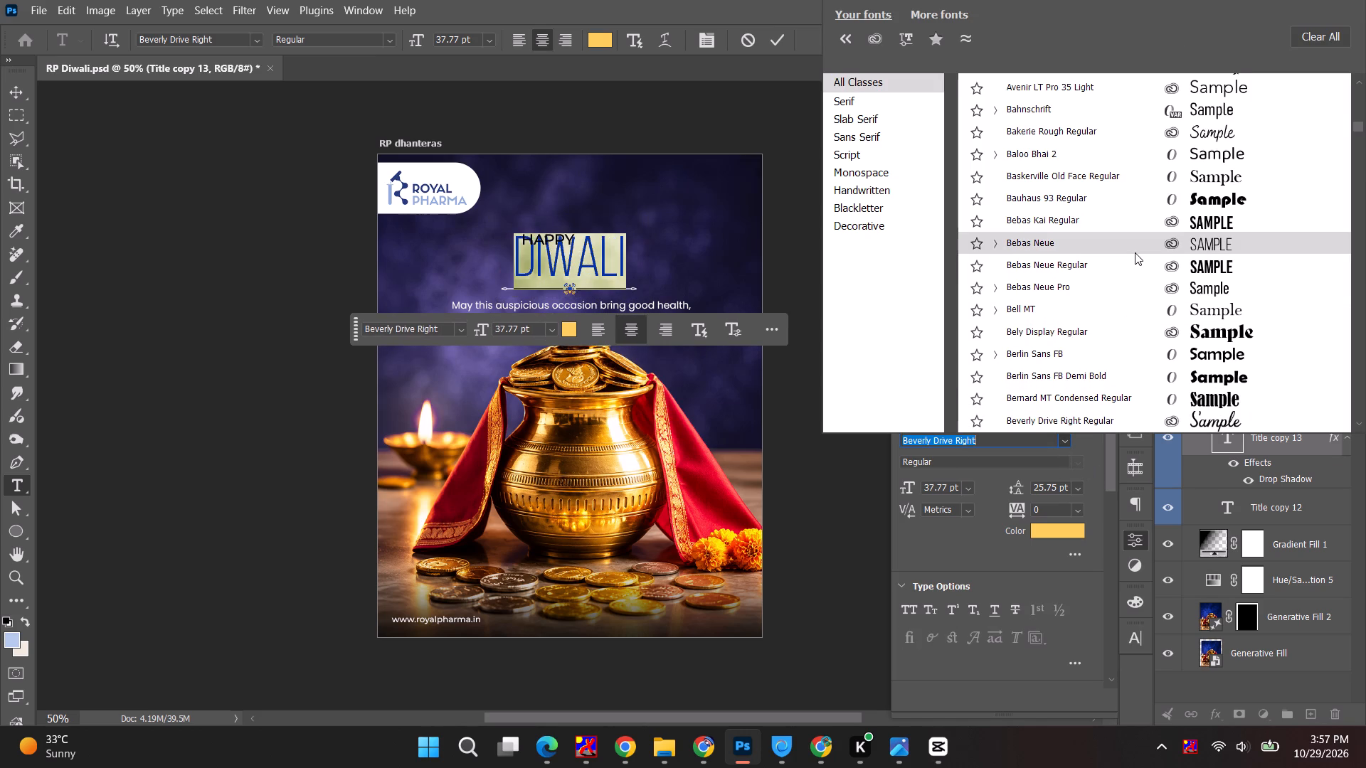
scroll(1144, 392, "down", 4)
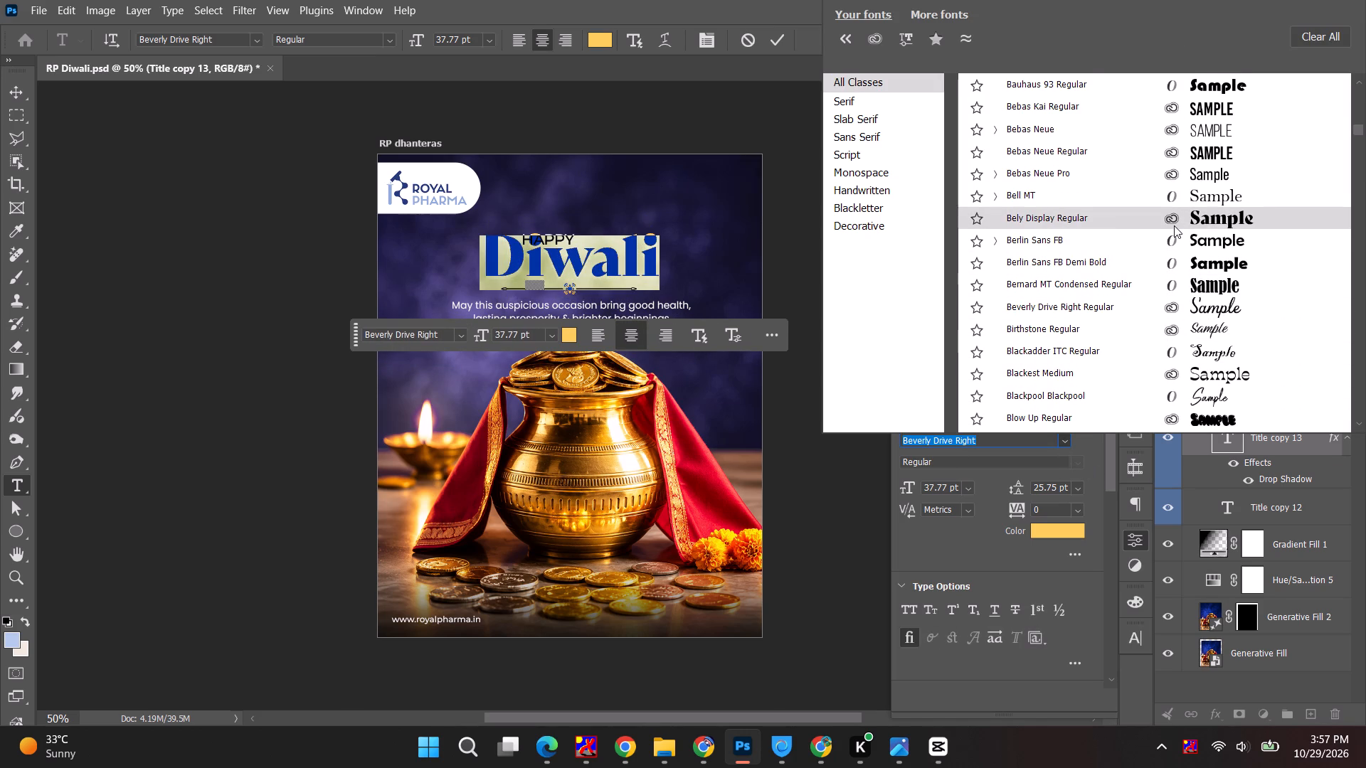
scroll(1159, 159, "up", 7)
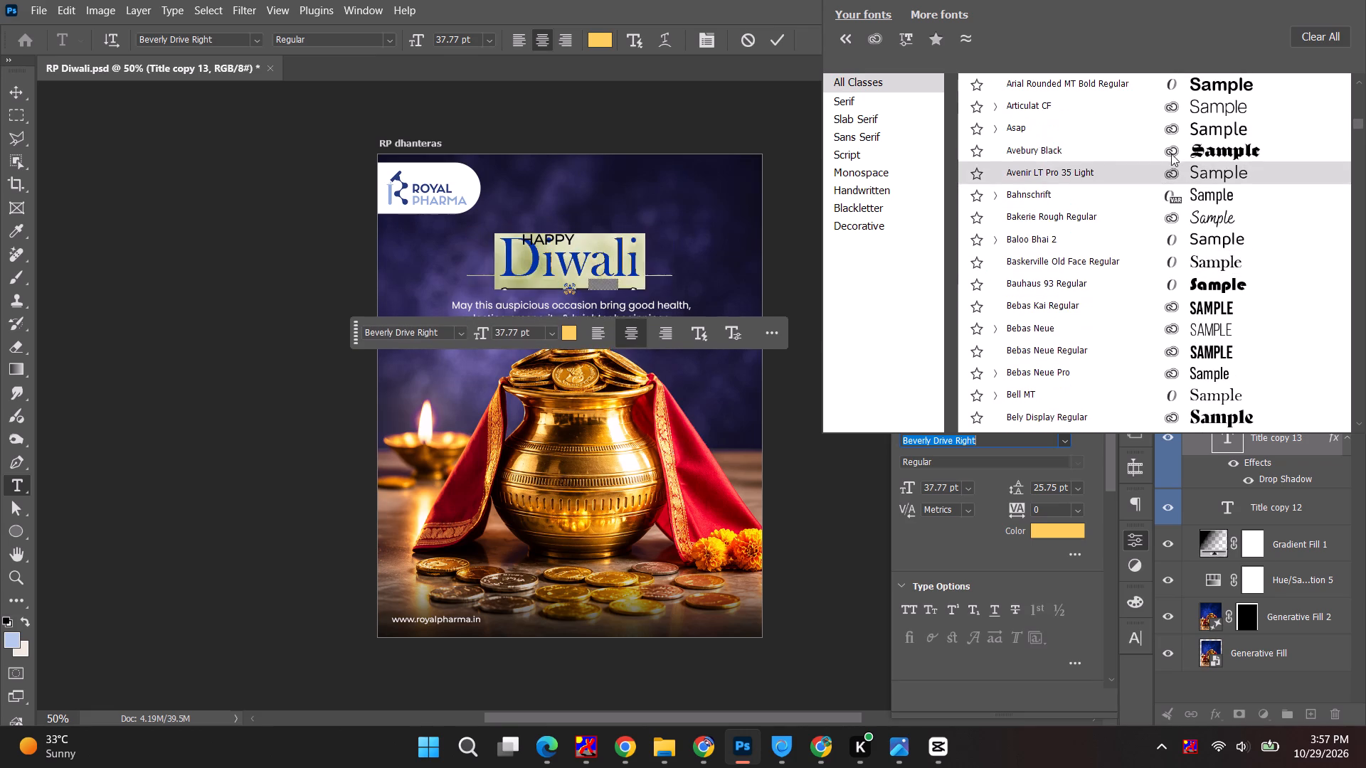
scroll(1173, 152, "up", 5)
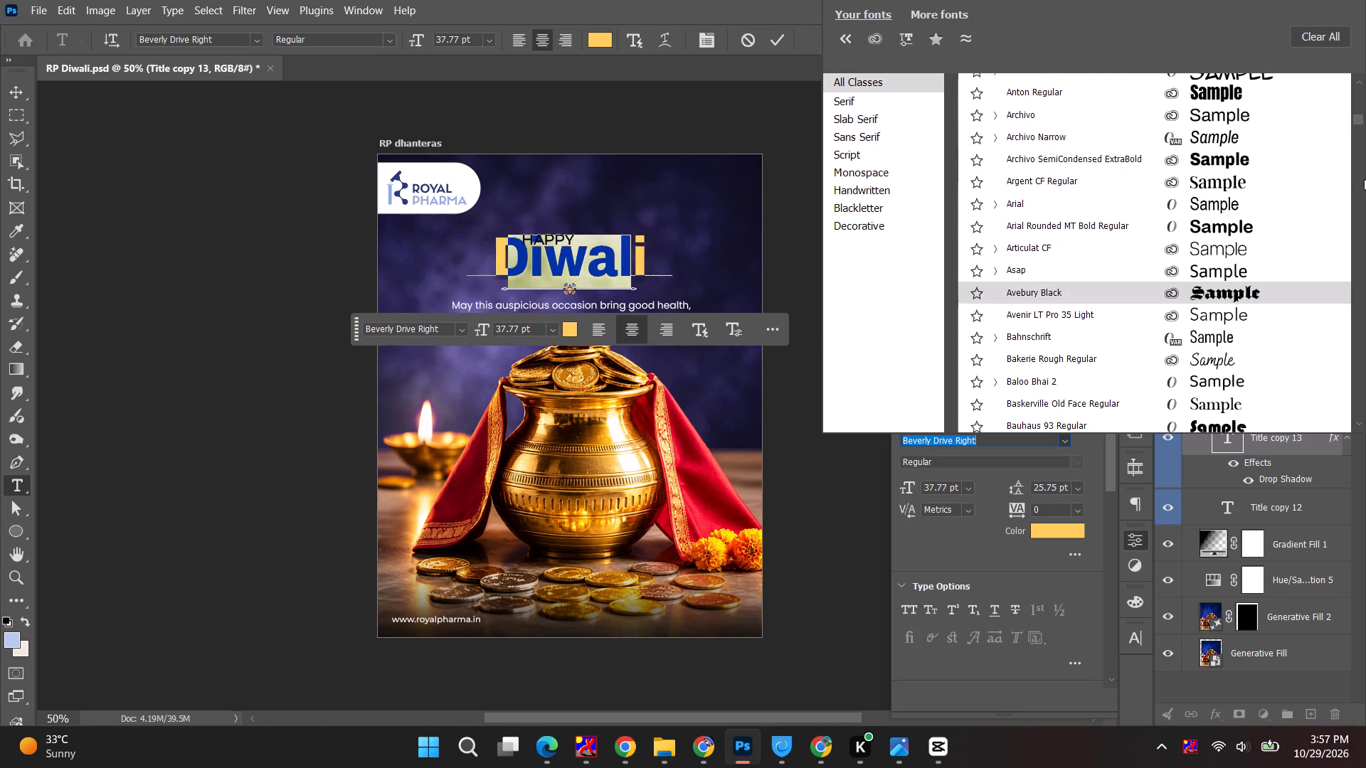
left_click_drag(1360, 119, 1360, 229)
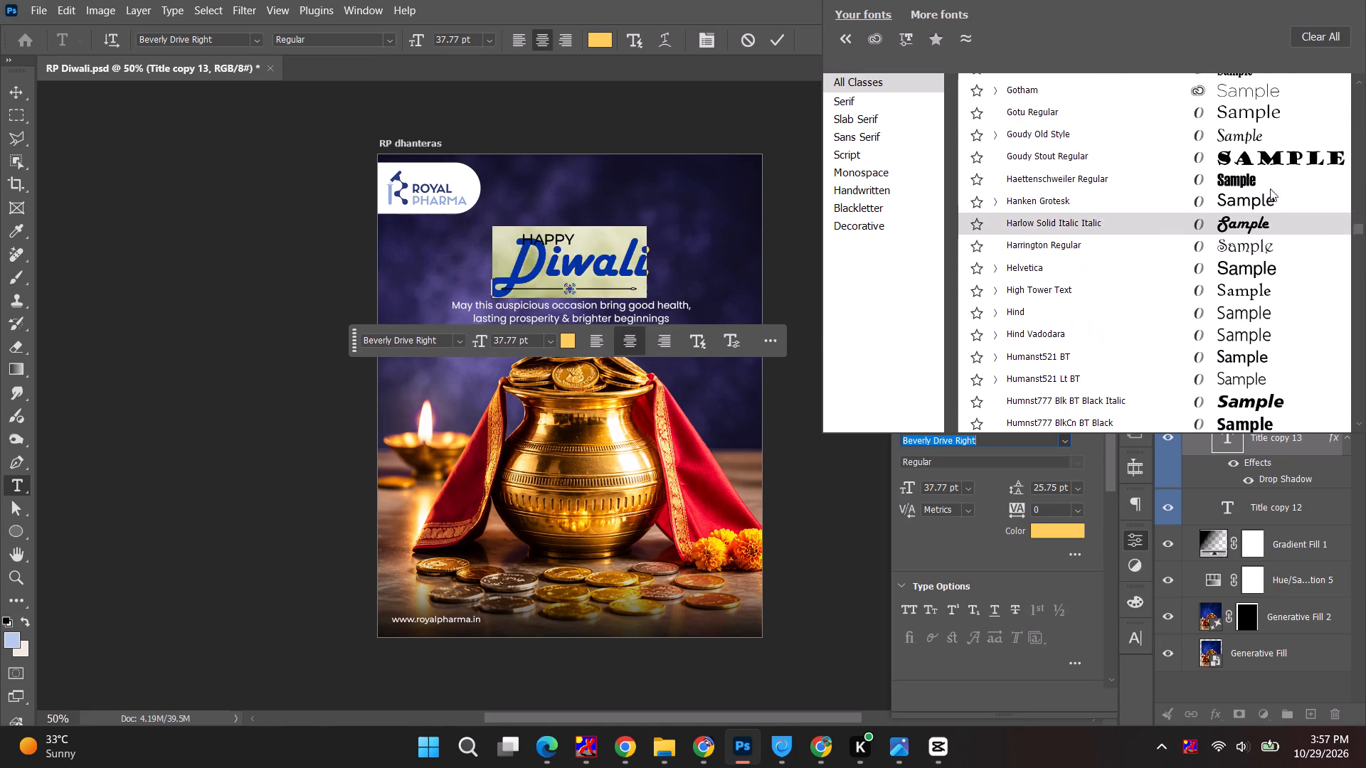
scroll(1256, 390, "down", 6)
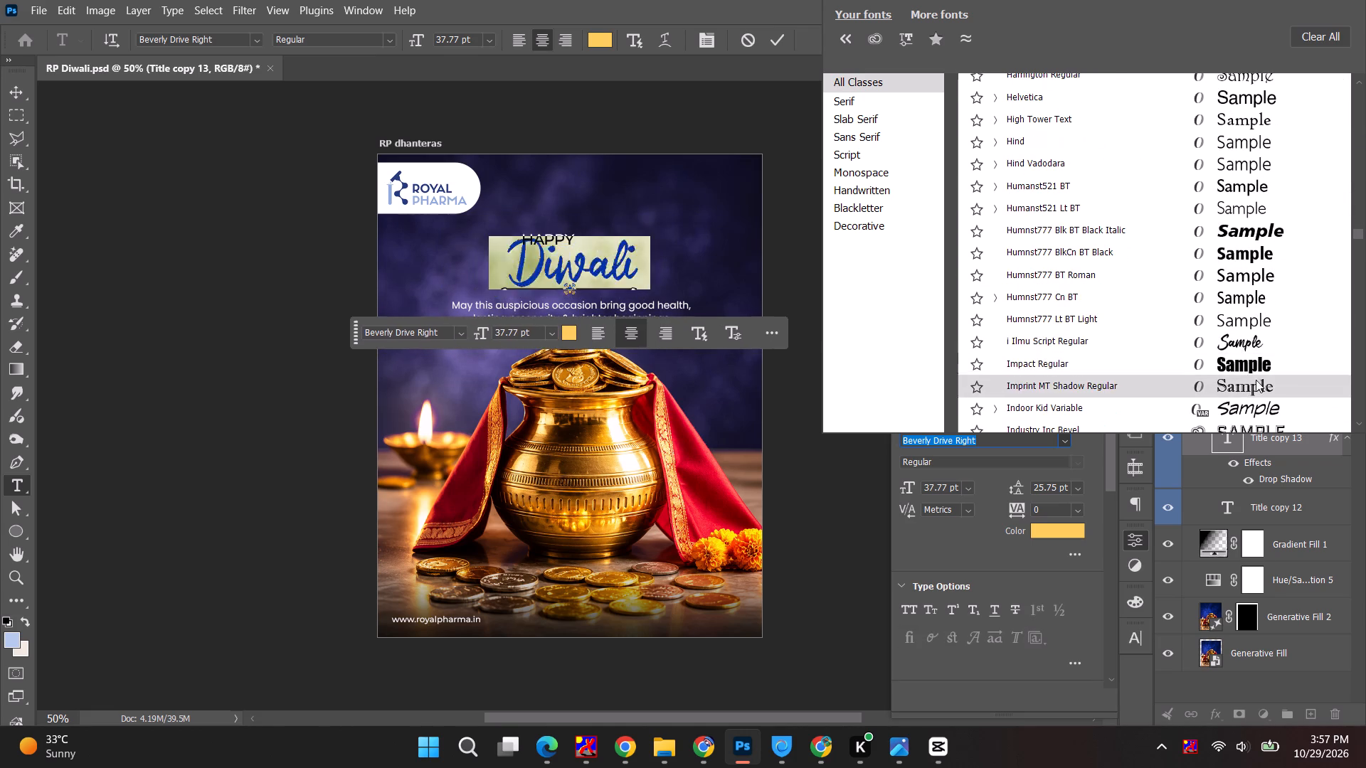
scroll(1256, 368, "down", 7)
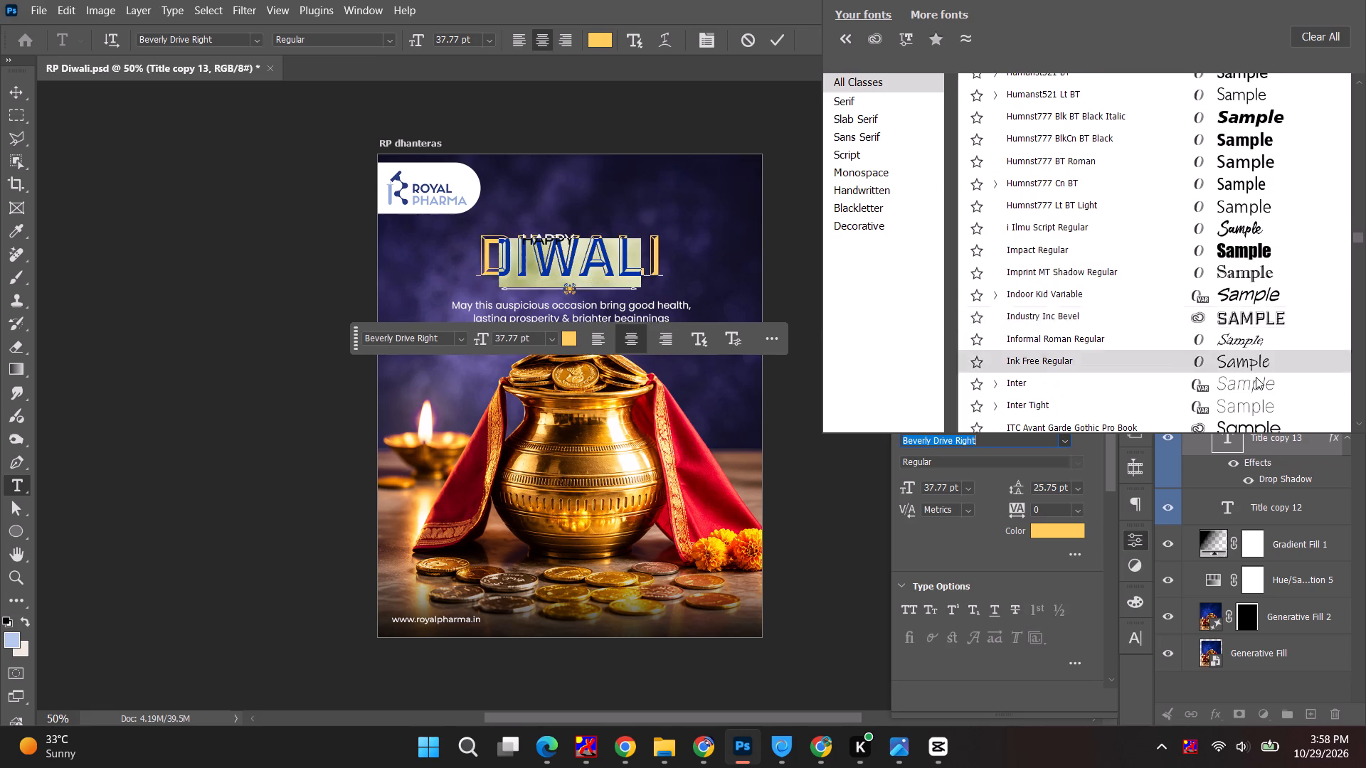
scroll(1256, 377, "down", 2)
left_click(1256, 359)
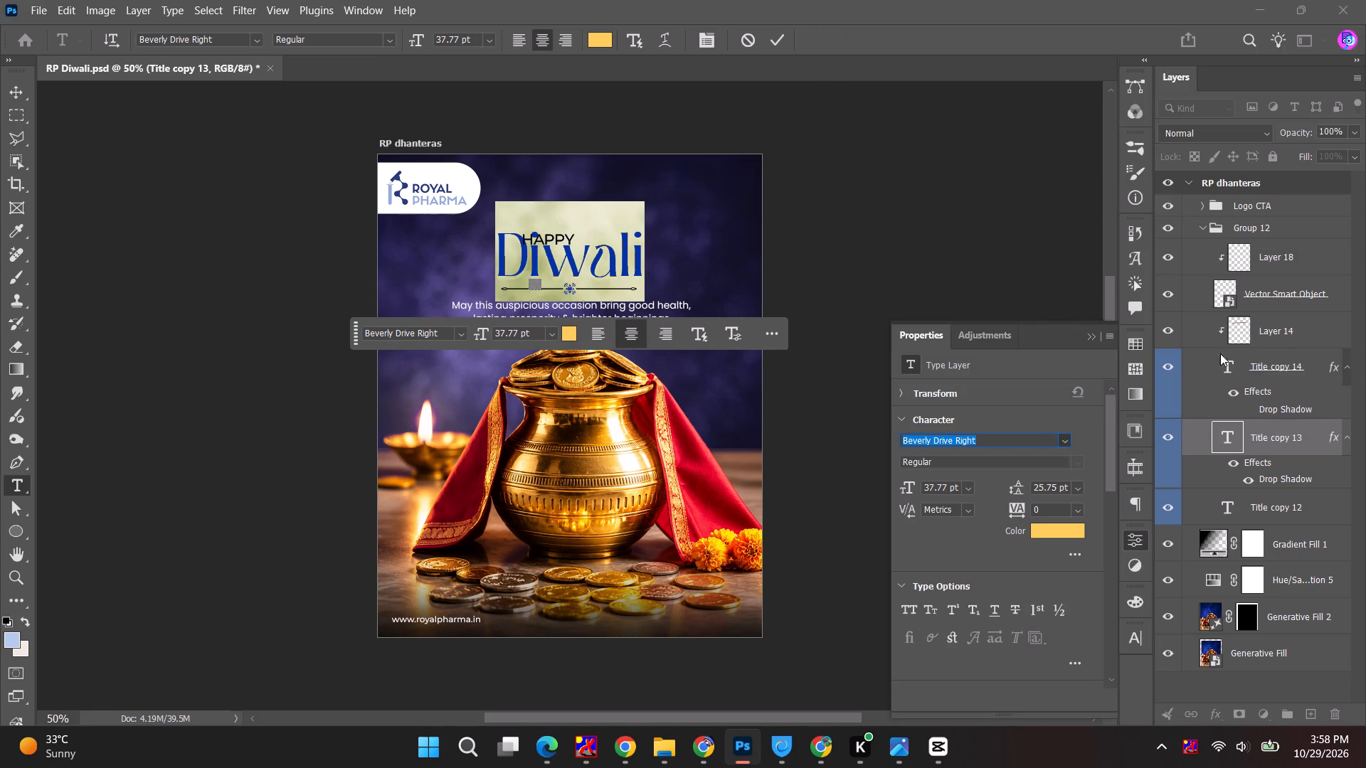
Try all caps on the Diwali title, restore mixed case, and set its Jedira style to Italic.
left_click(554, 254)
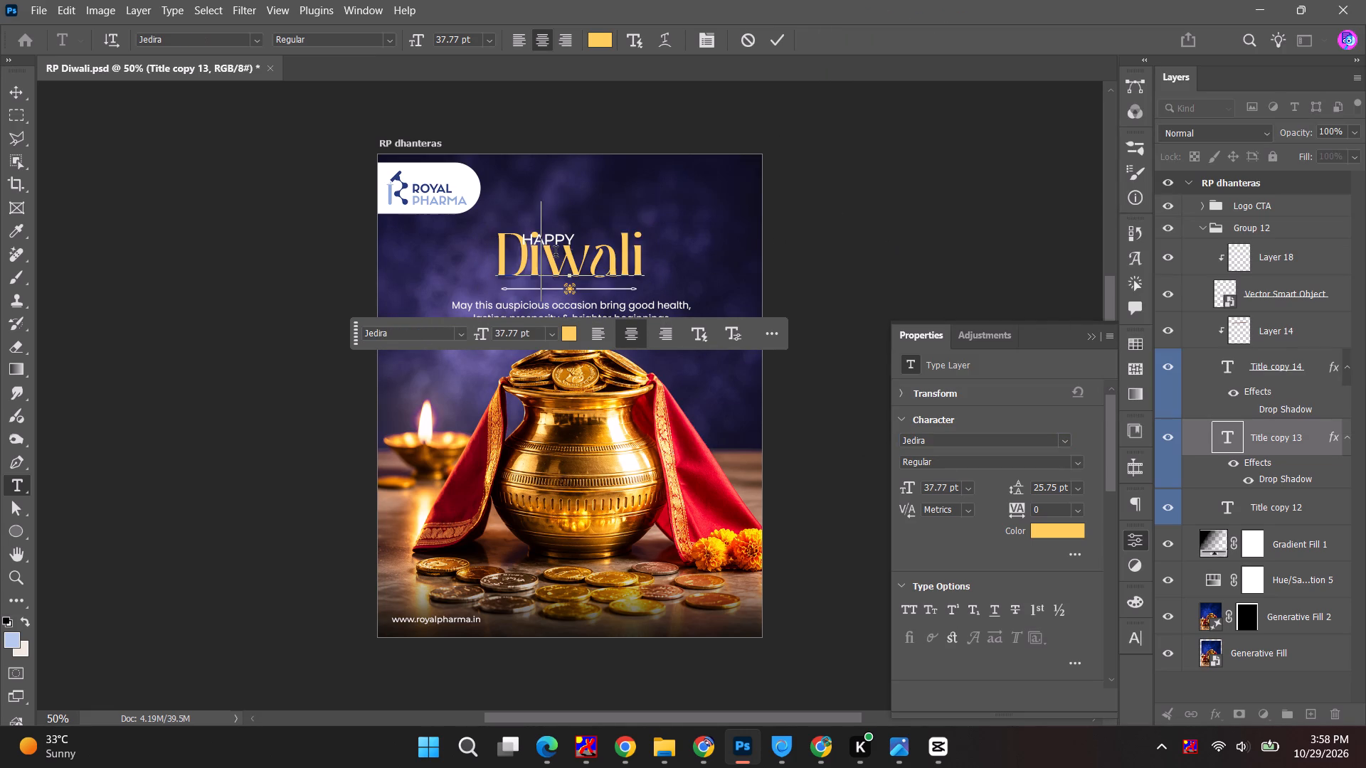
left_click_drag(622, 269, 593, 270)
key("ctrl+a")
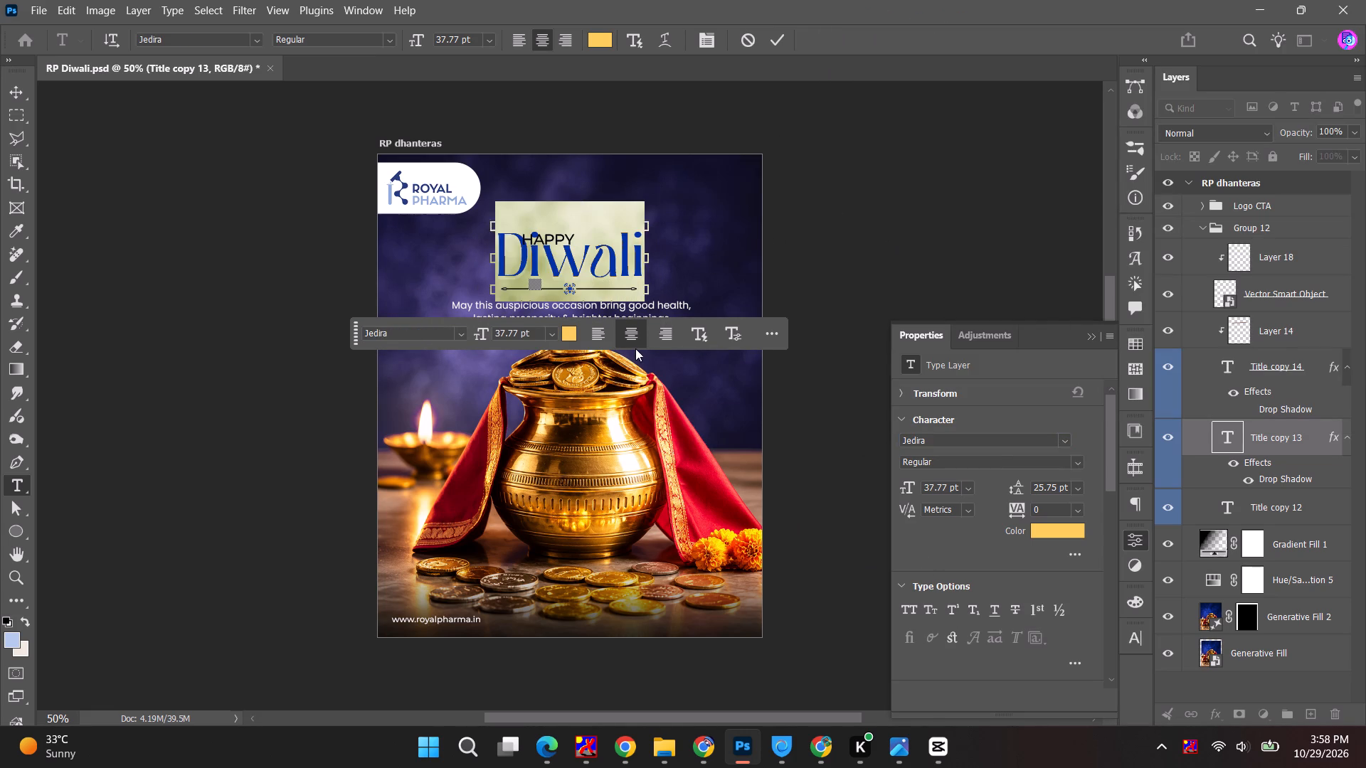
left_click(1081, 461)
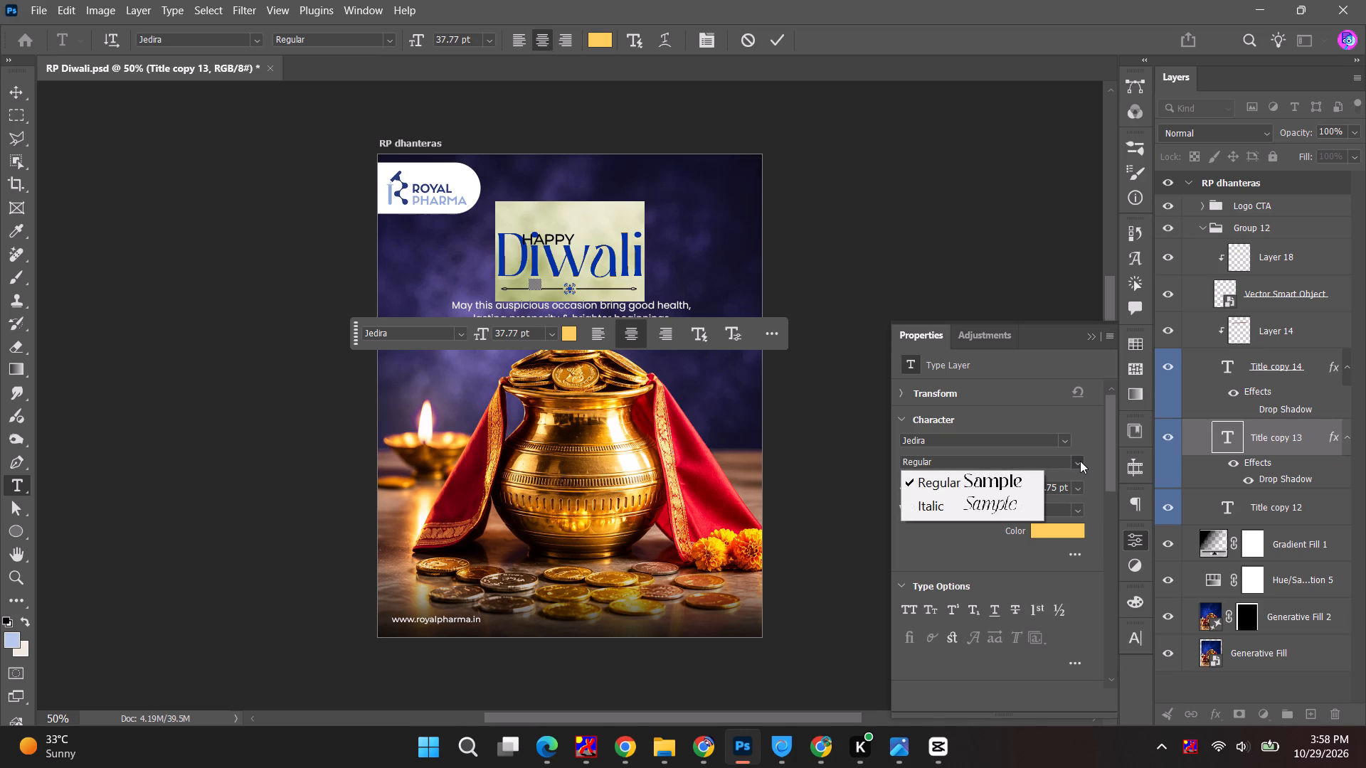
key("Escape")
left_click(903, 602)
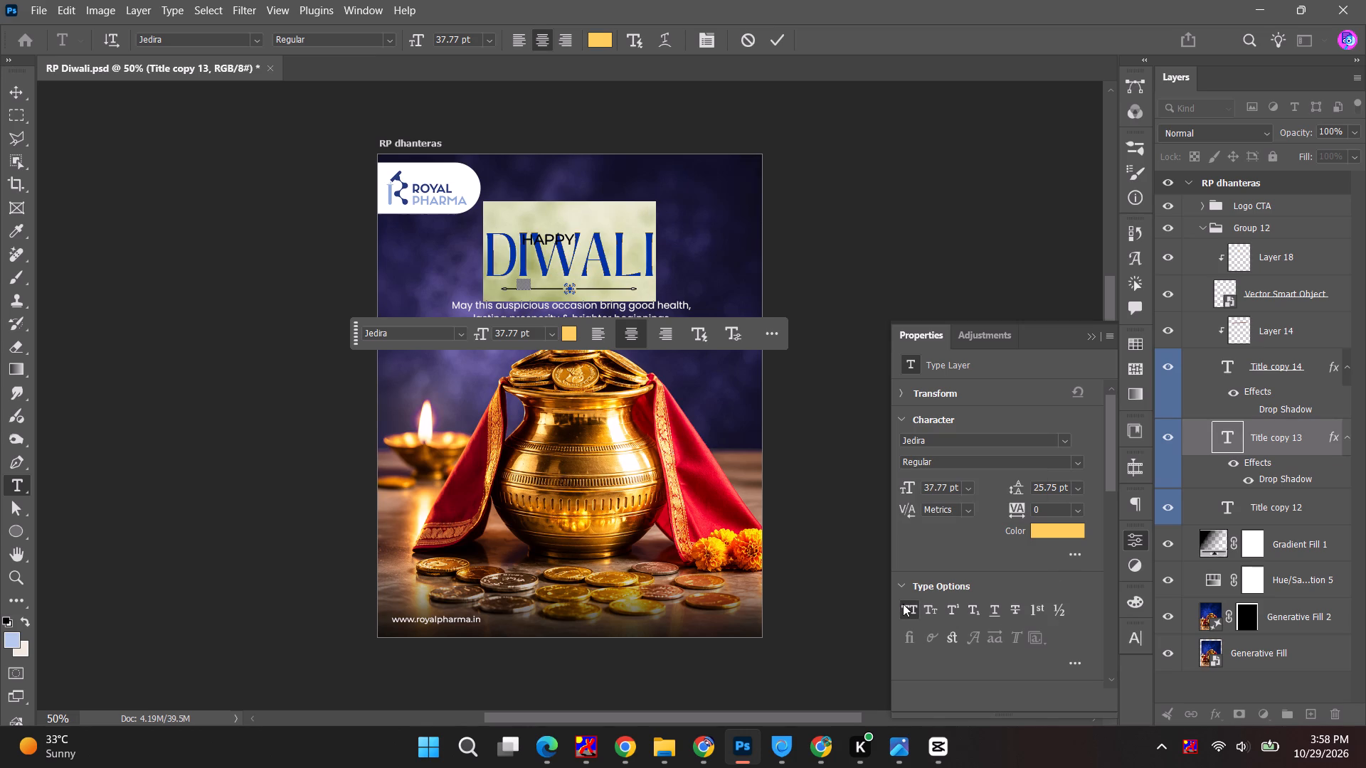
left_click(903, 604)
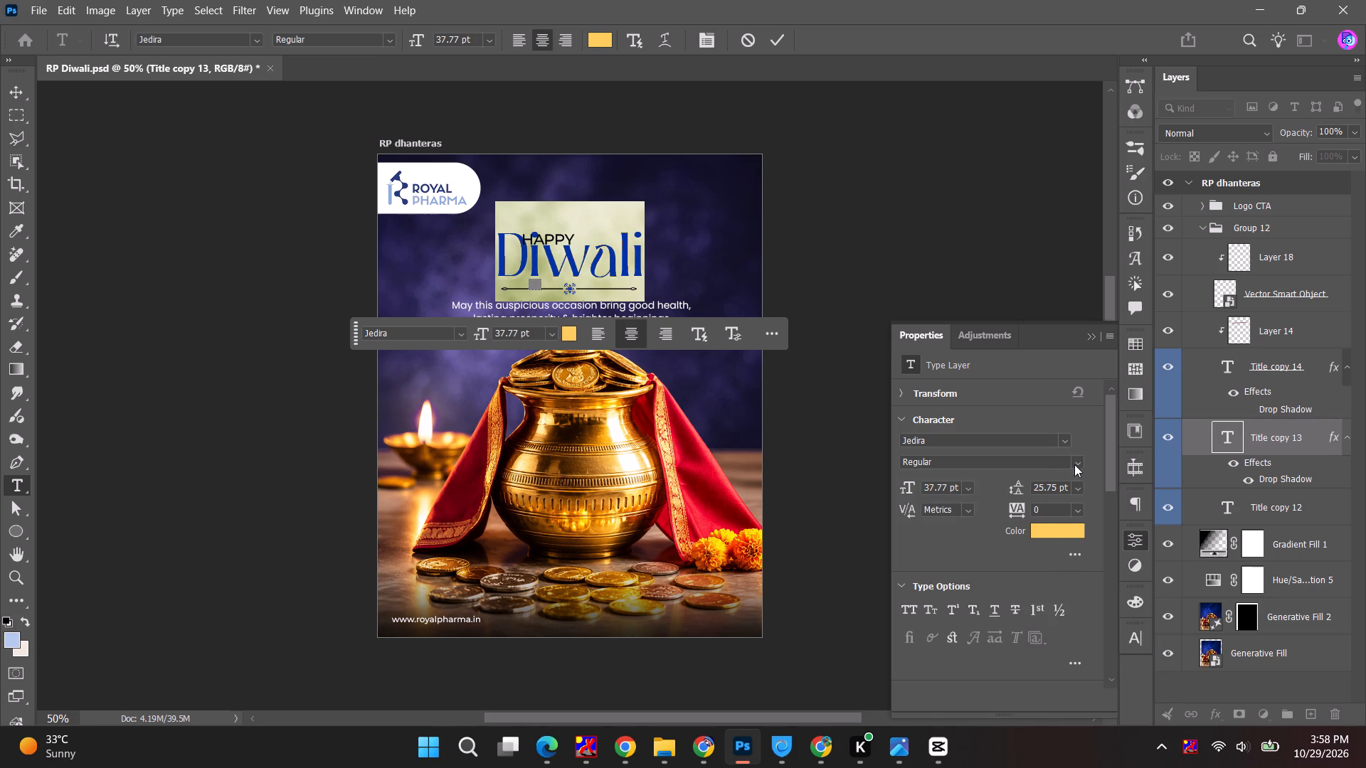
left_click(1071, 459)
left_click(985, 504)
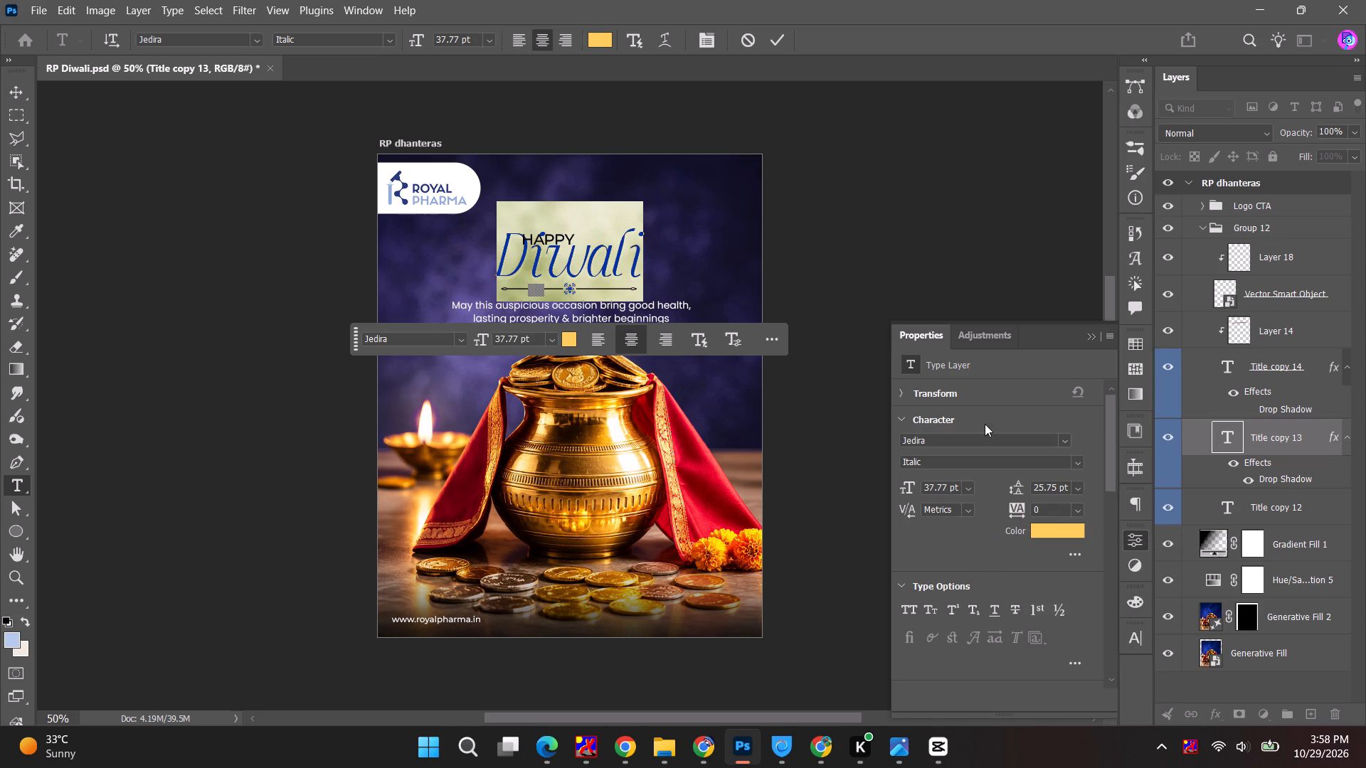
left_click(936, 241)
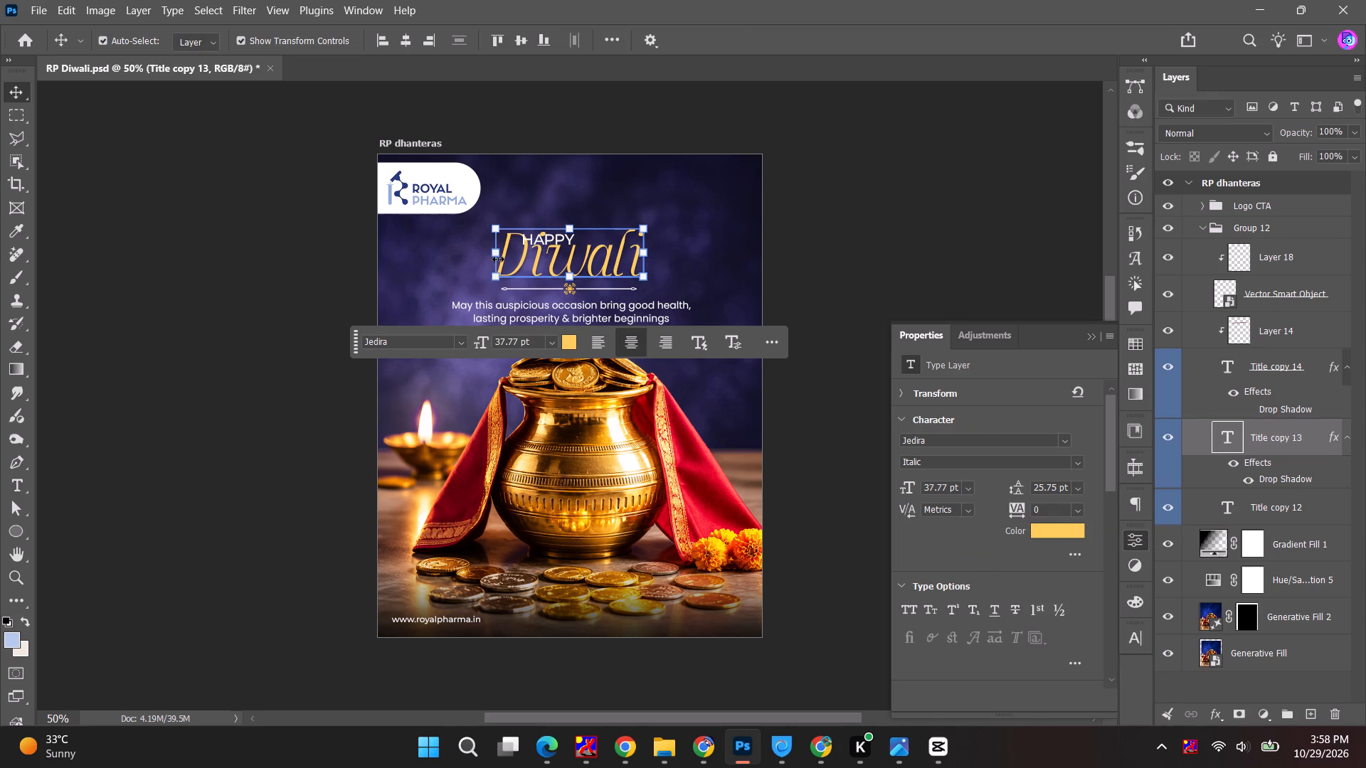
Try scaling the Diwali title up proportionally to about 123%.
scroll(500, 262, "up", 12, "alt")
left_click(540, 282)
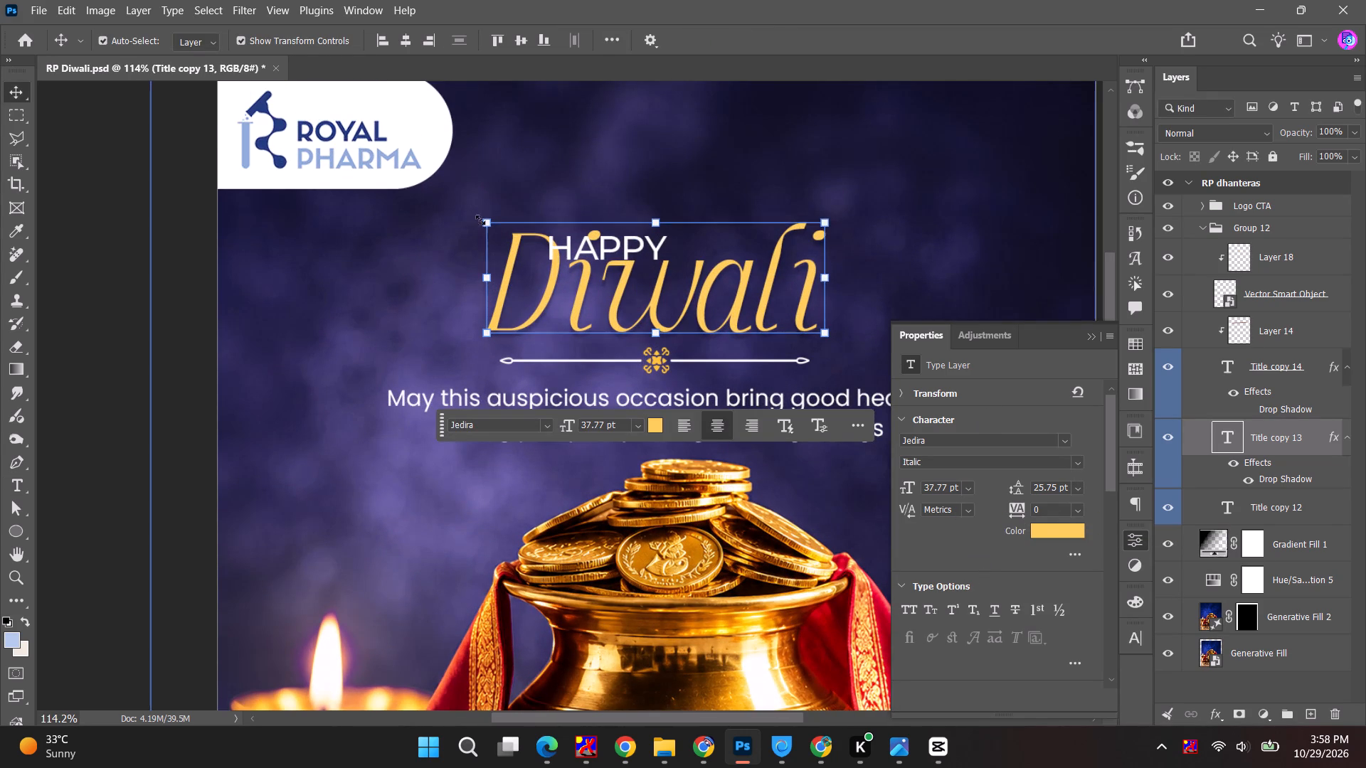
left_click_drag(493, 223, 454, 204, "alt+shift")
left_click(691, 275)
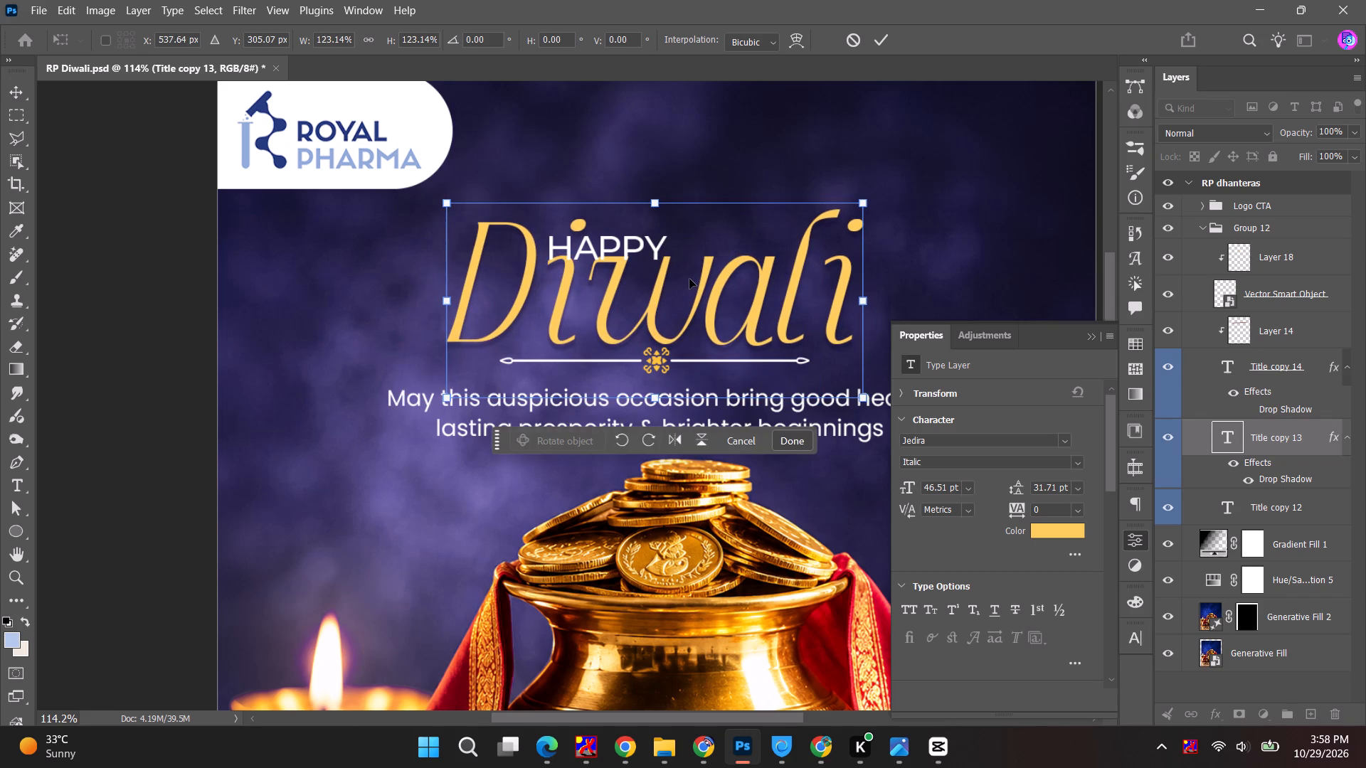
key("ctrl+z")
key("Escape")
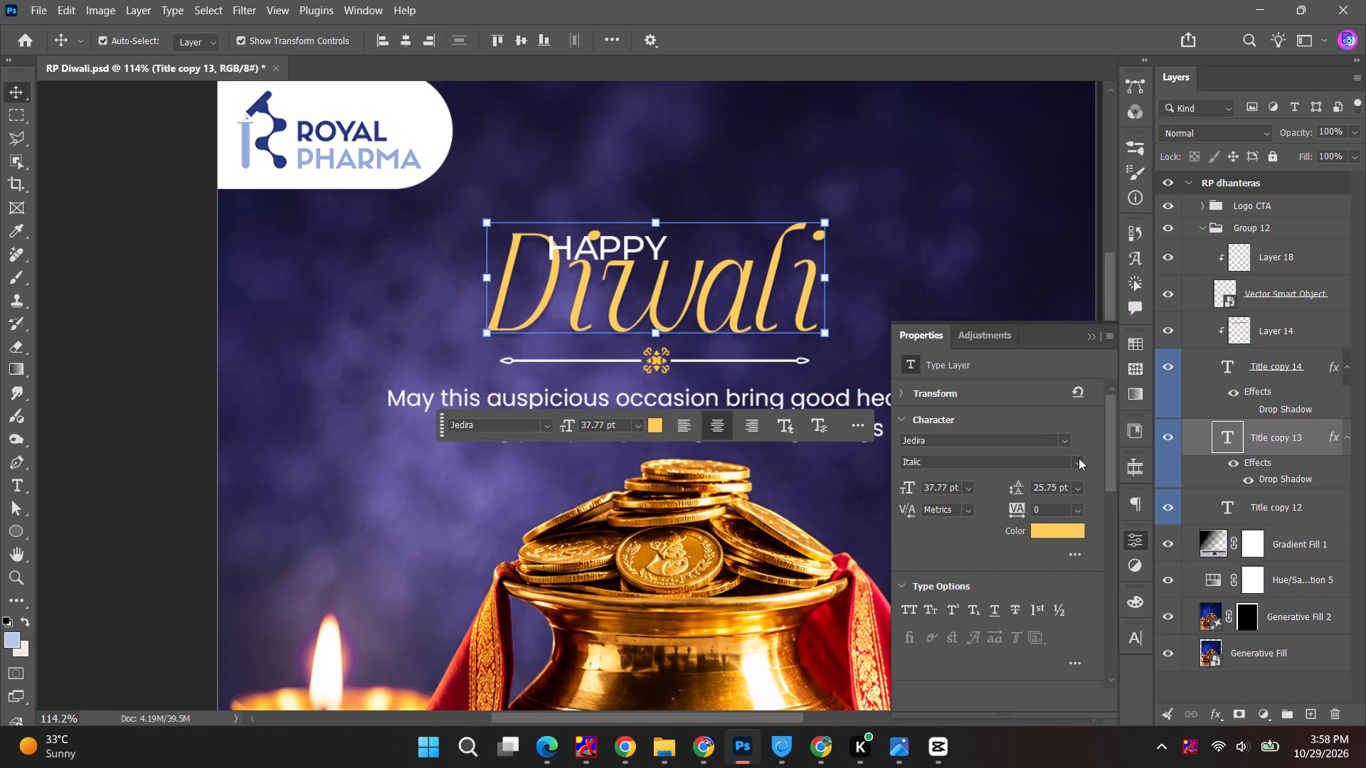
Set the Diwali title in Playfair Display with the ExtraBold style.
left_click(1060, 439)
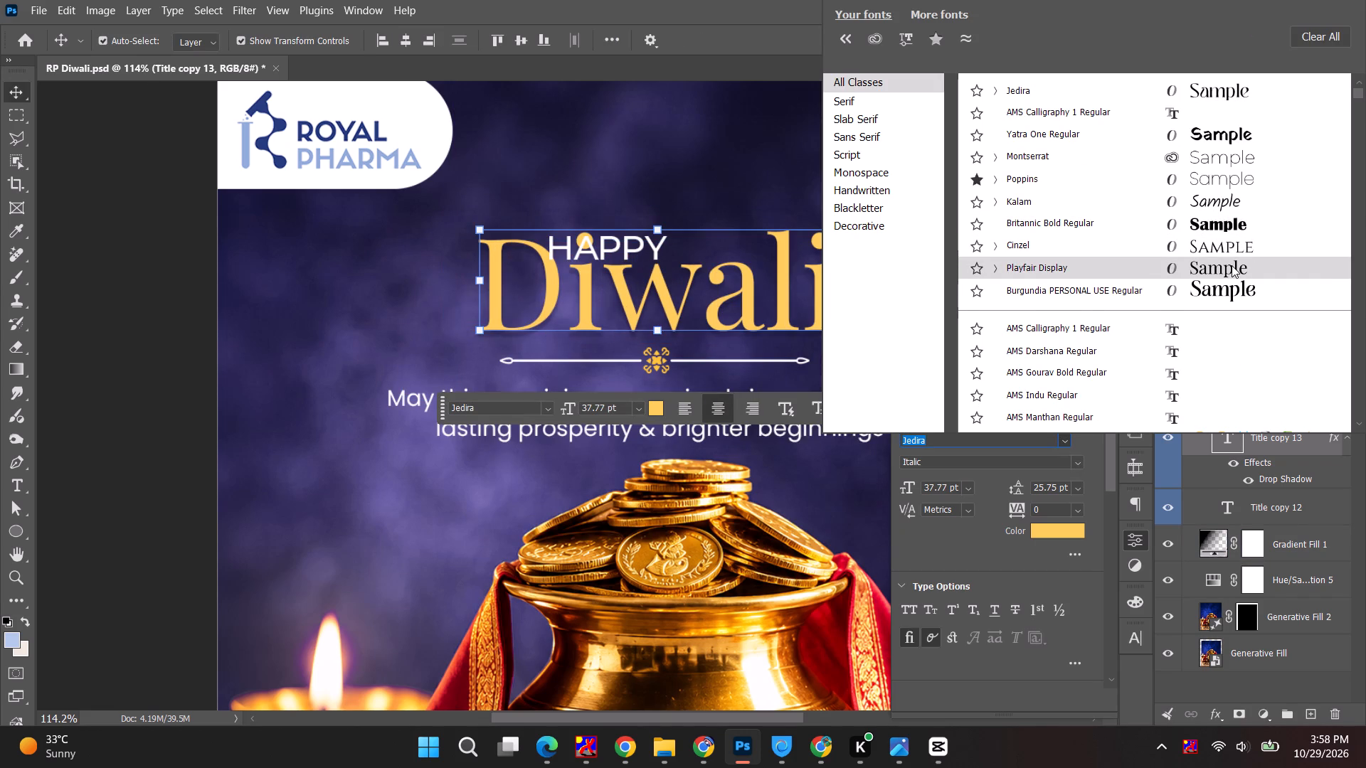
scroll(1232, 265, "down", 1)
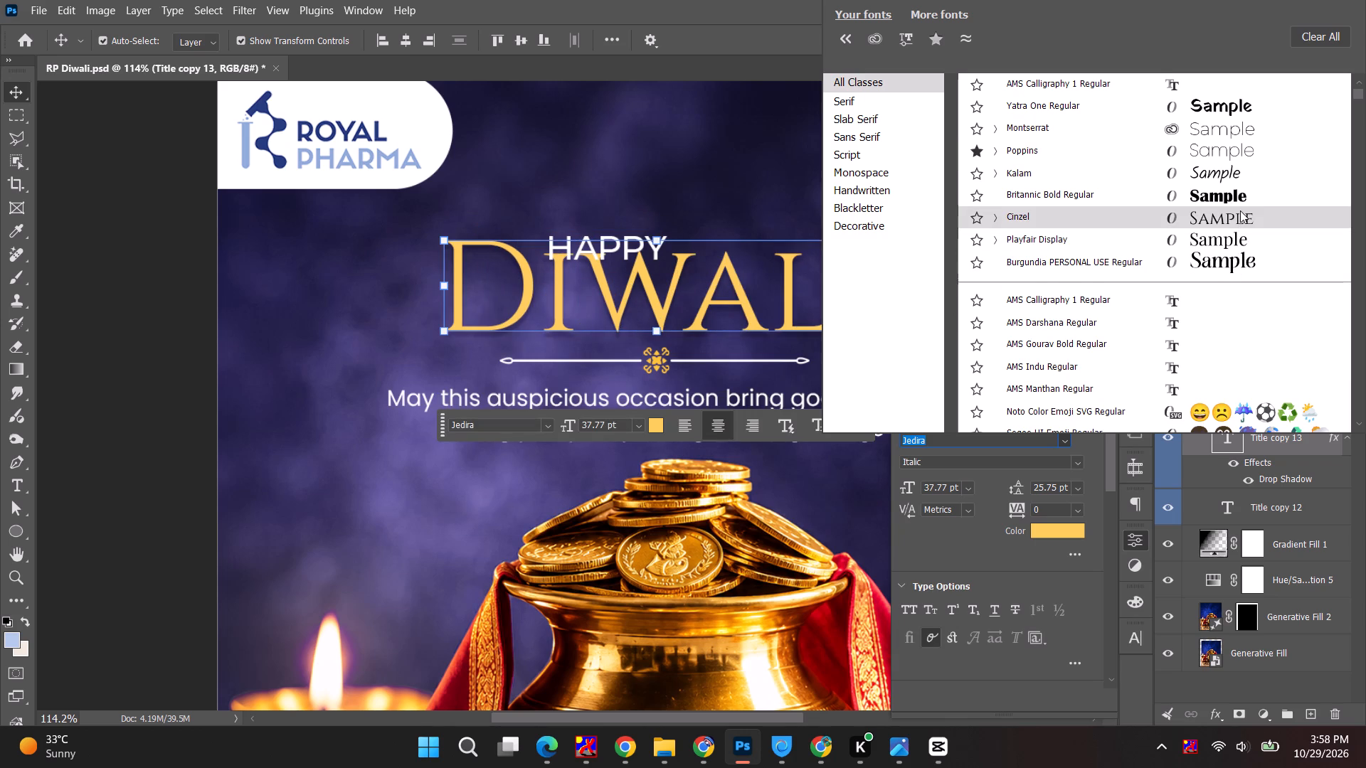
left_click(1237, 230)
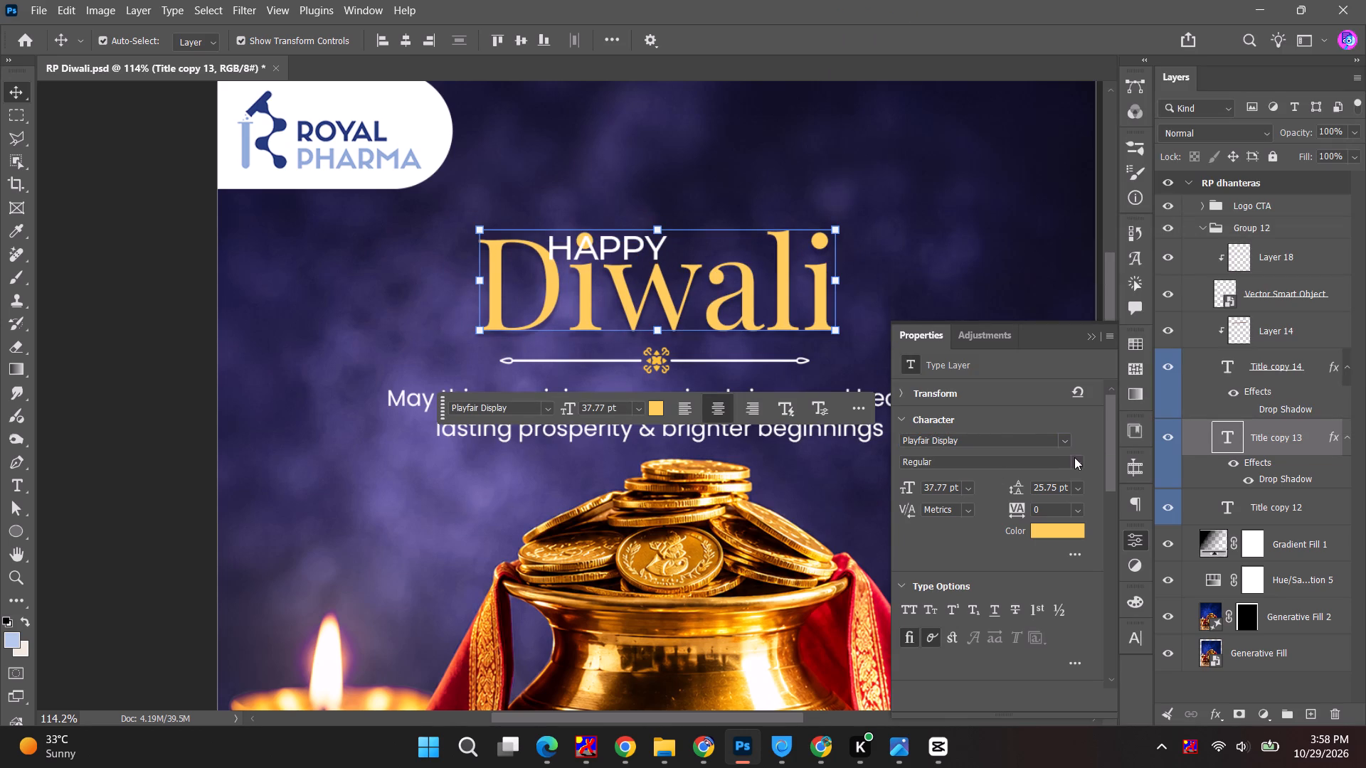
left_click(1074, 457)
left_click(1023, 373)
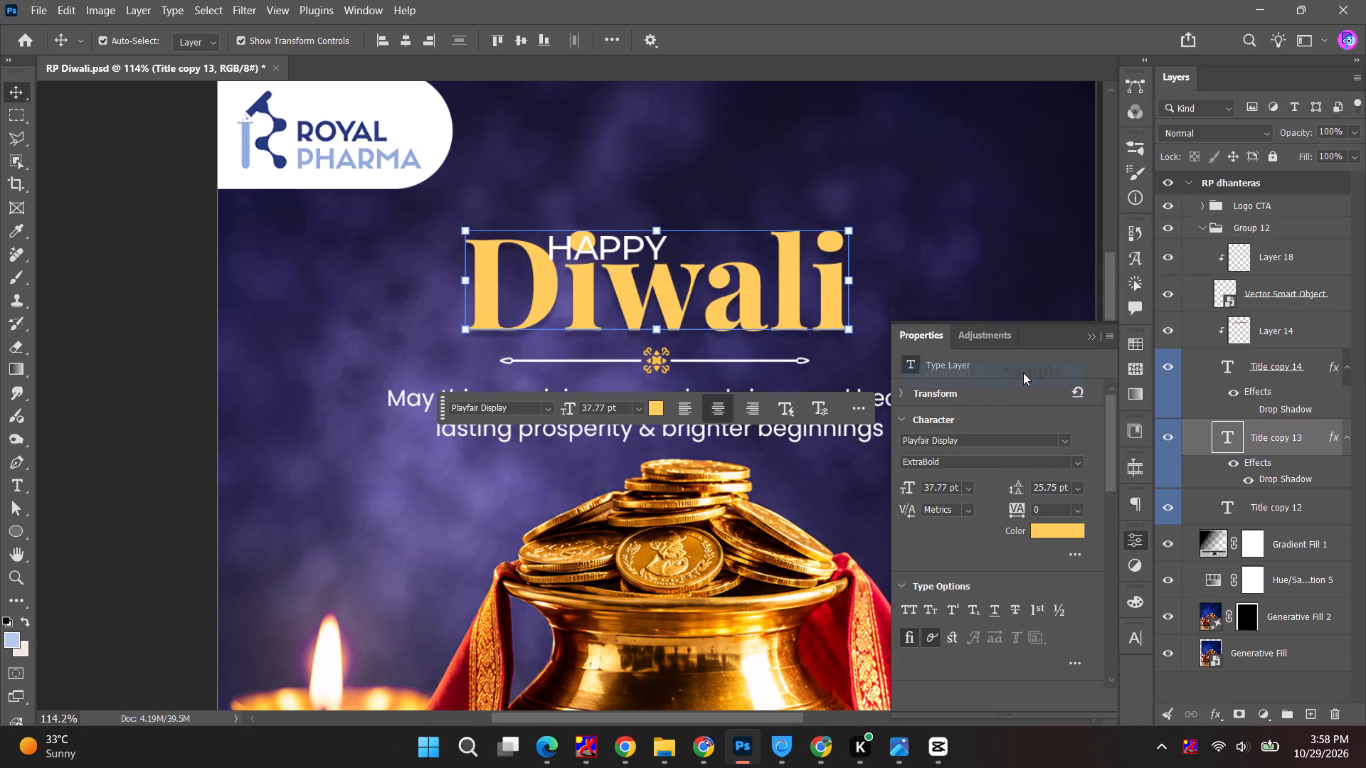
Scale the Diwali title up proportionally to about 43.4 pt.
left_click(682, 289)
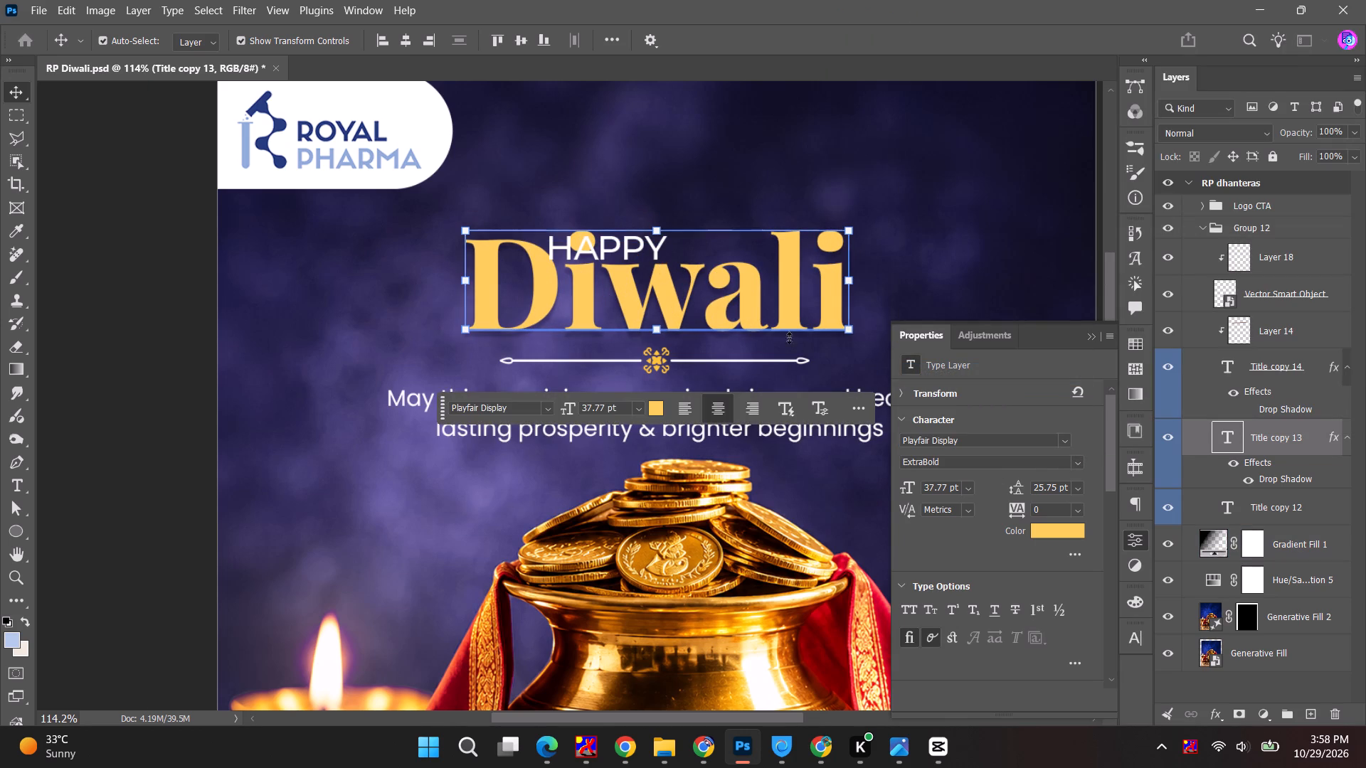
left_click_drag(854, 333, 884, 348, "alt+shift")
left_click(874, 36)
left_click(948, 186)
Move the HAPPY text into the gap above the w of the Diwali title.
left_click(612, 245)
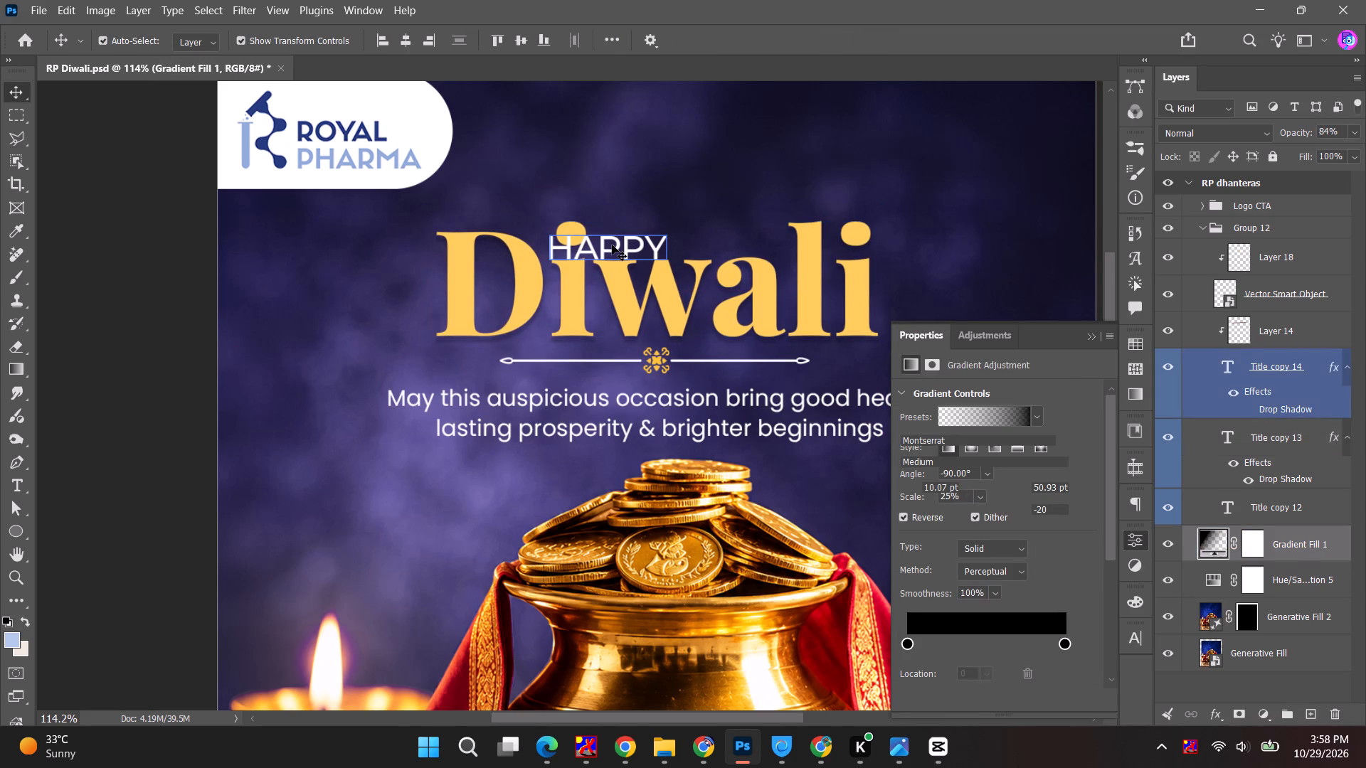
left_click_drag(612, 245, 677, 231)
Set the tracking of the HAPPY text to 60.
double_click(677, 231)
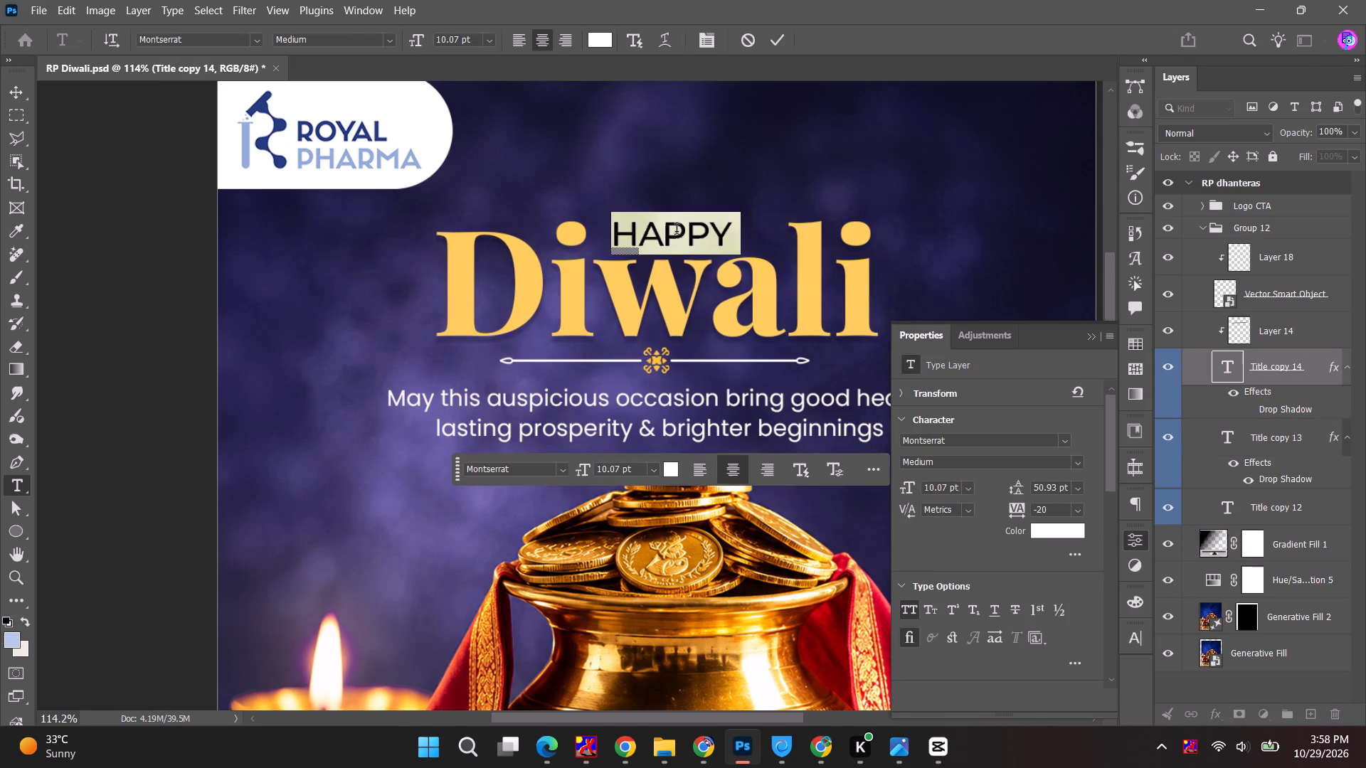
left_click(1012, 507)
scroll(1012, 507, "up", 1)
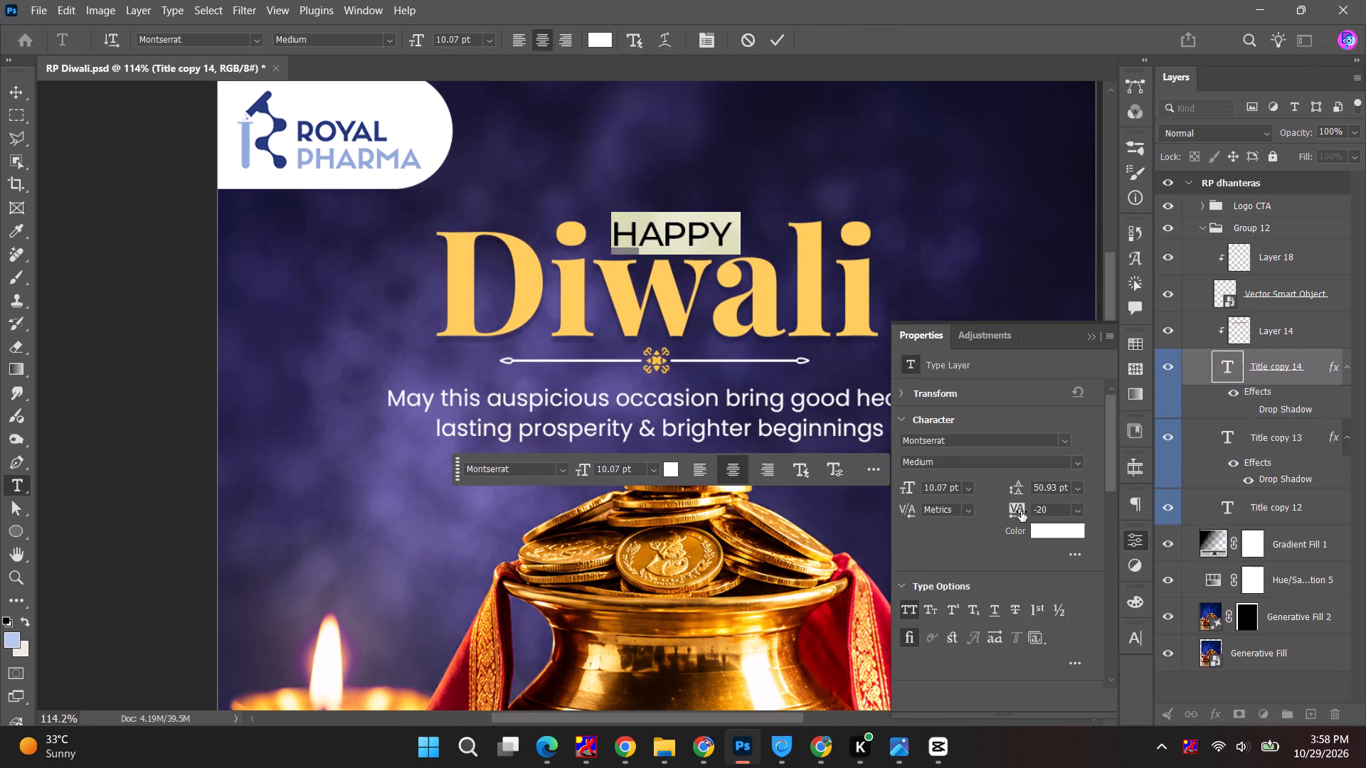
left_click(1021, 511)
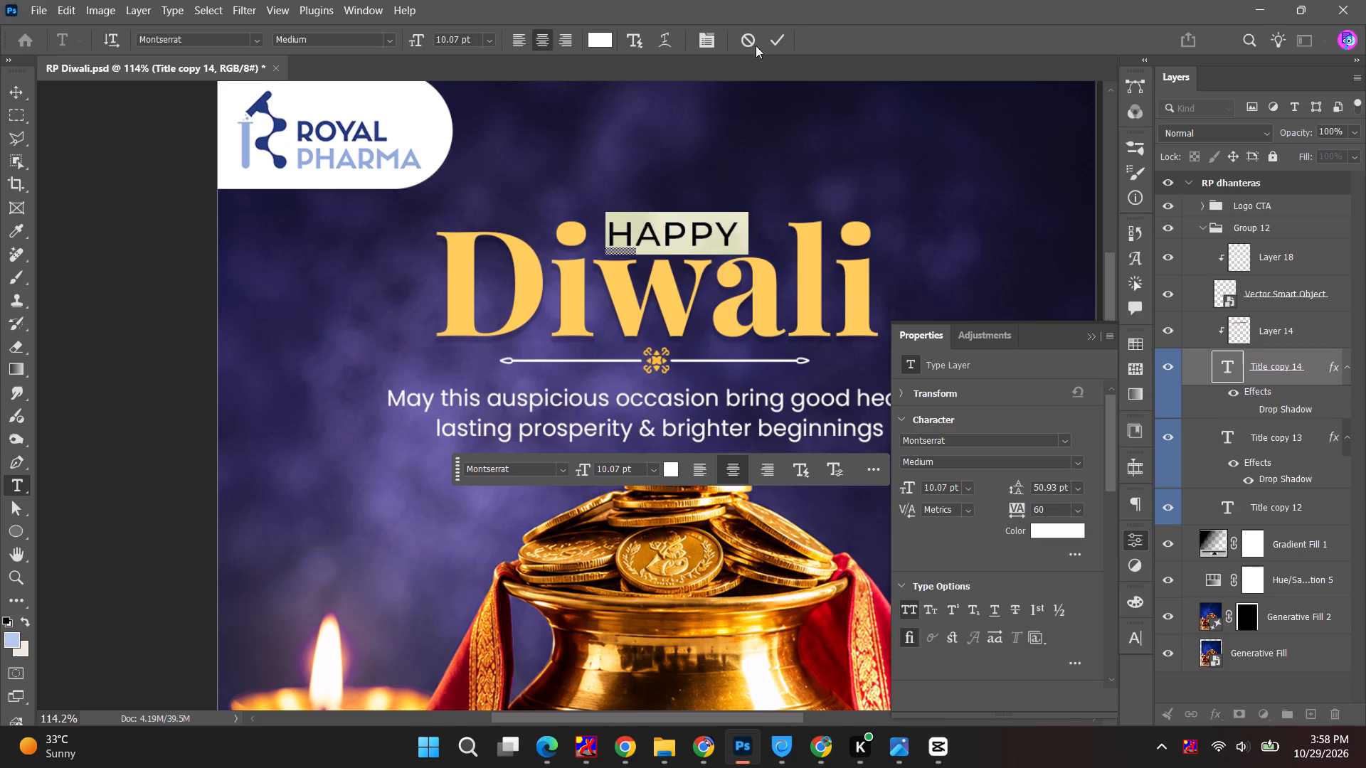
left_click(771, 35)
left_click(122, 289)
Centre the Diwali title horizontally on the poster artboard.
scroll(169, 352, "down", 10, "alt")
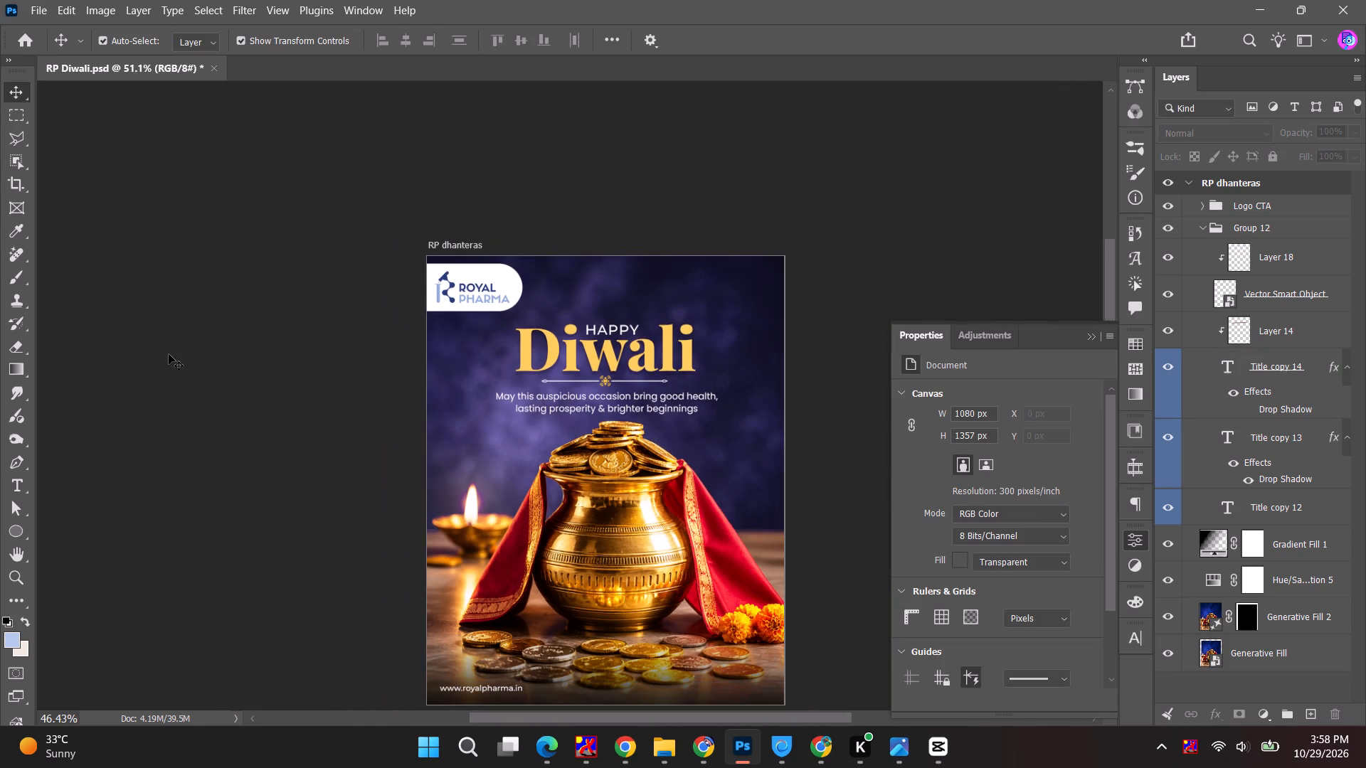
key("space")
key("space")
key("space")
key("space")
key("space")
key("space")
key("space")
key("space")
key("space")
left_click_drag(211, 409, 103, 372)
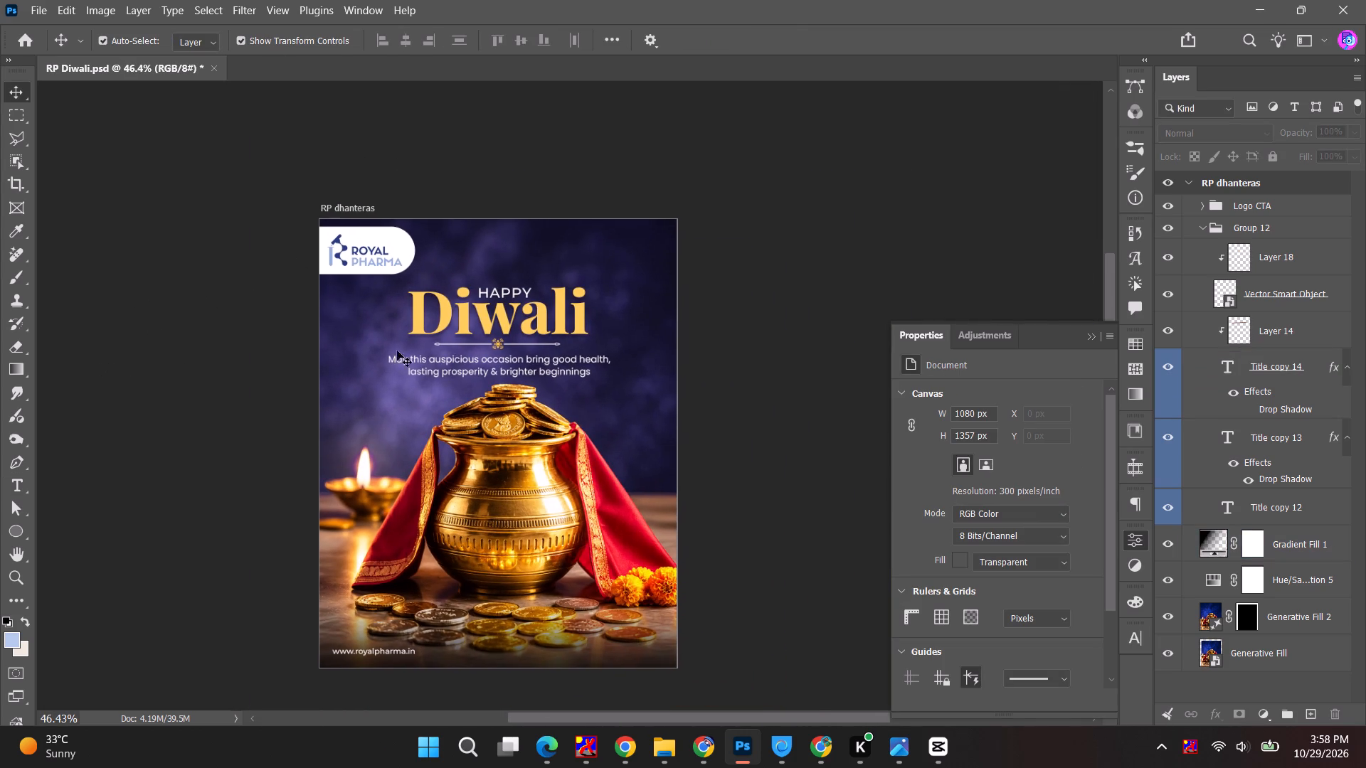
left_click(498, 317)
left_click(401, 35)
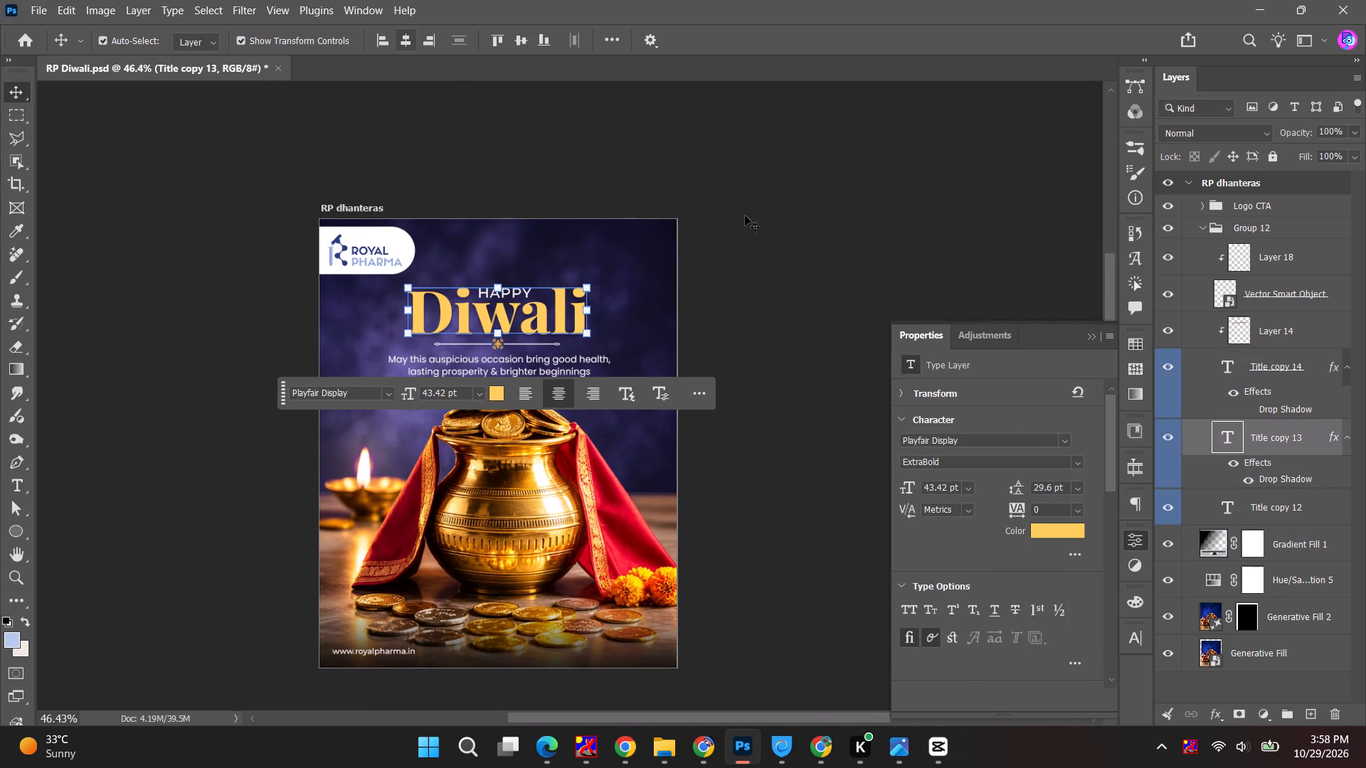
Shift HAPPY slightly right, centring it in the gap between the first i and the l of Diwali.
left_click(790, 225)
scroll(485, 316, "up", 9, "alt")
left_click_drag(527, 272, 545, 272)
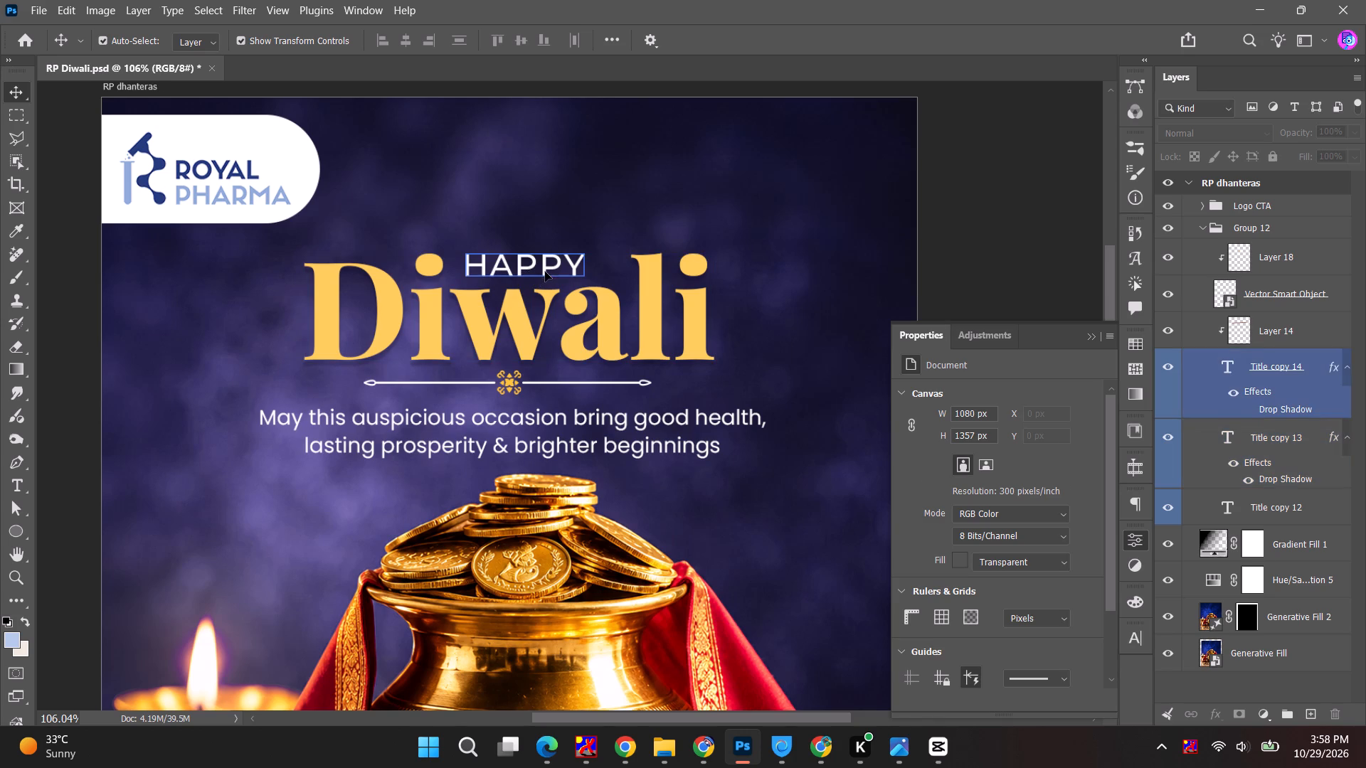
left_click_drag(545, 272, 539, 272)
left_click(964, 248)
Review the complete Diwali poster layout, checking the title and HAPPY placement against the whole design.
scroll(959, 257, "down", 1, "alt")
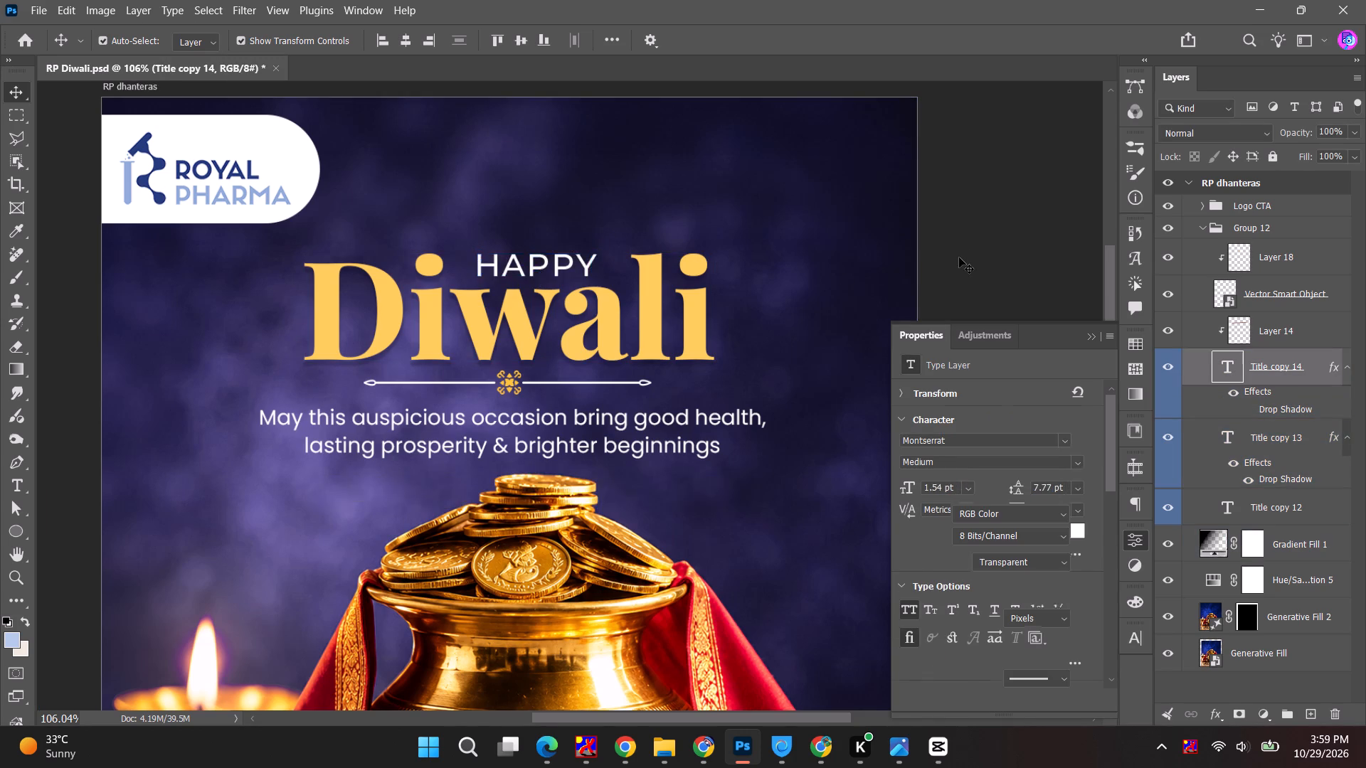
scroll(959, 257, "down", 8, "alt")
key("space")
key("space")
key("space")
key("space")
key("space")
key("space")
key("space")
key("space")
key("space")
key("space")
key("space")
left_click_drag(915, 274, 862, 235)
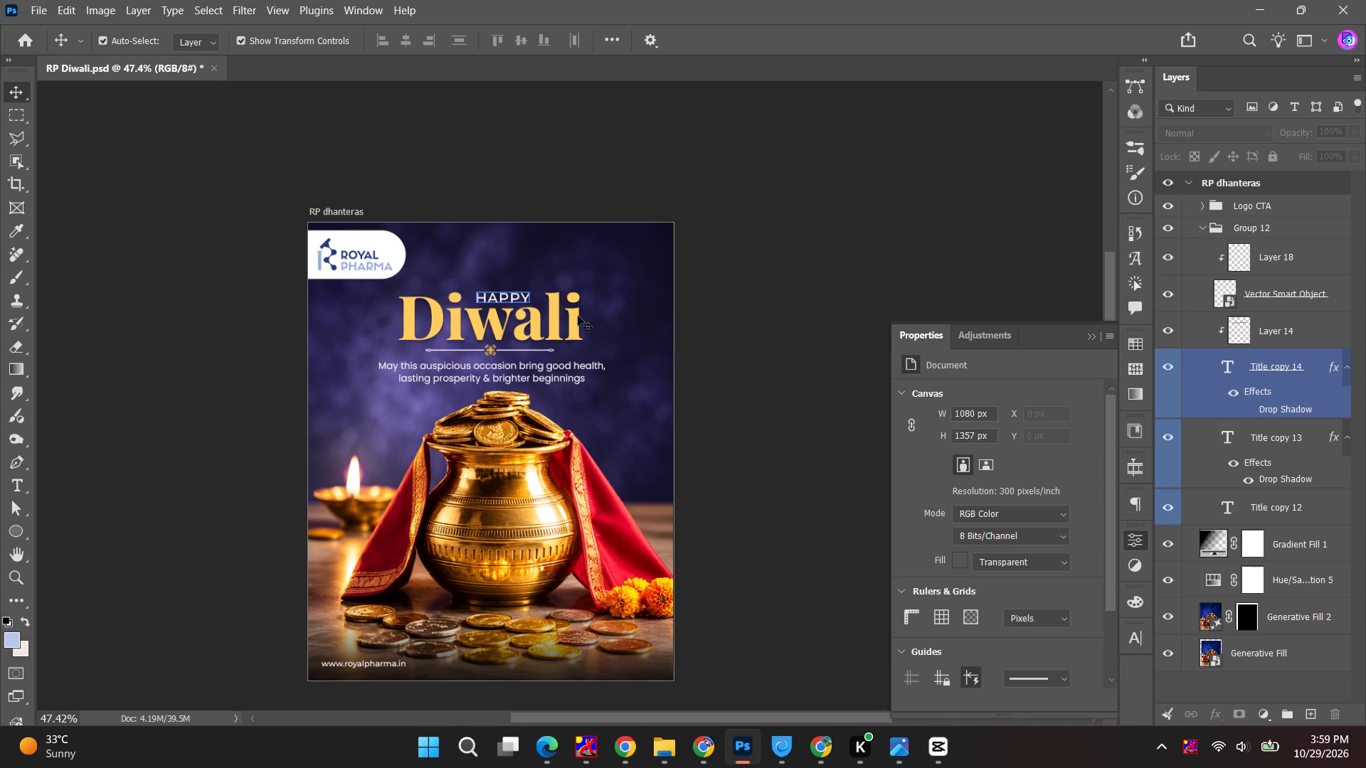
left_click(861, 305)
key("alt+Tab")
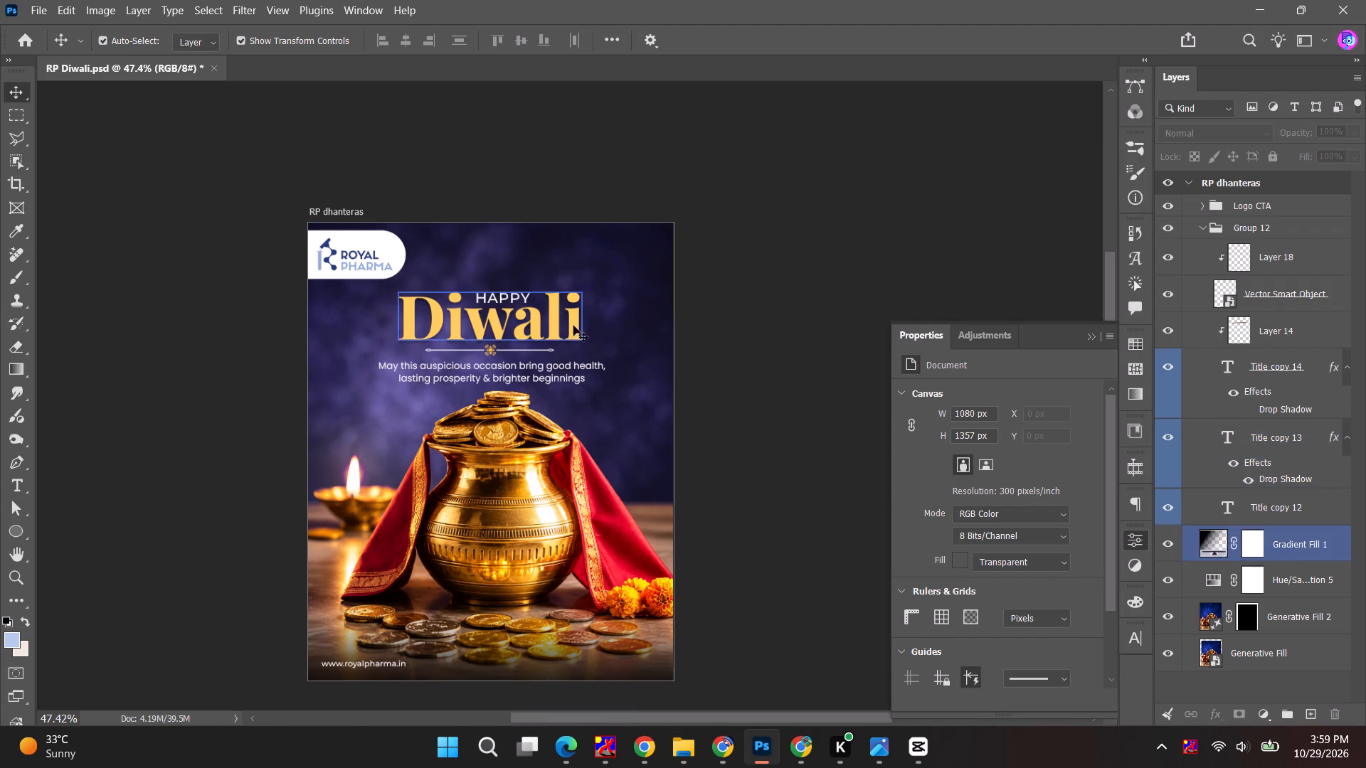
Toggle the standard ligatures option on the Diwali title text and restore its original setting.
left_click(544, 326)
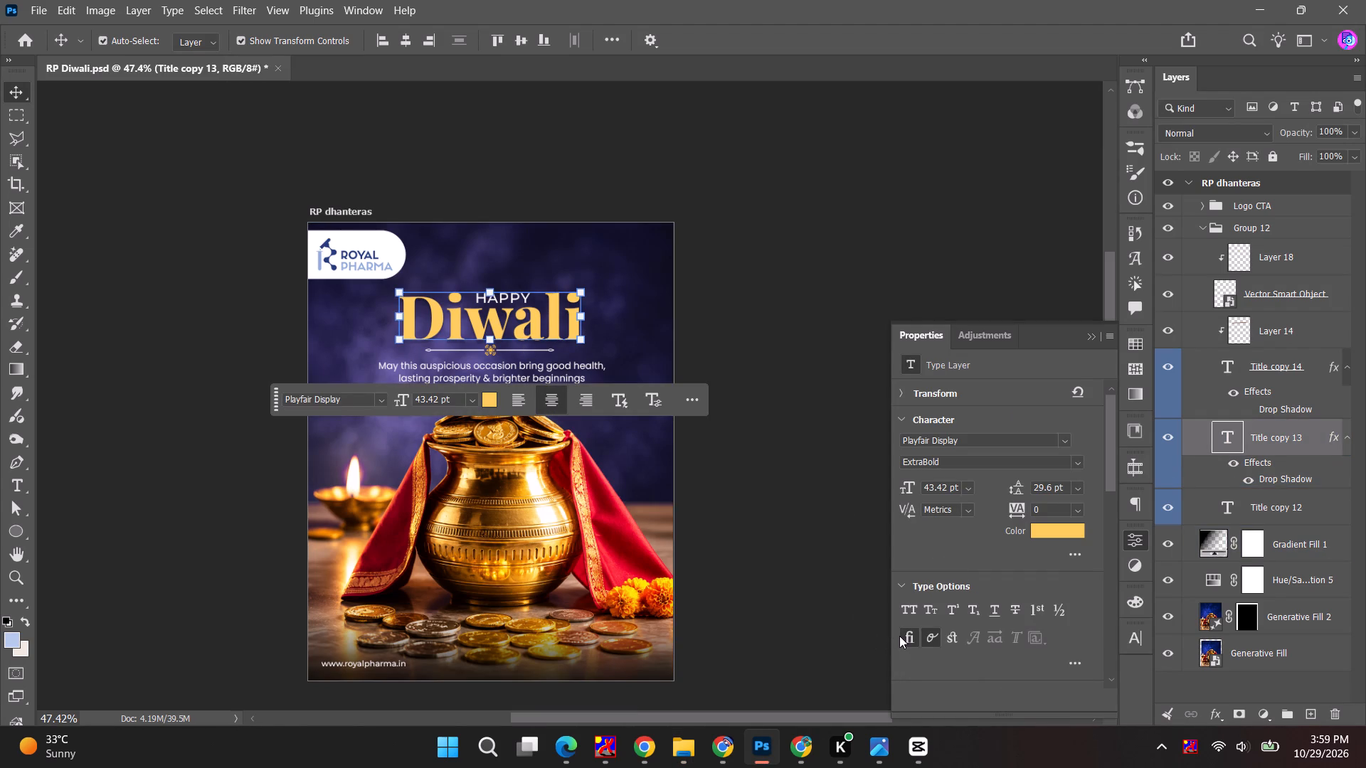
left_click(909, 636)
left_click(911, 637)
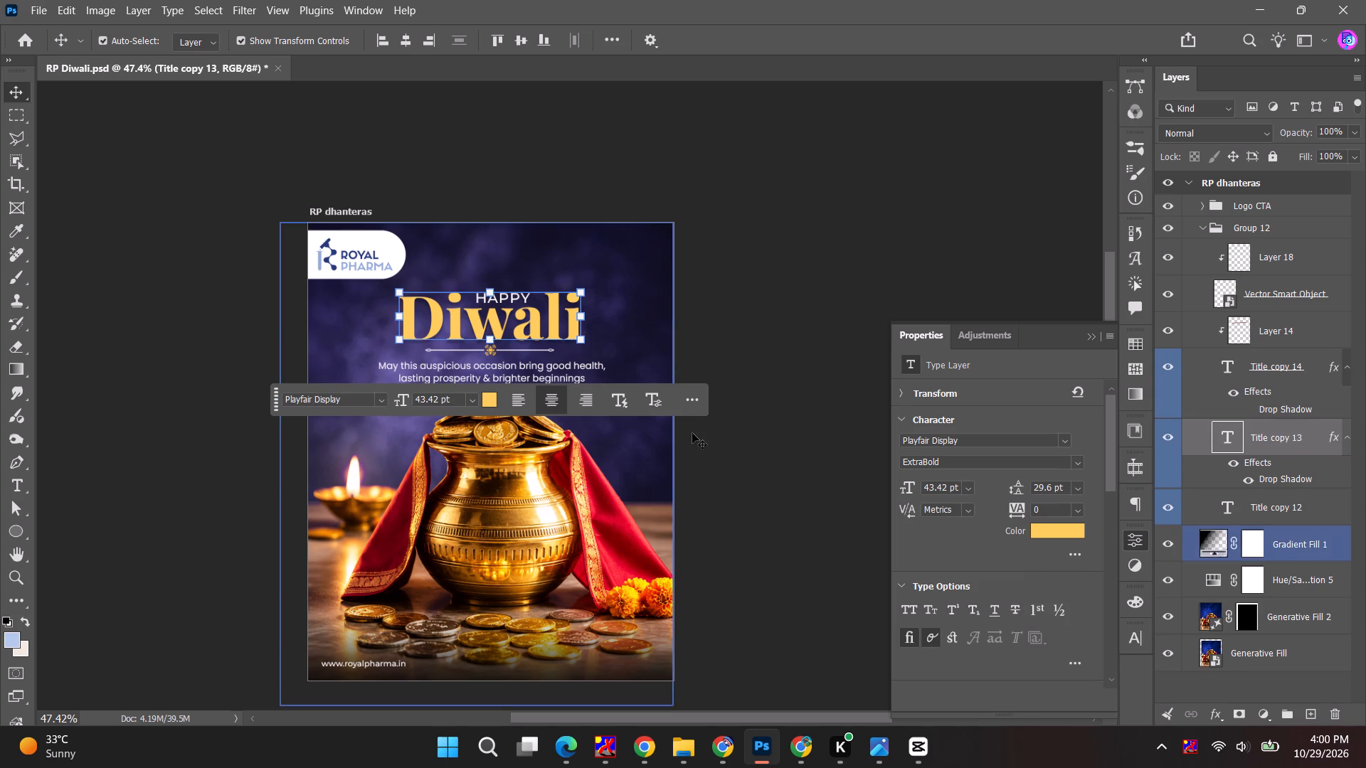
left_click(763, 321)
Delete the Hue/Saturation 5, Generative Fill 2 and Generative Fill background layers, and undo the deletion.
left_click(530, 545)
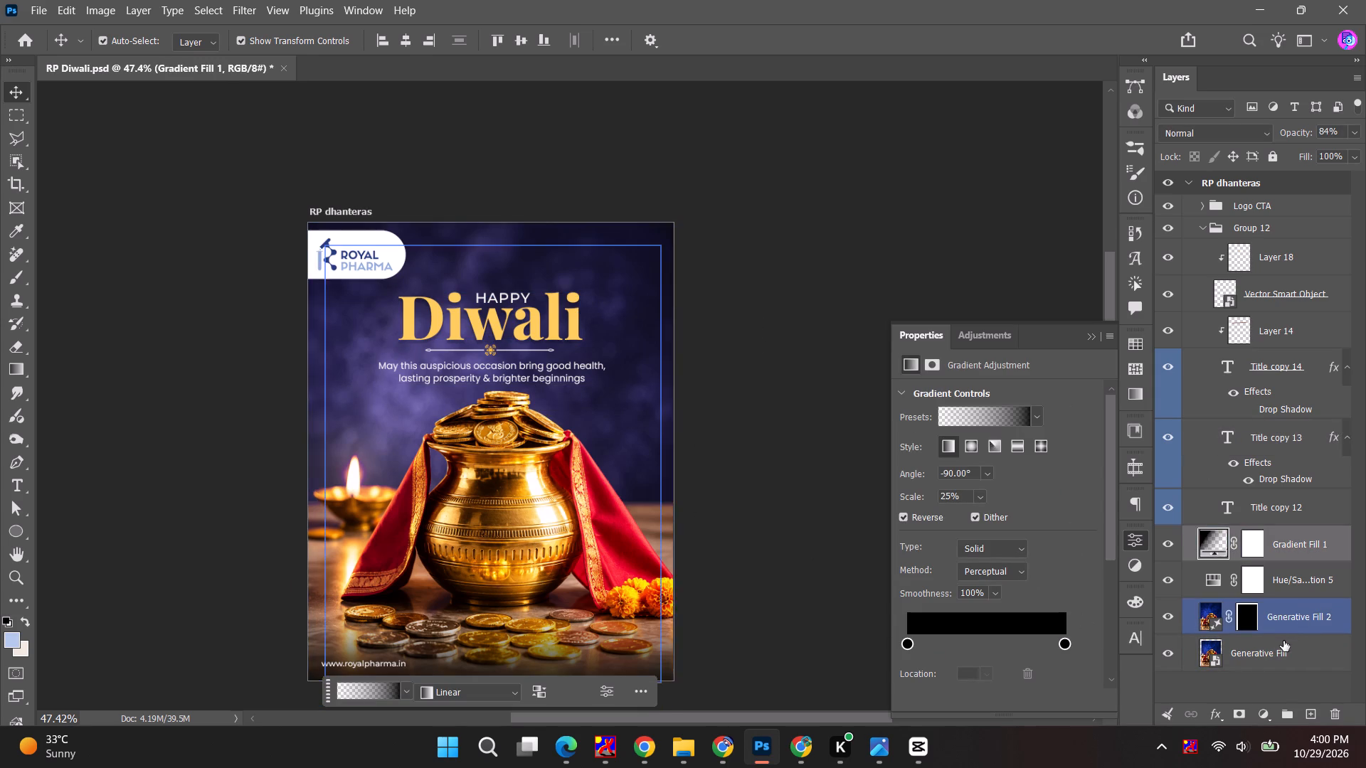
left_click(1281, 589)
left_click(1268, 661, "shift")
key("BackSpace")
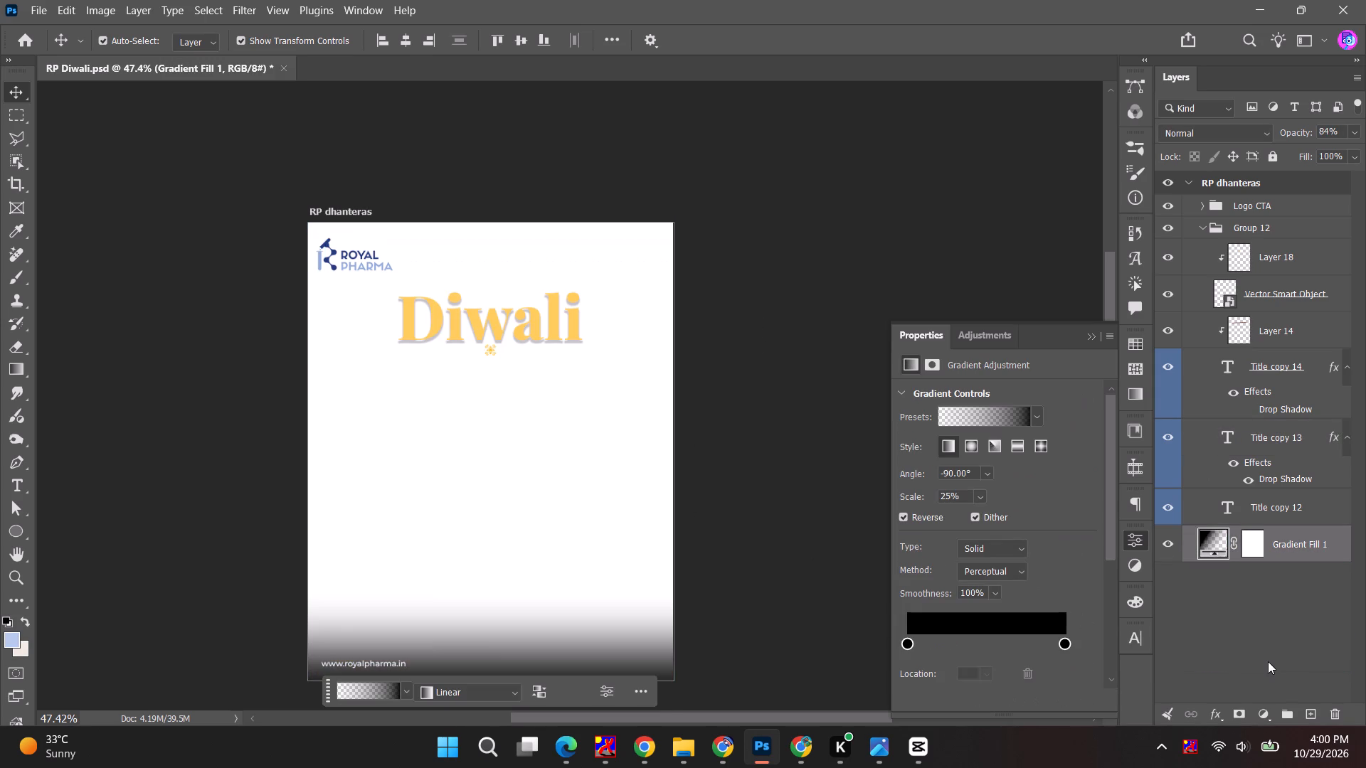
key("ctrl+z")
Preview the Diwali poster with the workspace panels hidden, and bring the panels back.
key("Tab")
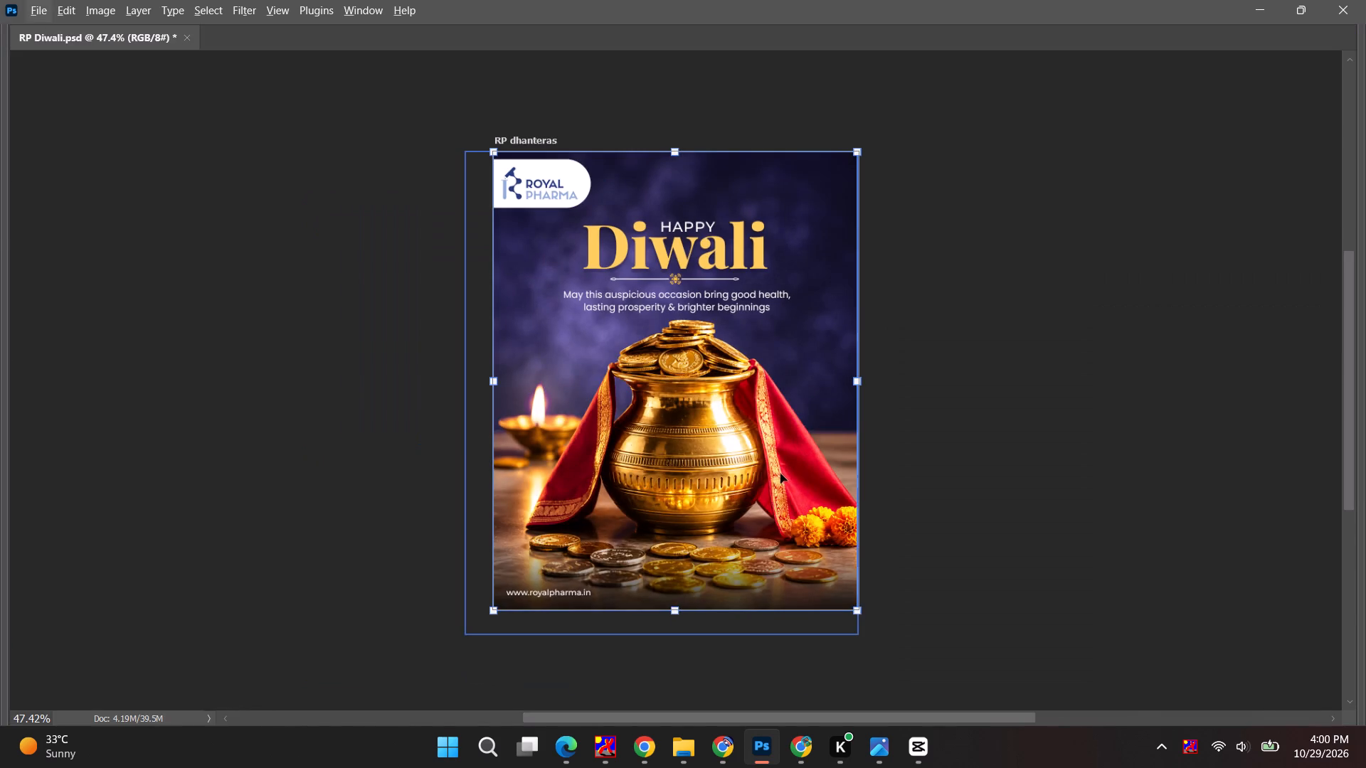
key("Tab")
Switch to the Chrome window that holds the Ahnik timesheet booking page.
key("alt+Tab")
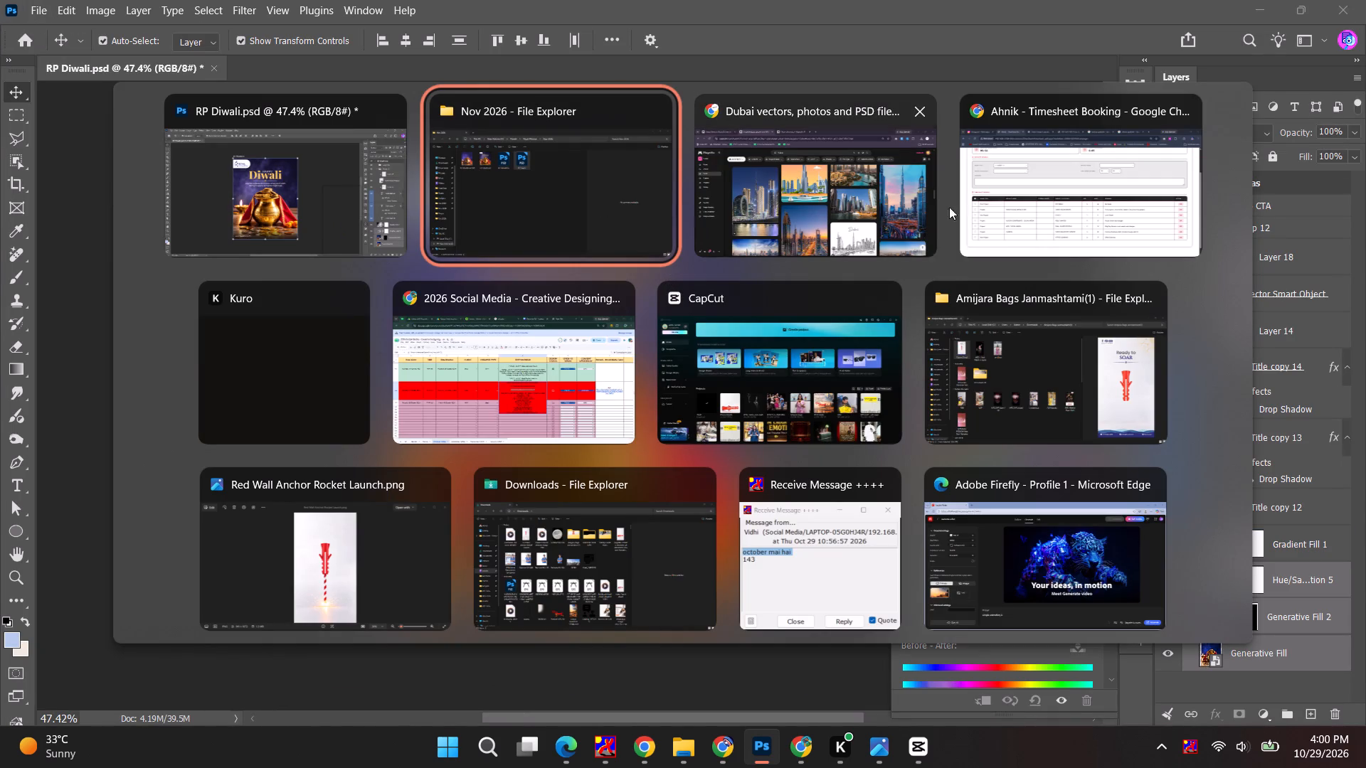
left_click(975, 183, "alt")
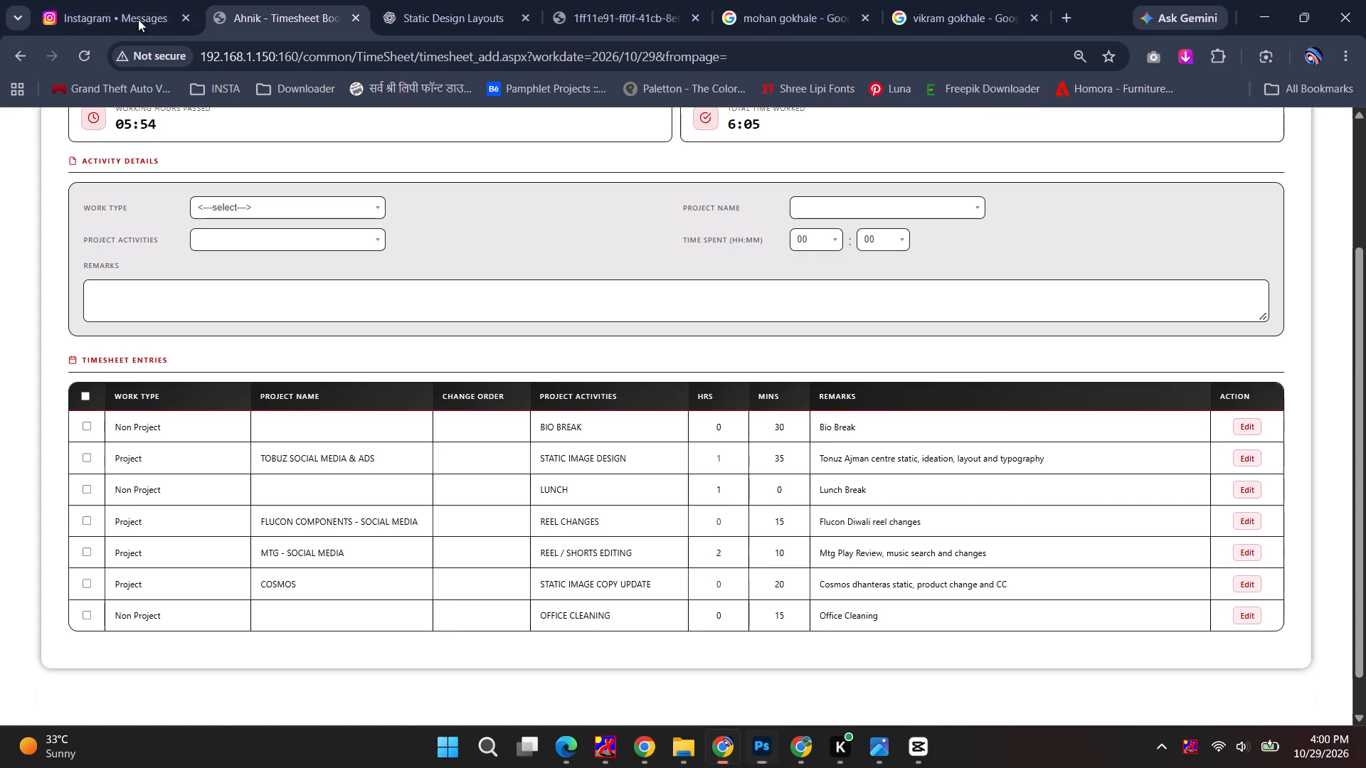
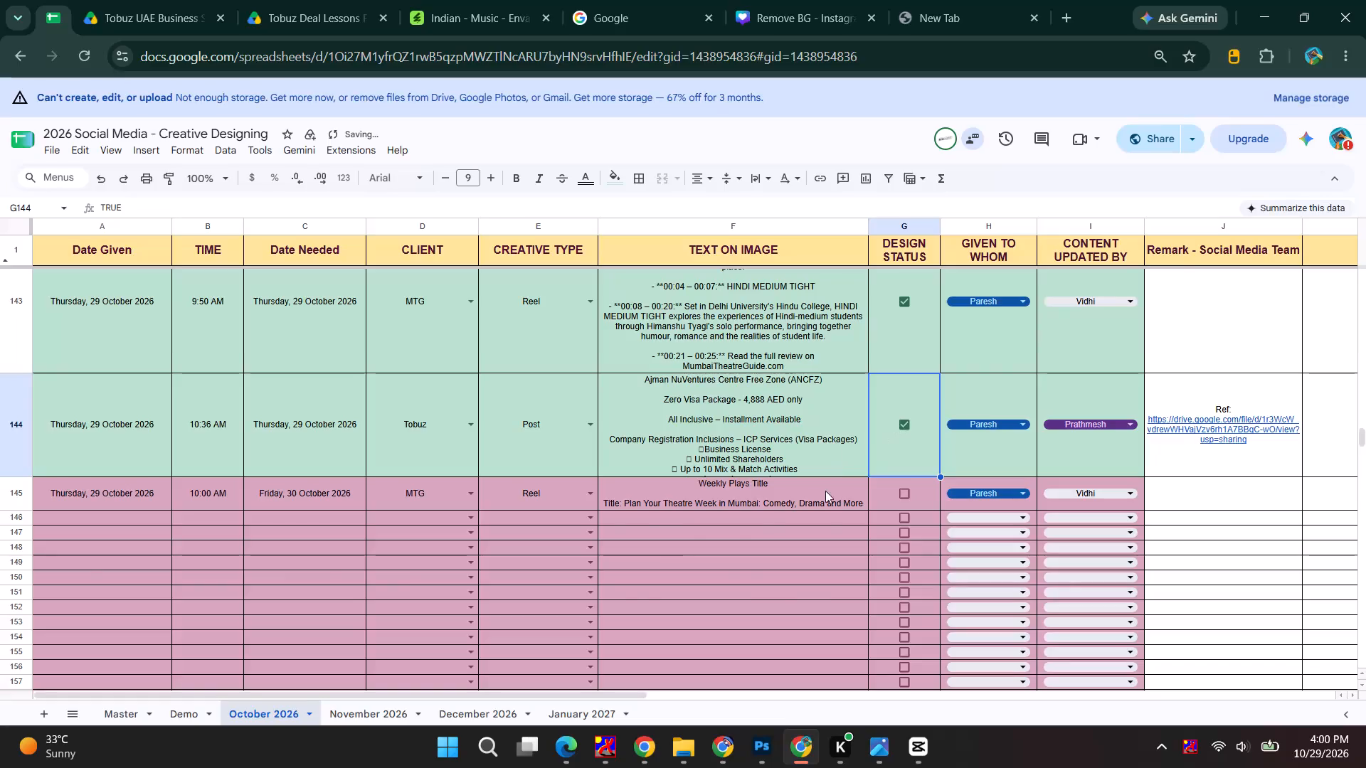
Look through the November 2026 sheet's creative tasks, from the birthday rows down to the Diwali rows.
scroll(825, 491, "up", 10)
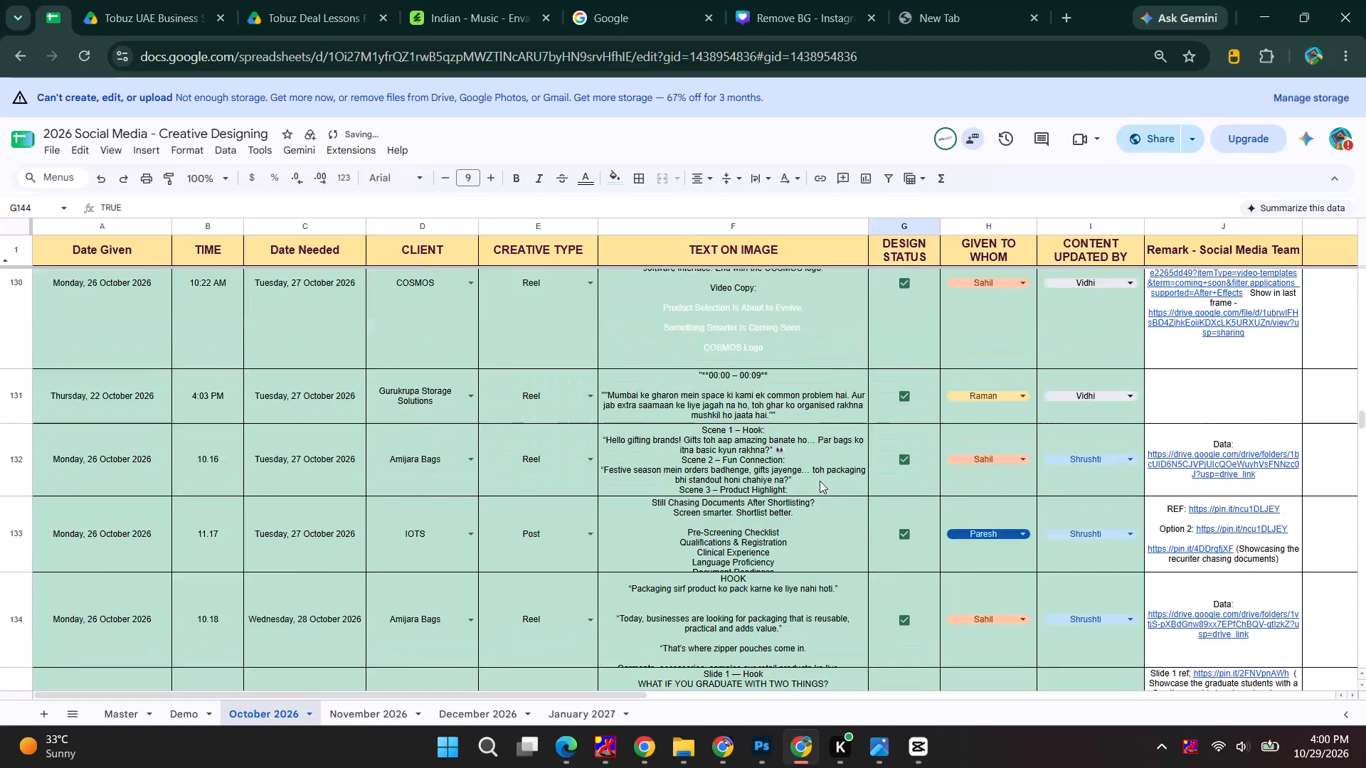
scroll(820, 481, "up", 9)
left_click(376, 706)
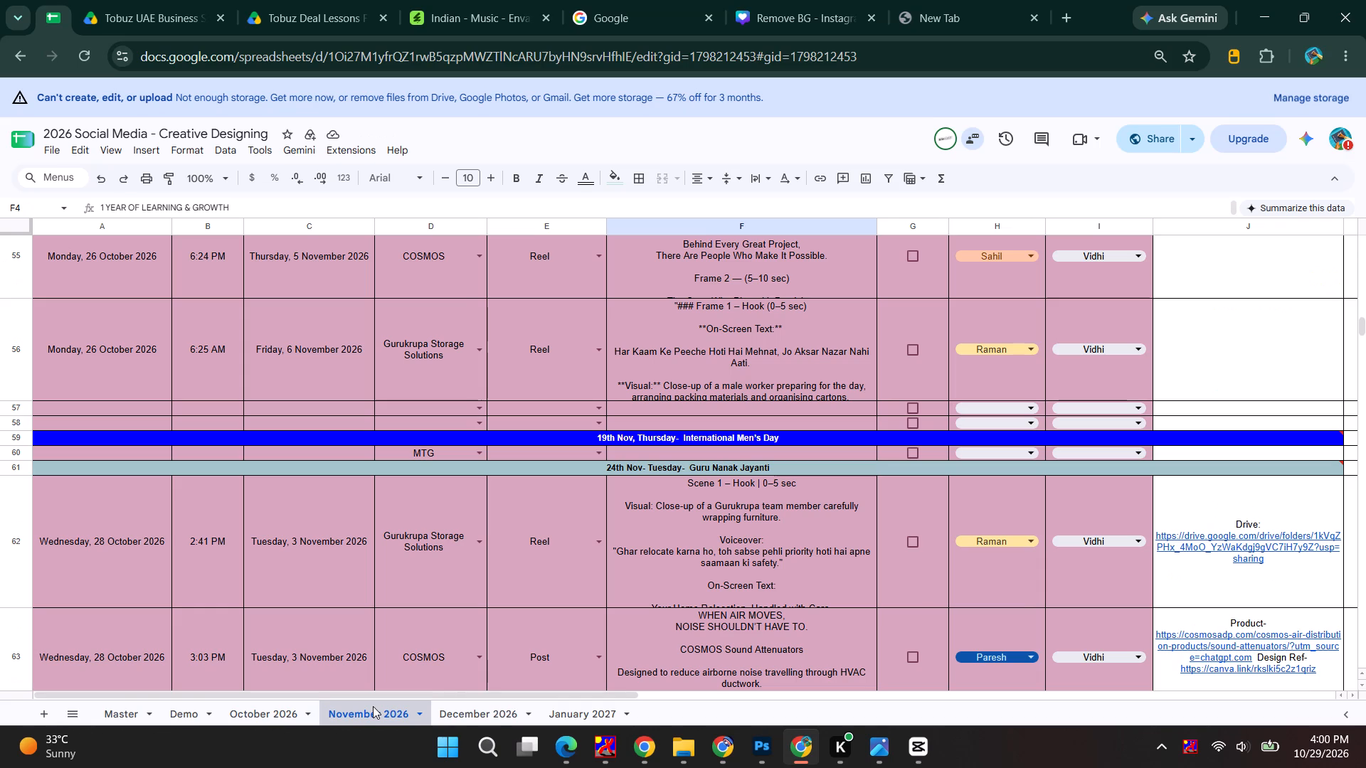
scroll(332, 728, "up", 5)
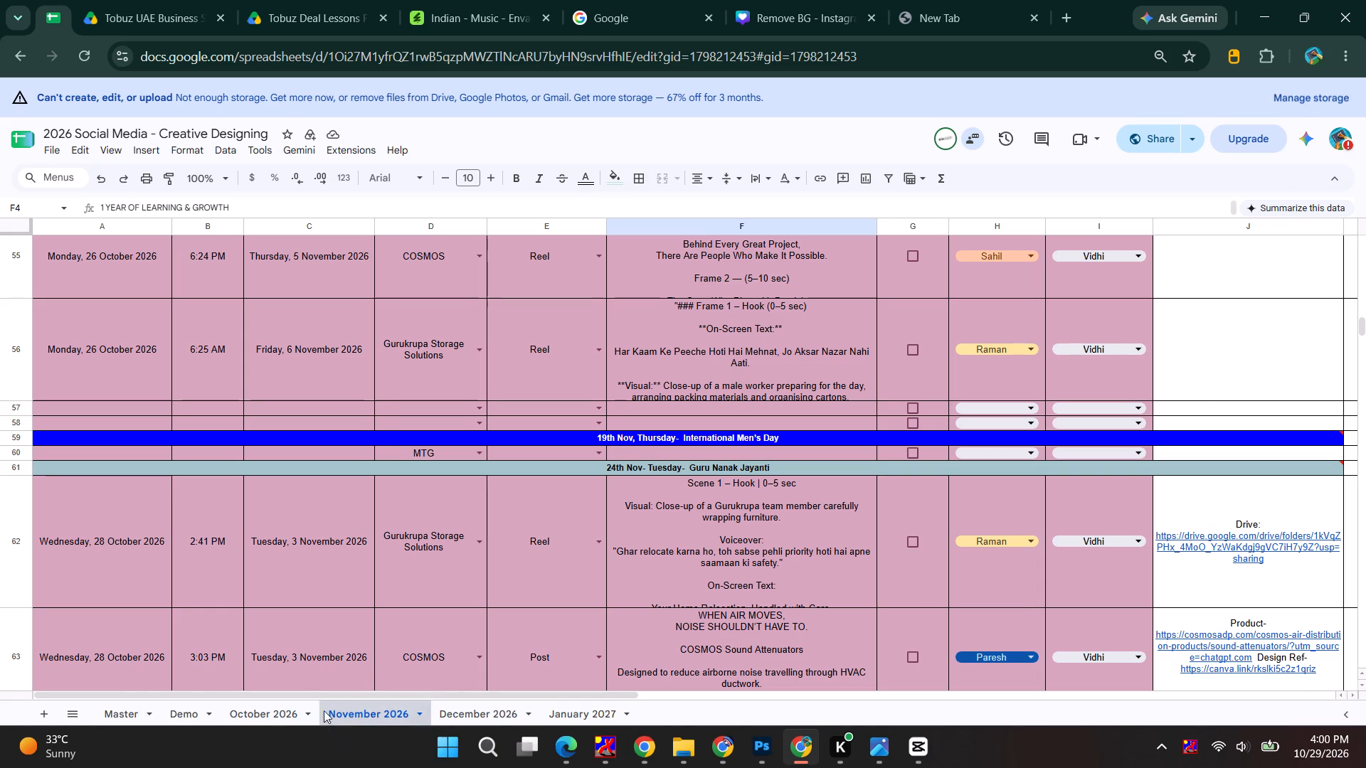
scroll(738, 464, "up", 2)
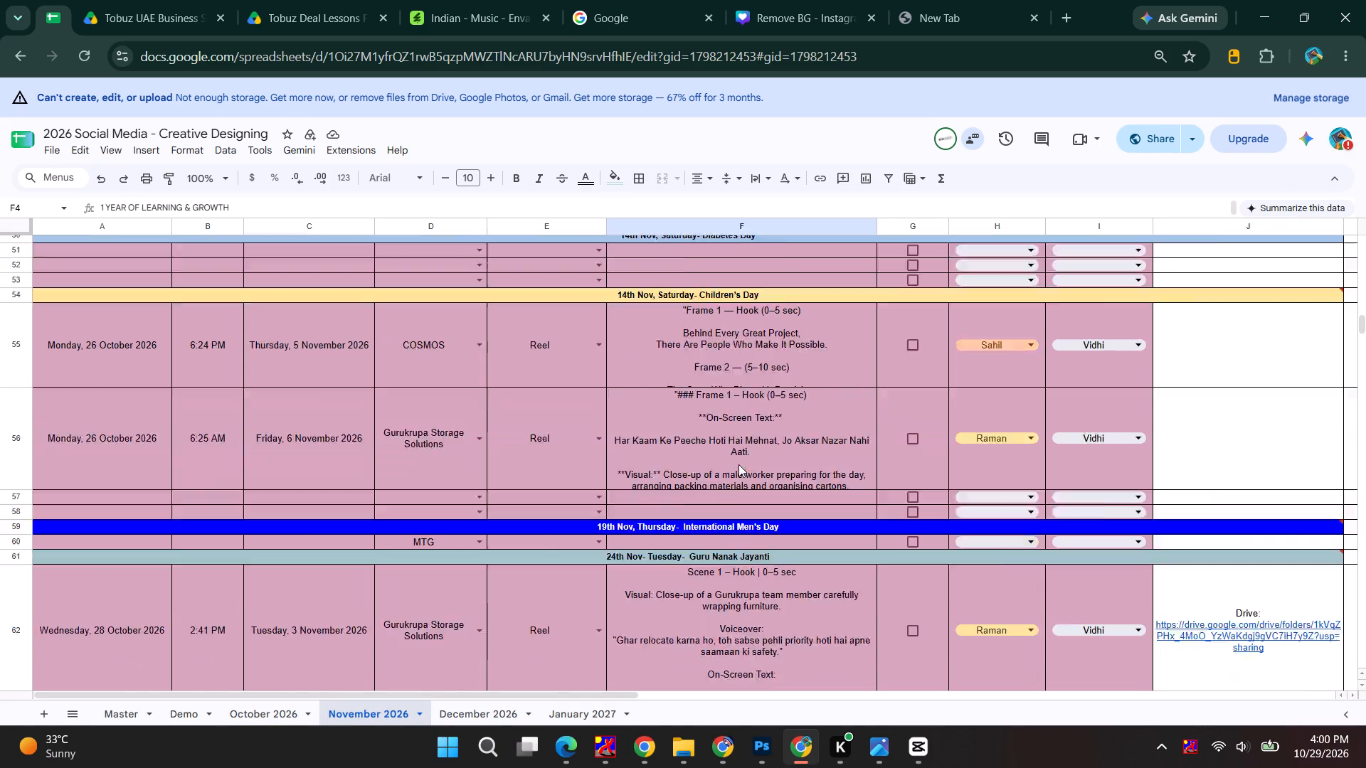
scroll(738, 464, "up", 19)
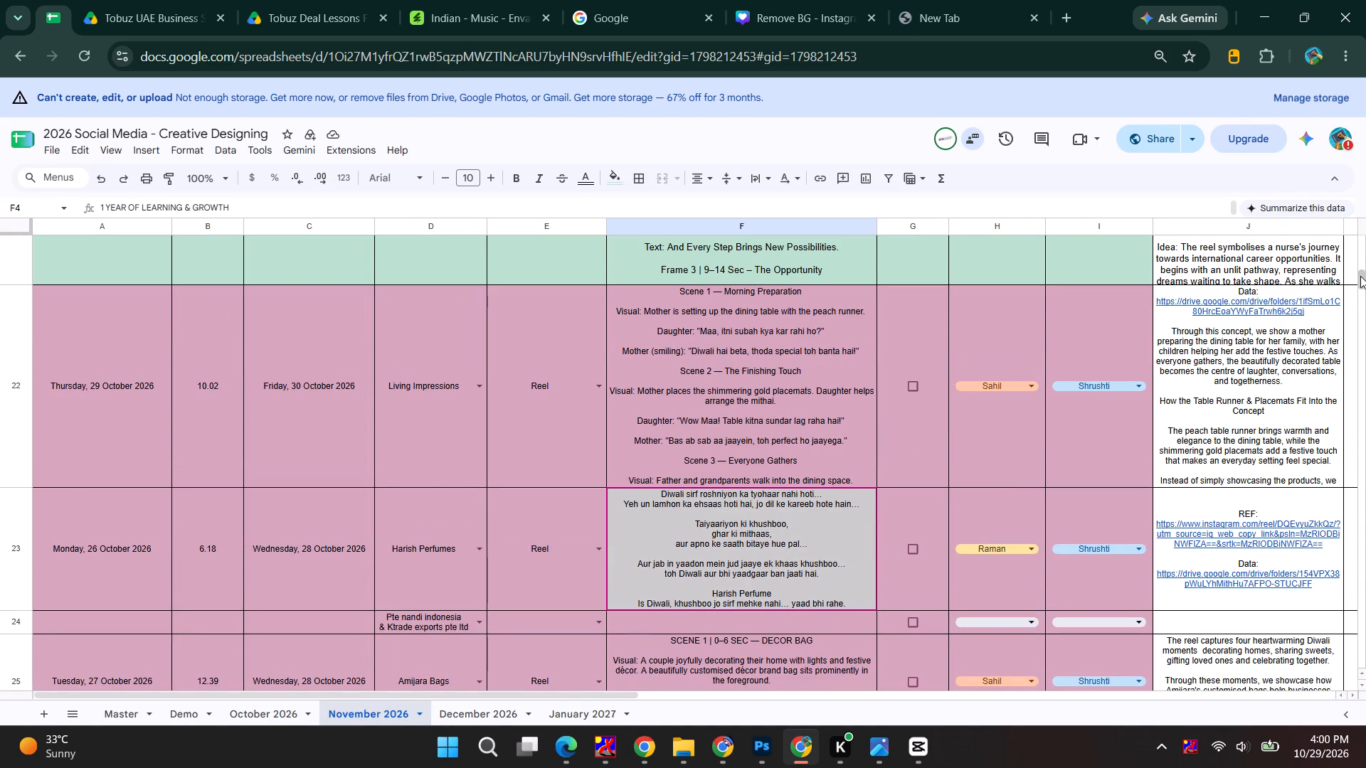
left_click_drag(1360, 278, 1359, 228)
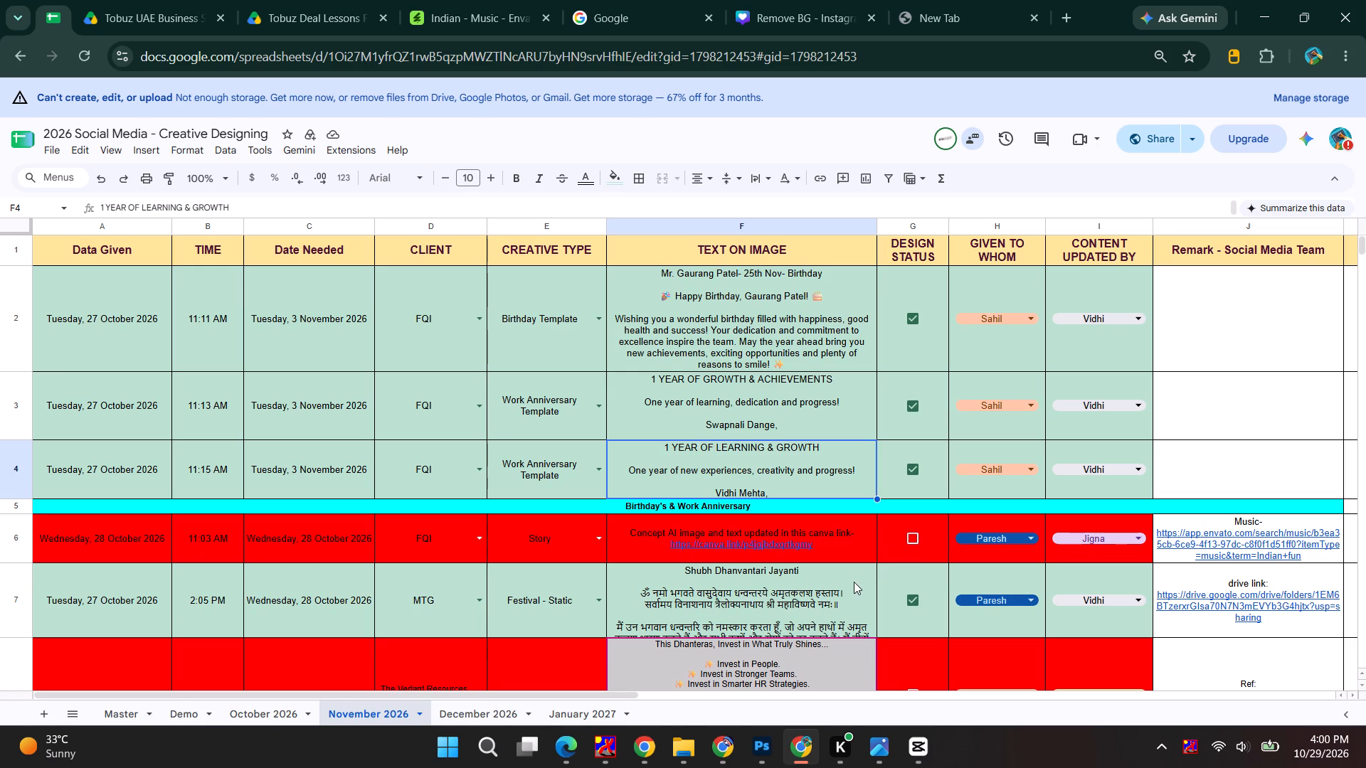
left_click(830, 593)
scroll(830, 593, "down", 1)
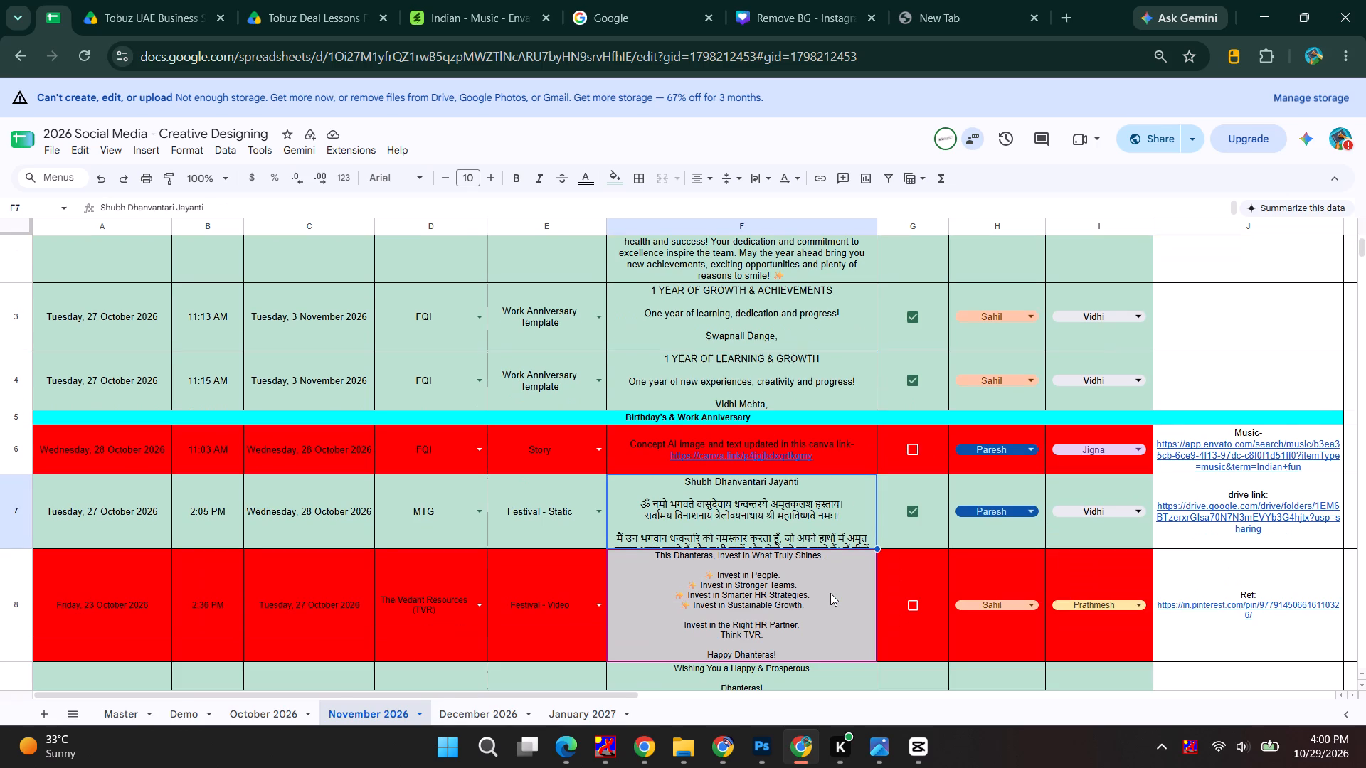
scroll(830, 593, "down", 4)
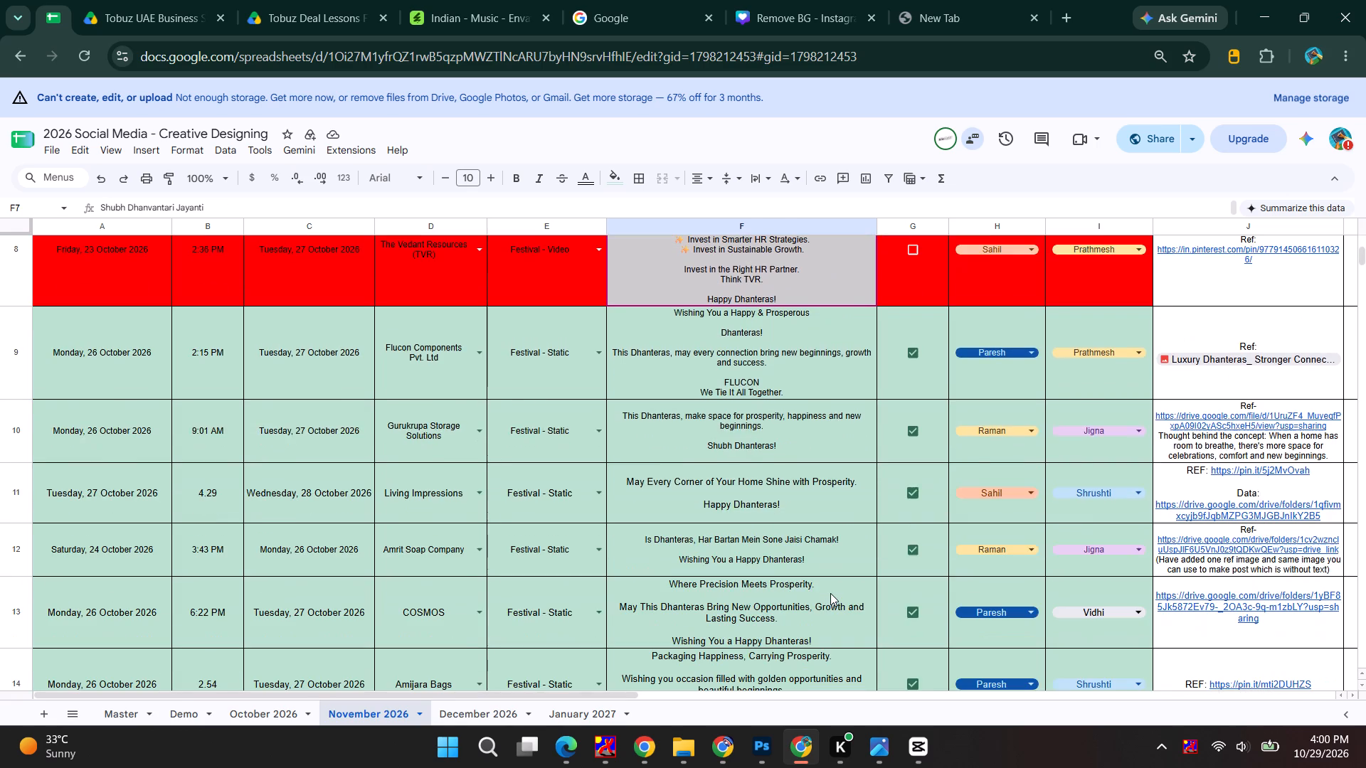
scroll(830, 593, "down", 4)
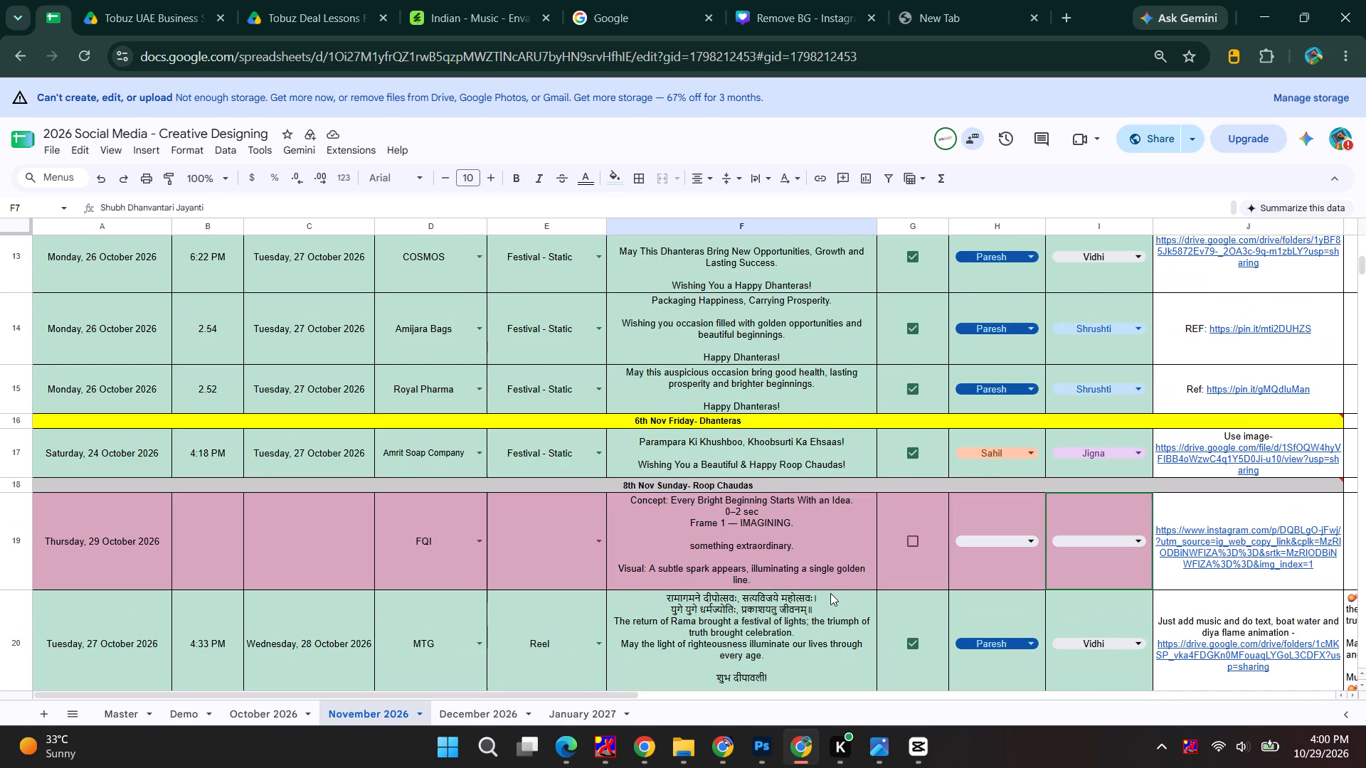
scroll(830, 593, "down", 8)
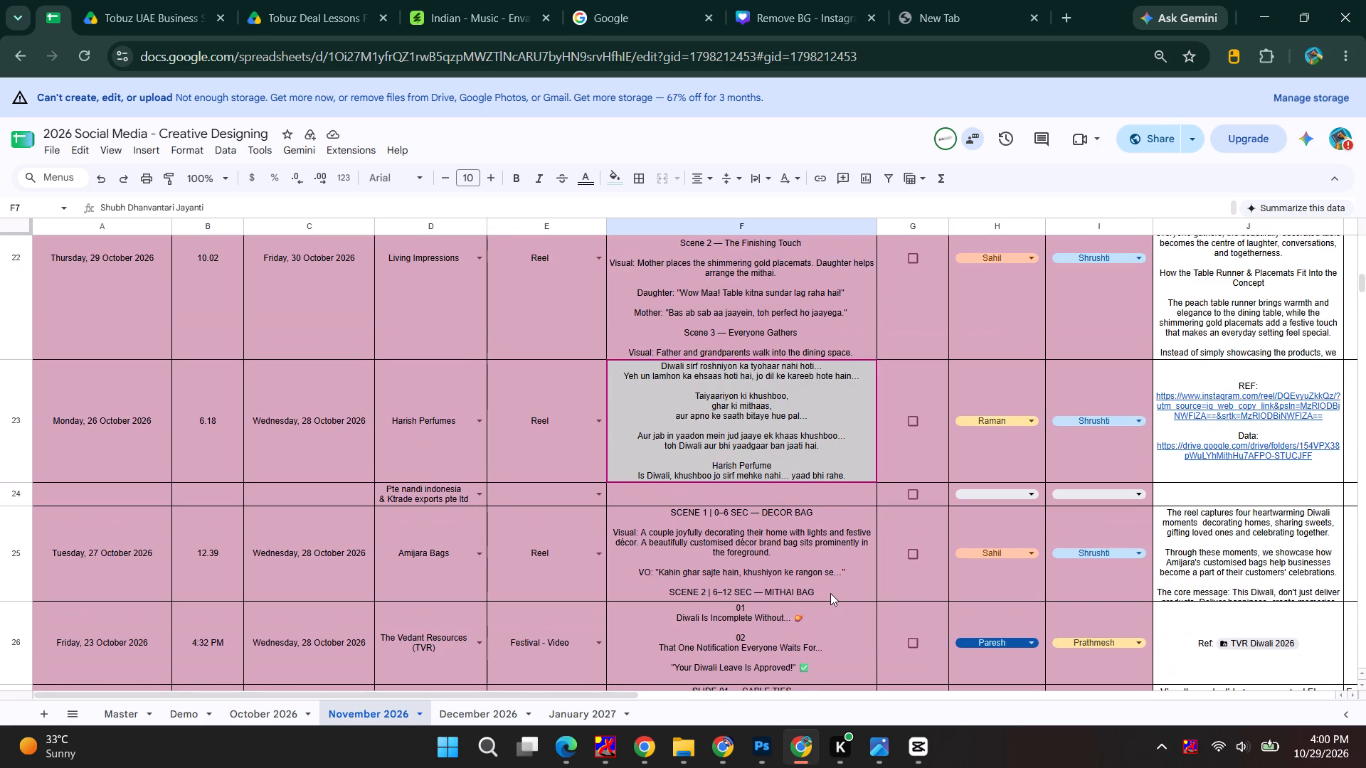
scroll(830, 593, "down", 2)
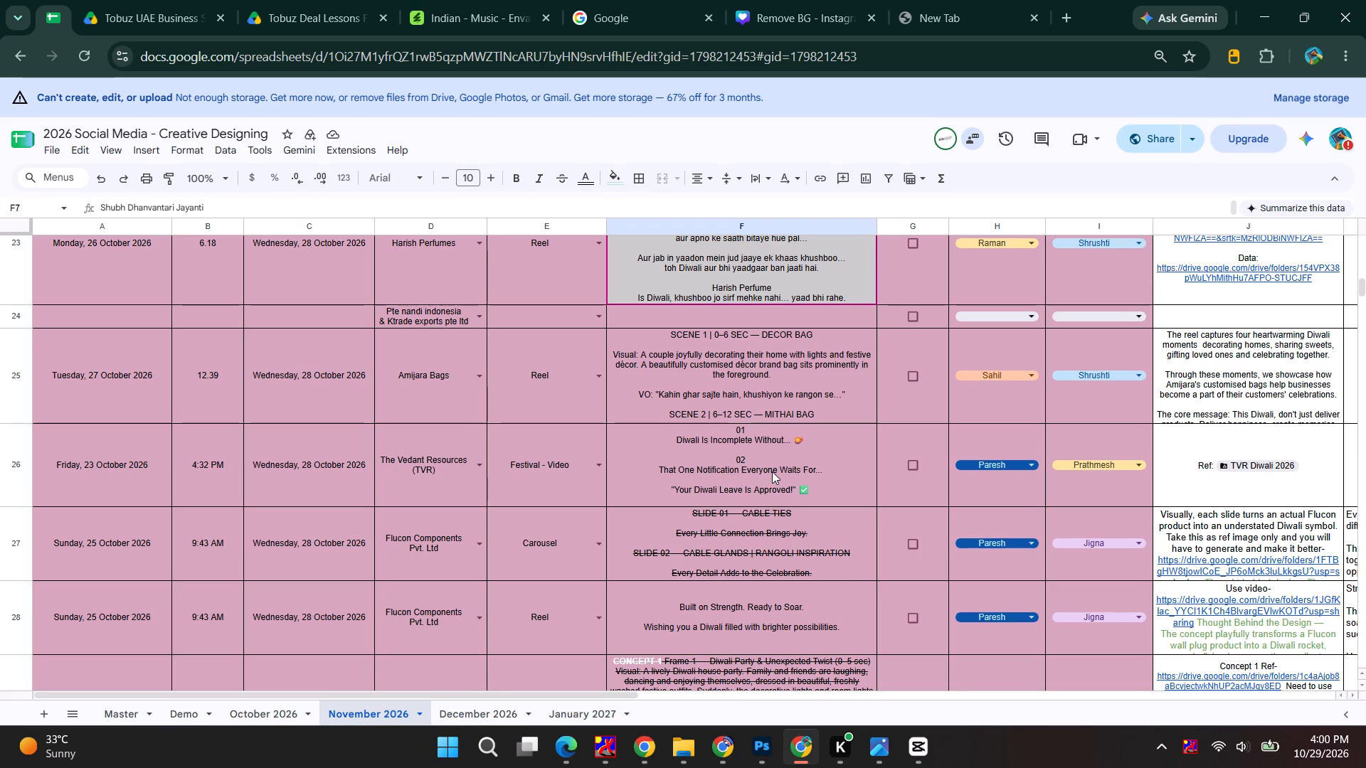
Review The Vedant Resources Diwali festival video text in full and open its TVR Diwali 2026 reference folder.
left_click(802, 394)
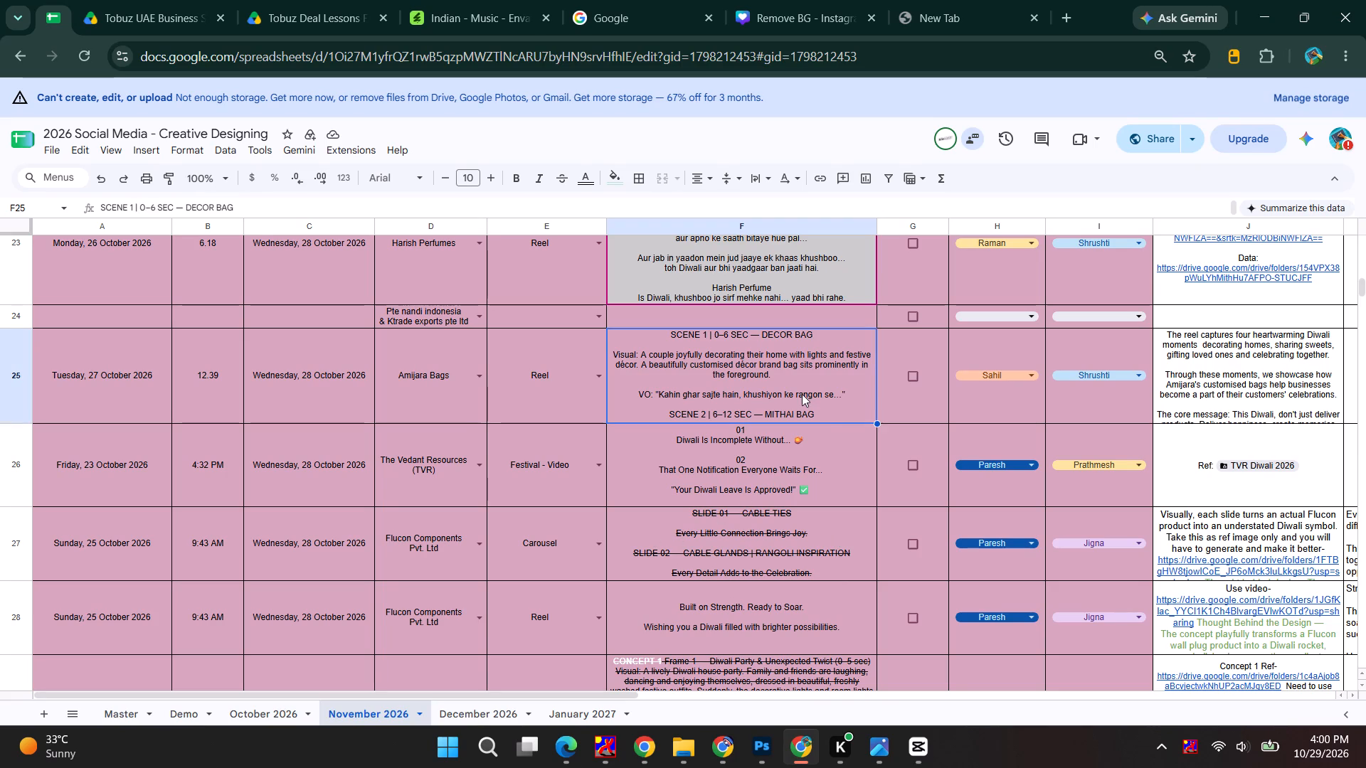
left_click(788, 486)
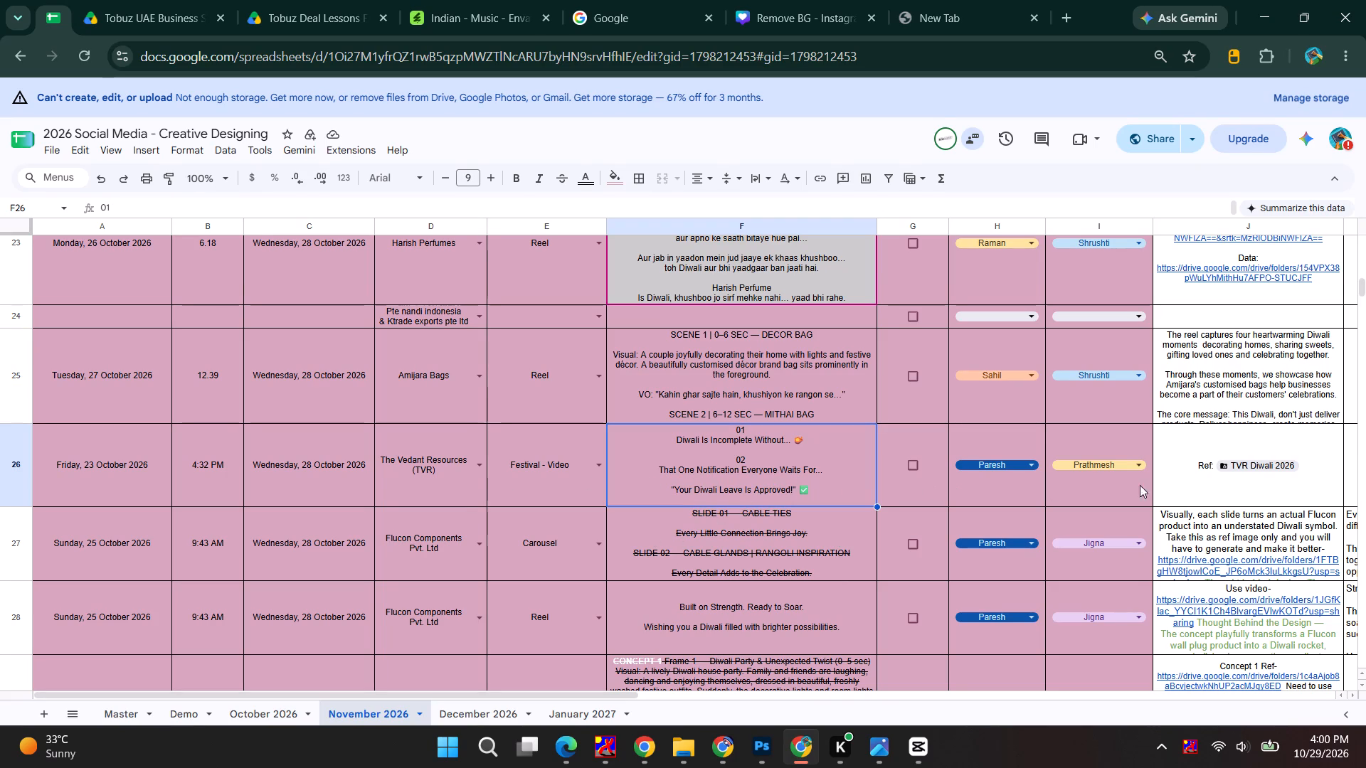
left_click(1249, 460)
left_click(1197, 523)
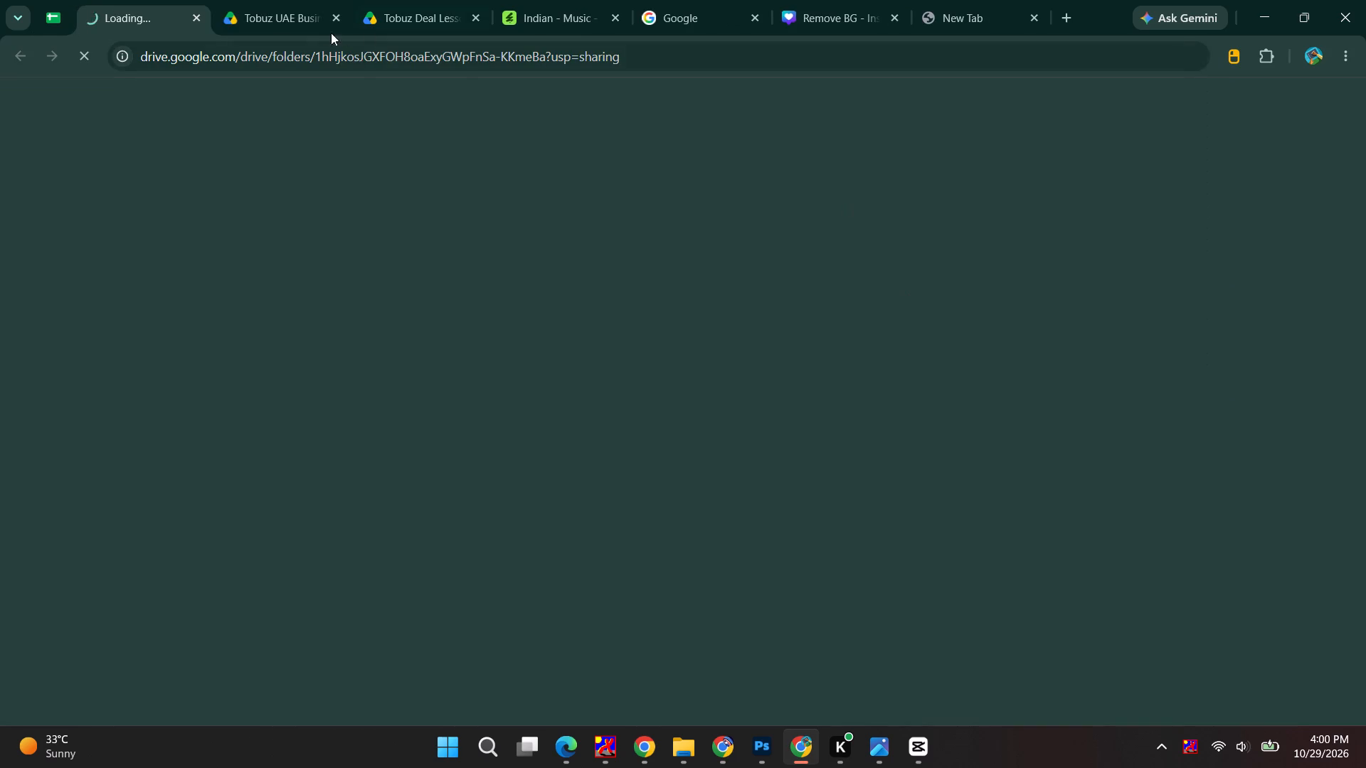
left_click(43, 0)
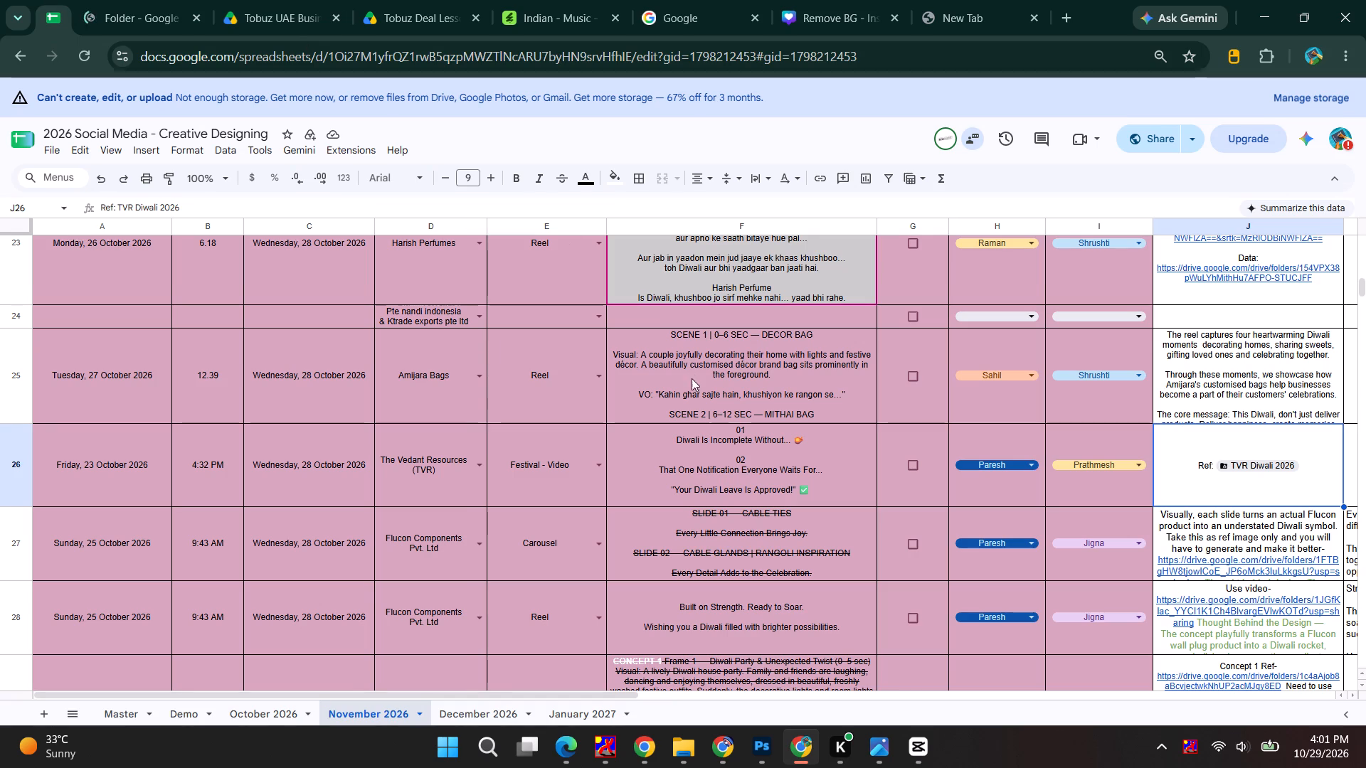
double_click(730, 454)
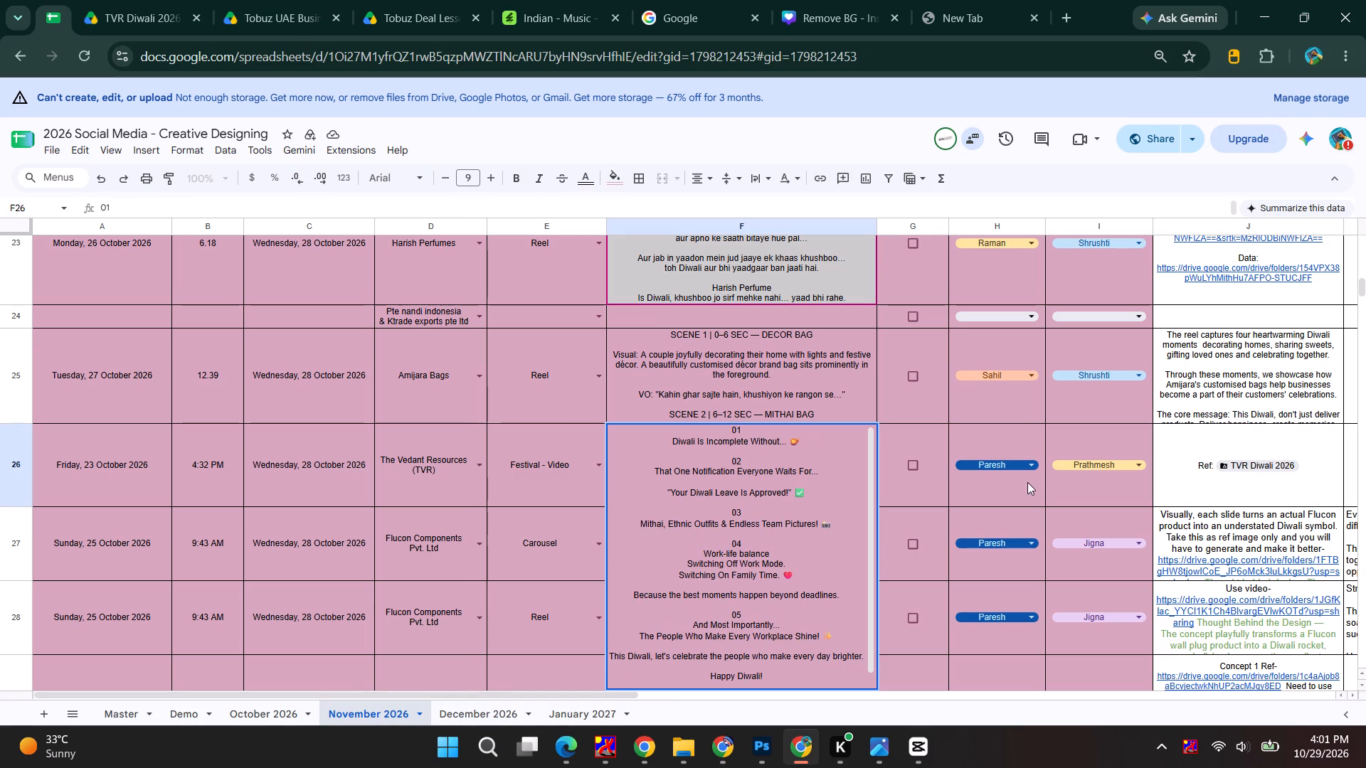
left_click(166, 0)
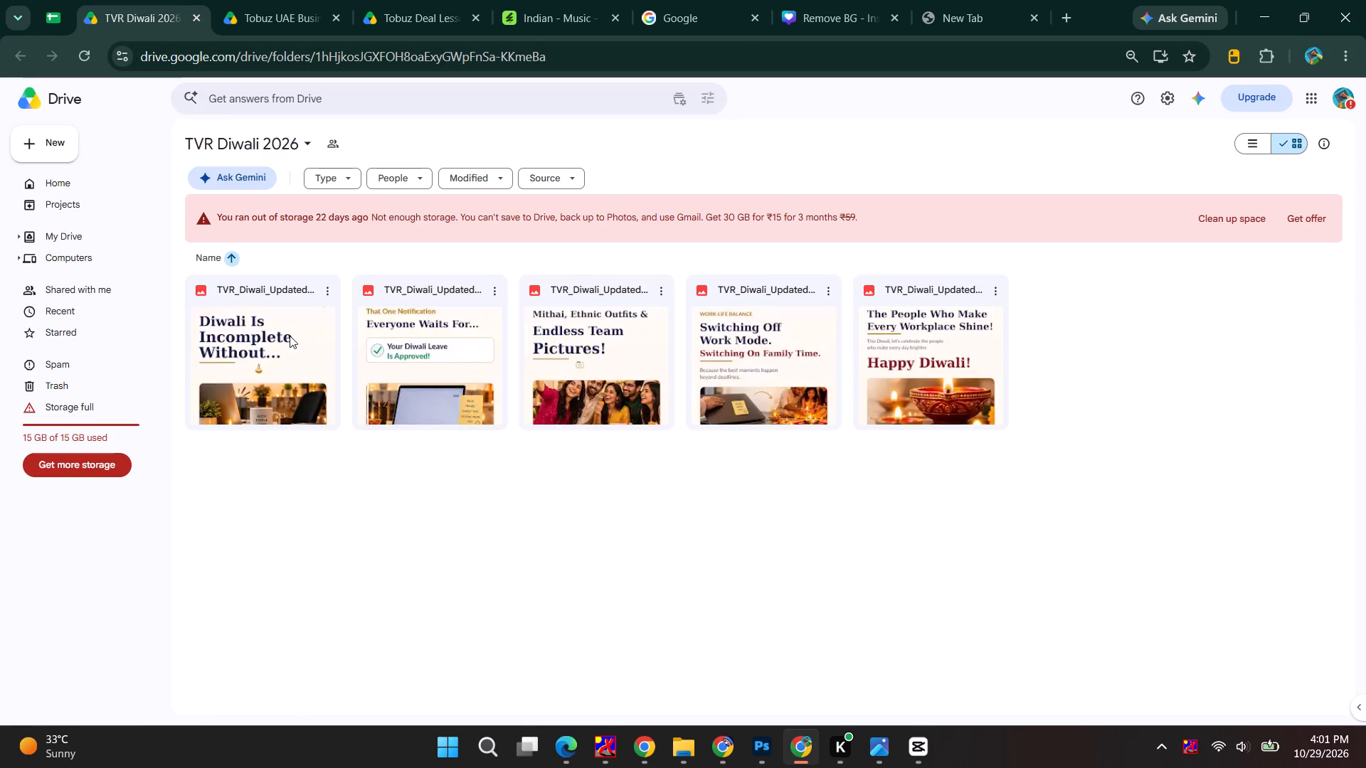
double_click(290, 336)
left_click(52, 0)
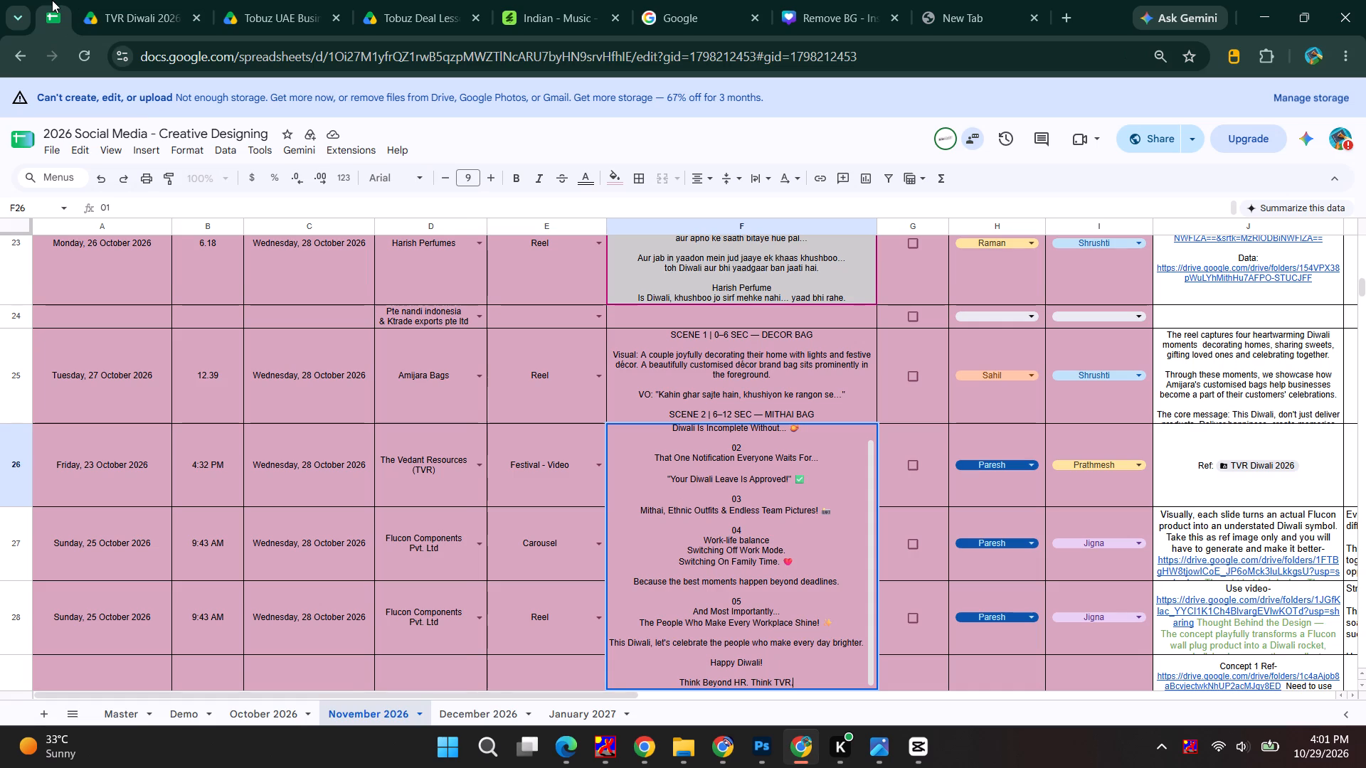
key("Escape")
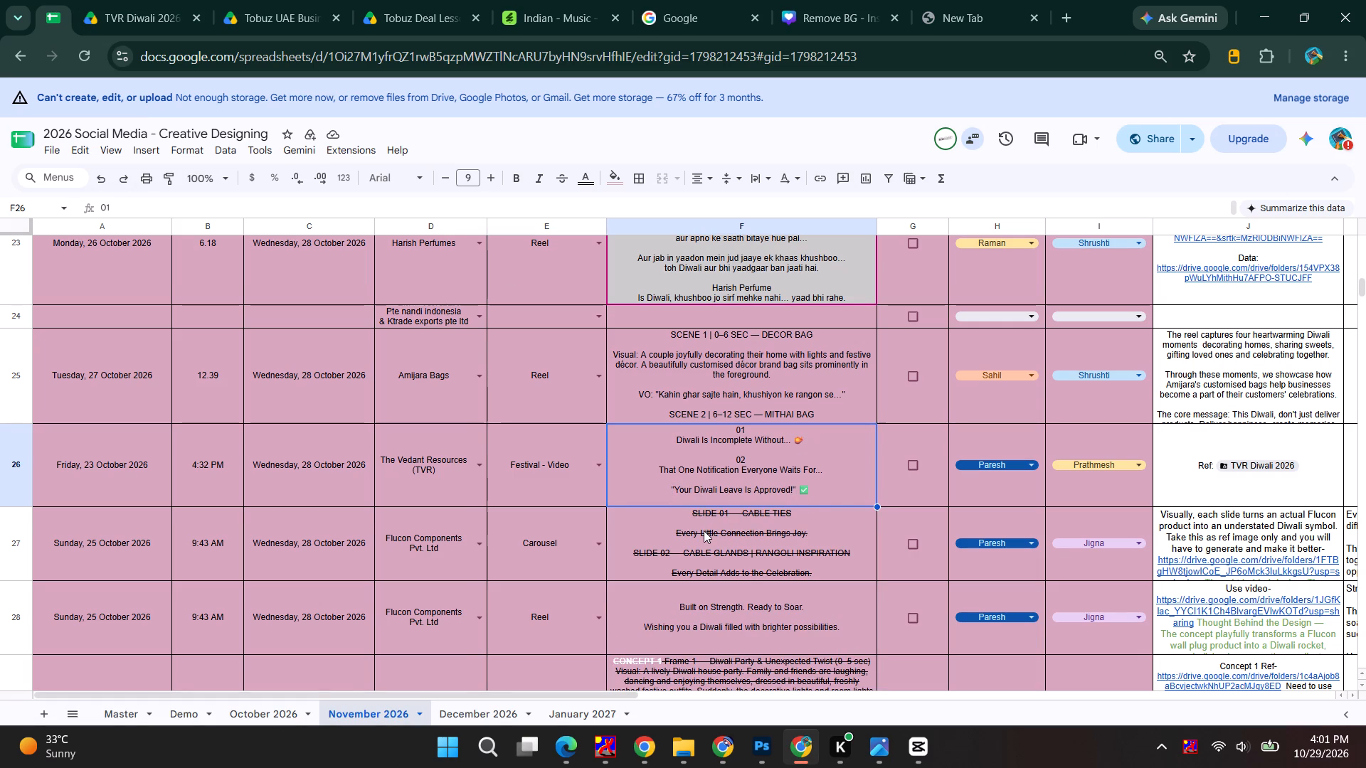
Check the Flucon "Built on Strength. Ready to Soar." reel's text and linked video folder, and tick its design status.
scroll(704, 530, "down", 1)
left_click(791, 548)
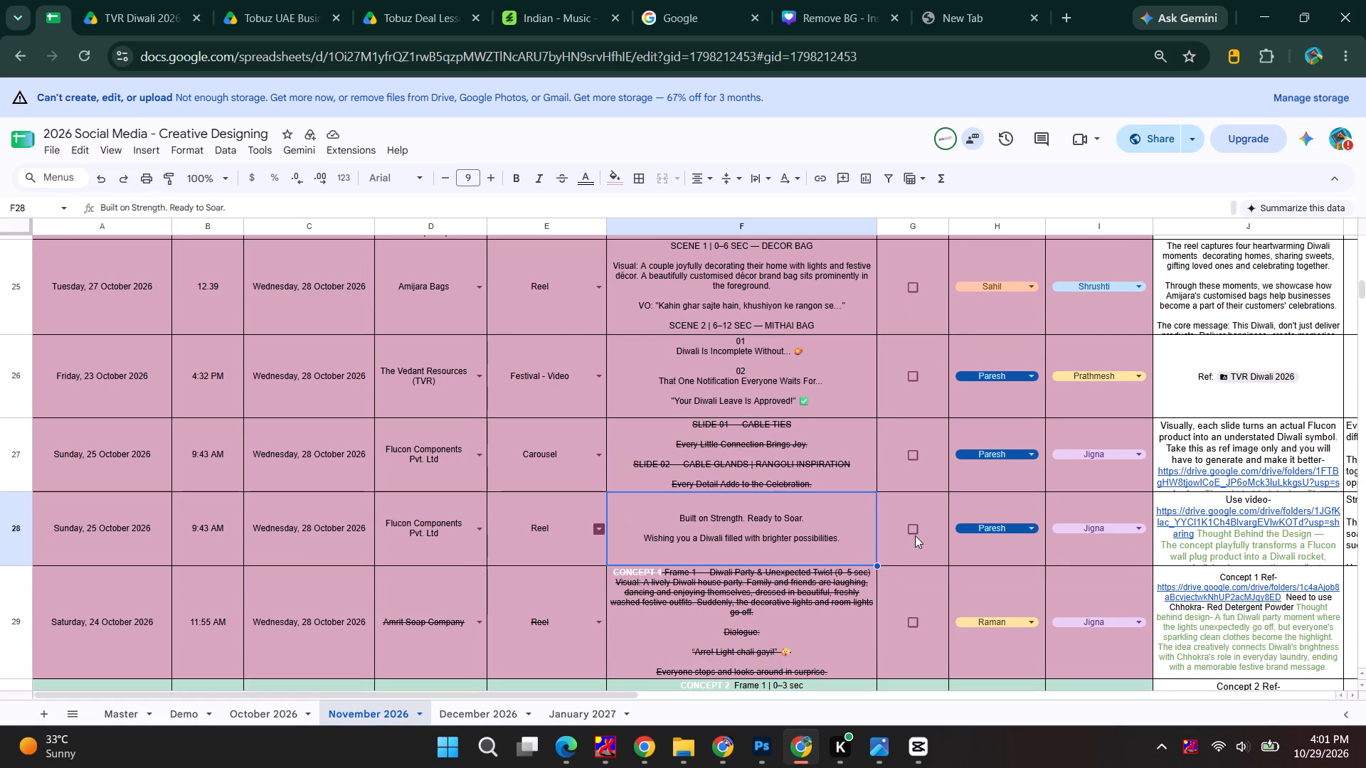
double_click(748, 534)
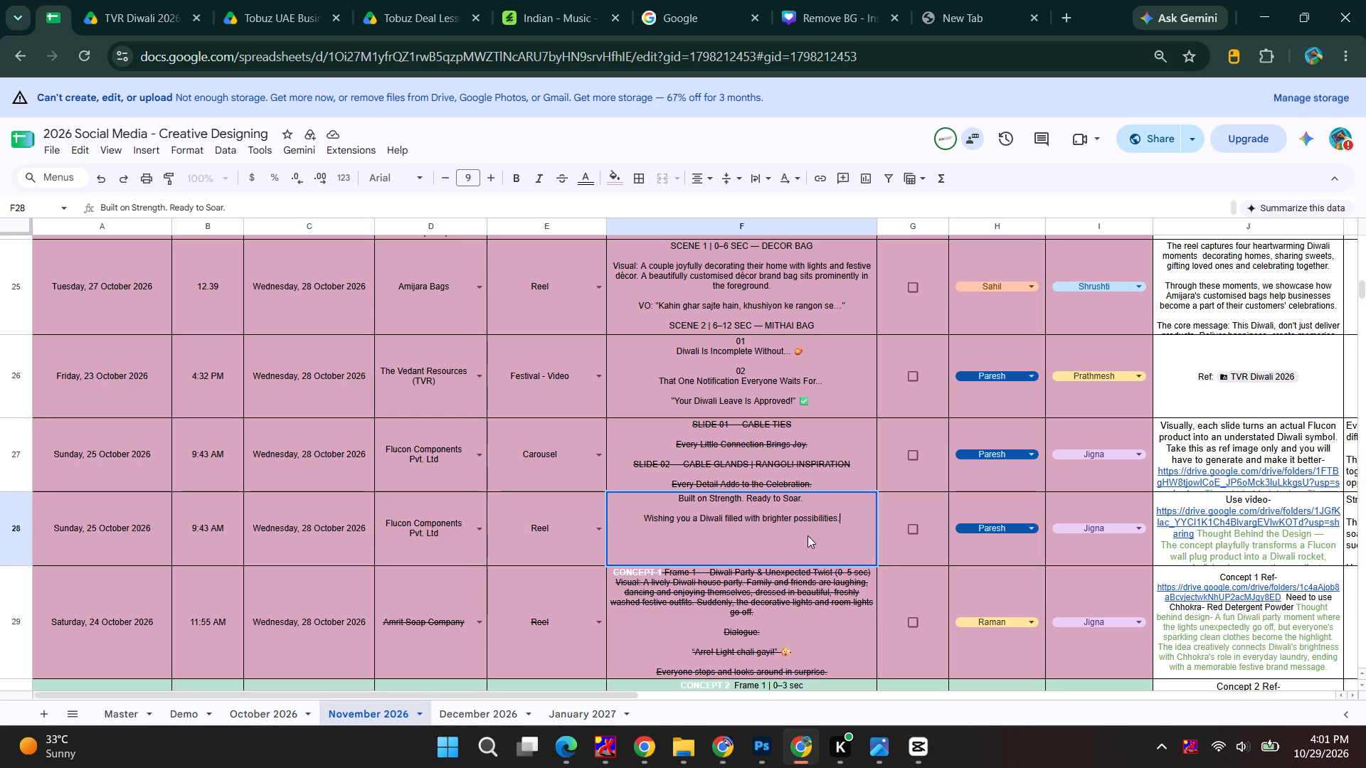
left_click(1194, 516)
left_click(1165, 584)
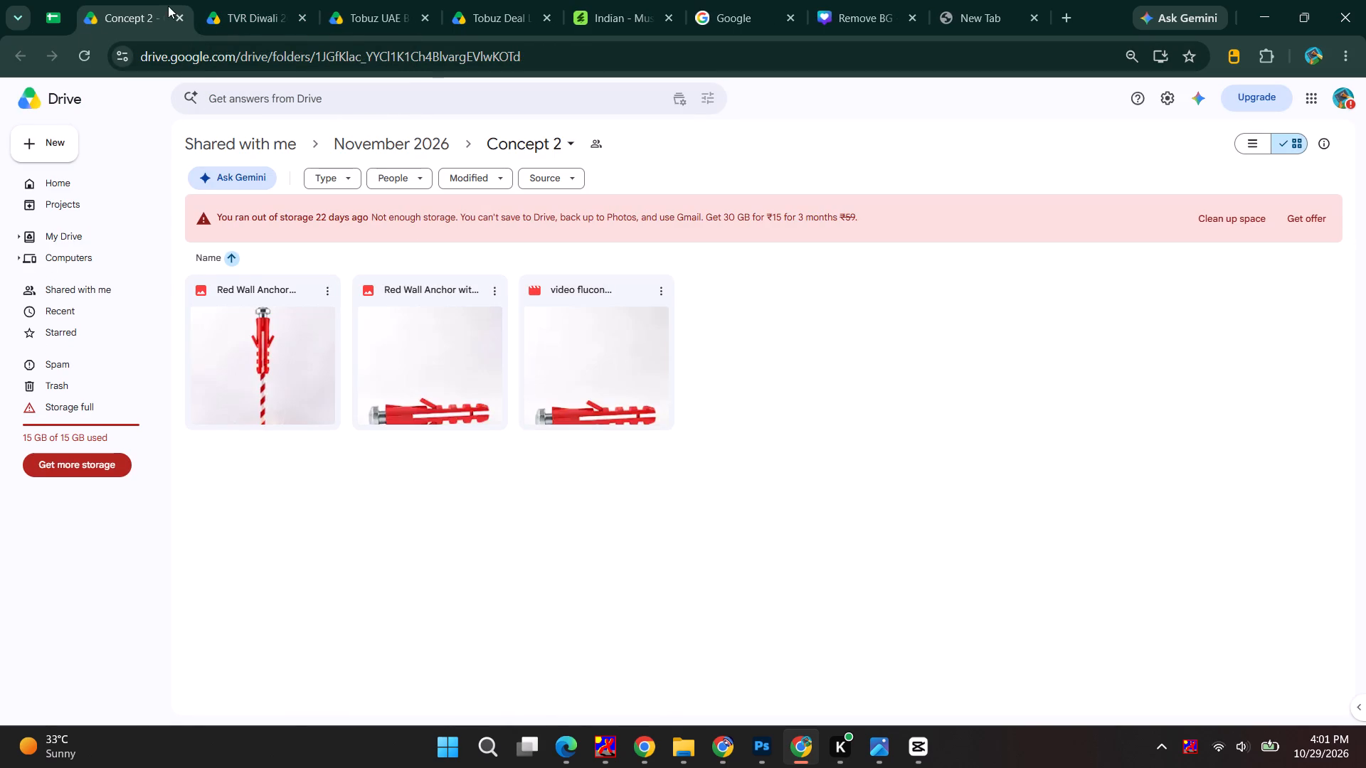
key("ctrl+w")
left_click(926, 530)
left_click(918, 530)
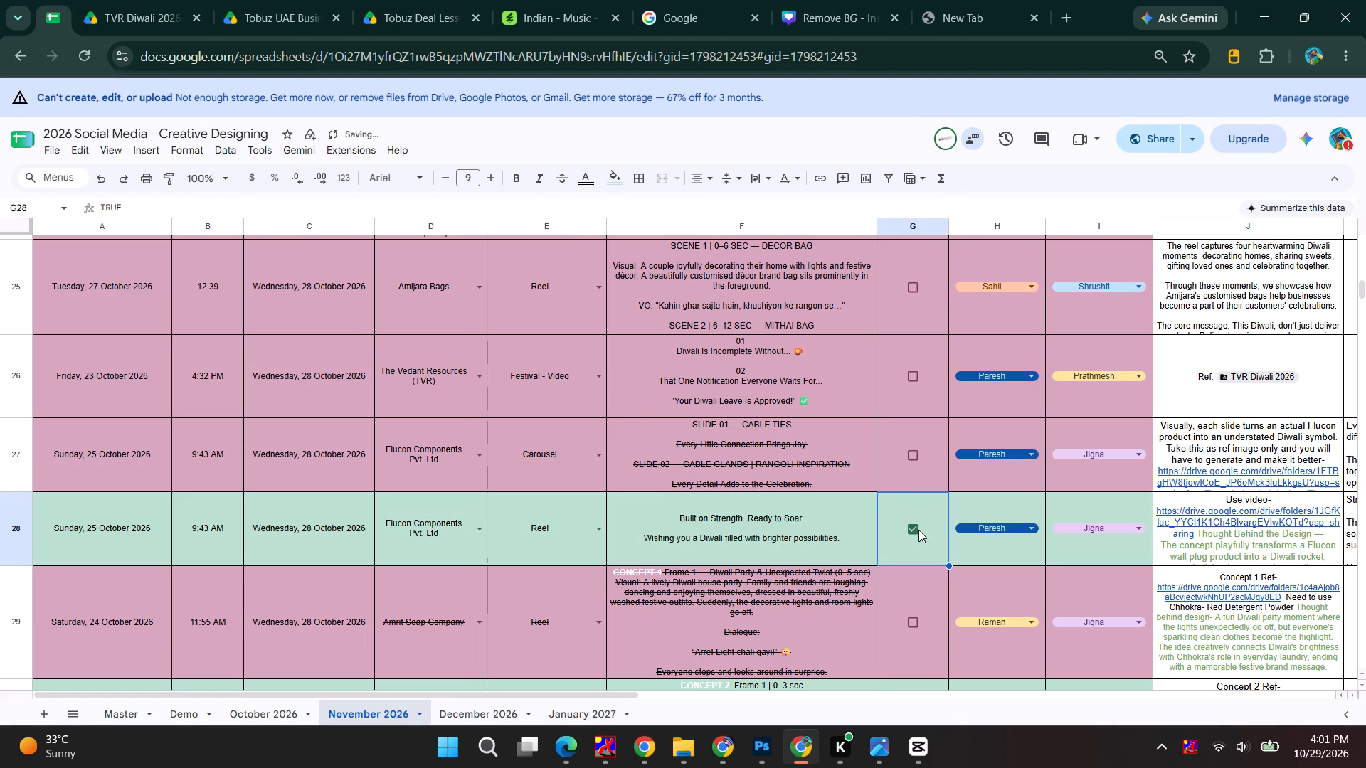
Open the Pinterest reference linked in the Royal Pharma Diwali post row of the November 2026 sheet.
scroll(841, 495, "down", 3)
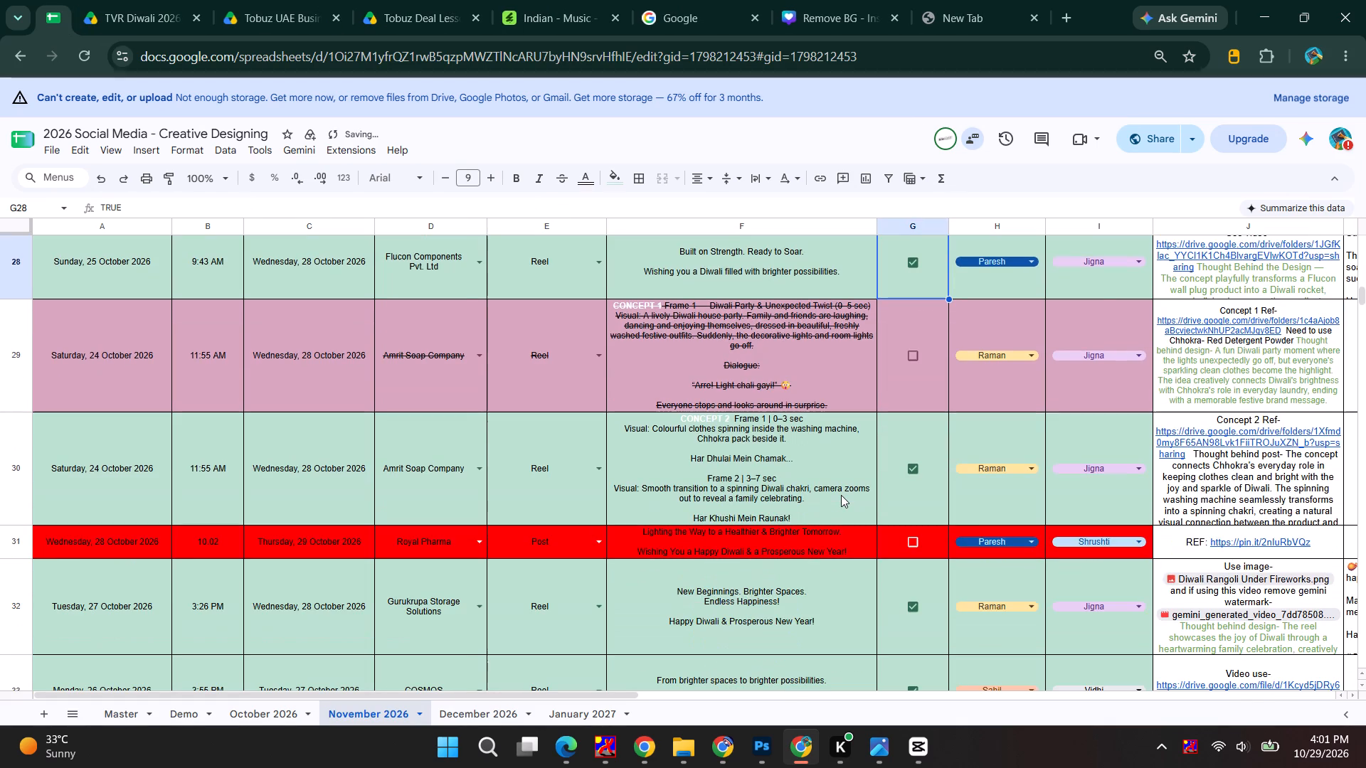
left_click(805, 538)
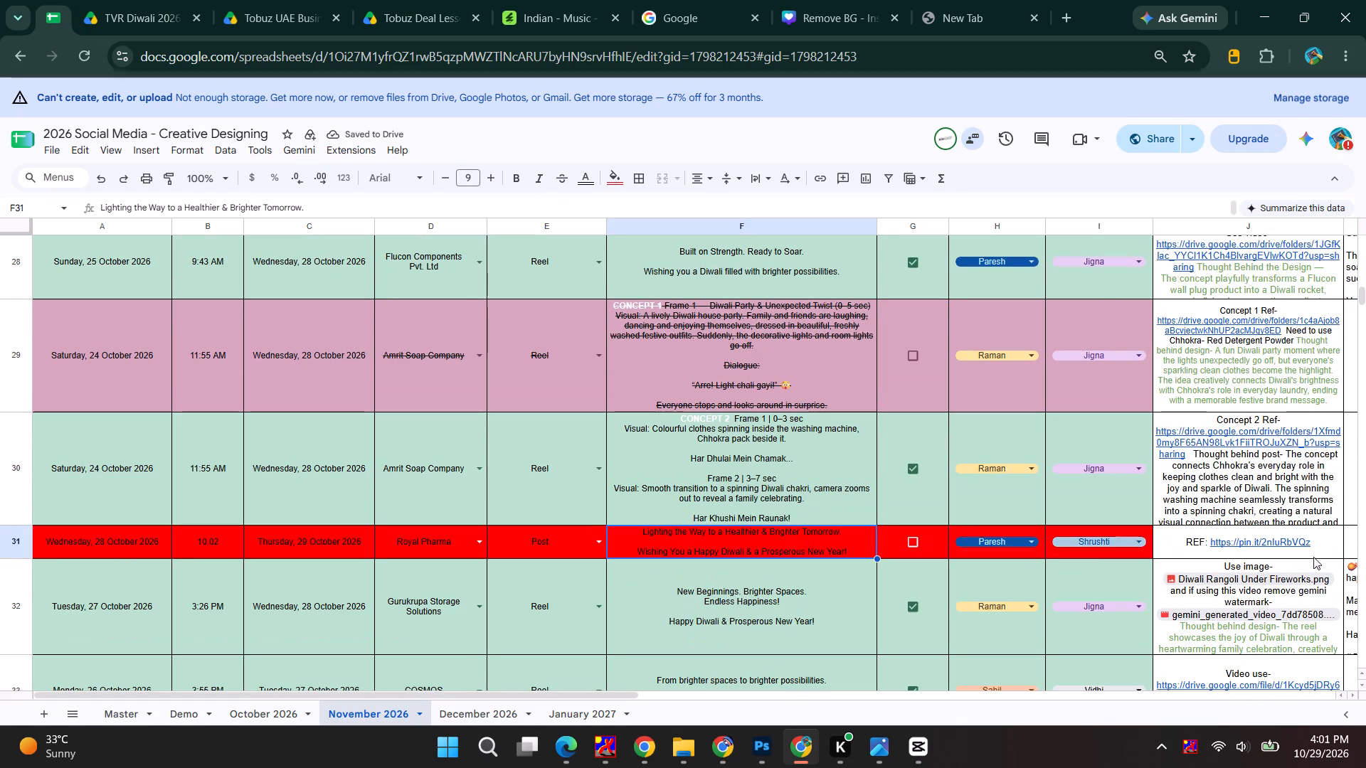
left_click(1254, 545)
left_click(1165, 582)
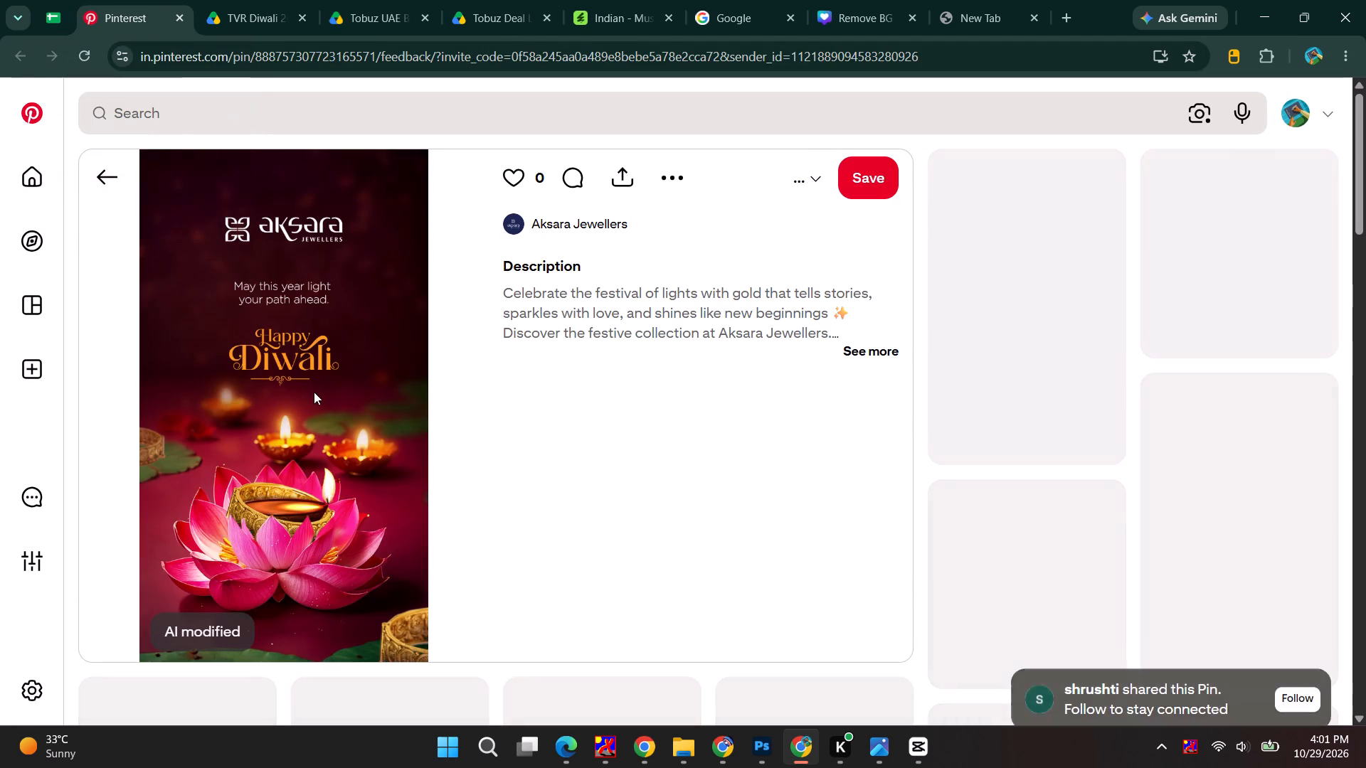
Open the Aksara Jewellers Happy Diwali pin image at full size and save it as a JPEG in Downloads.
right_click(286, 349)
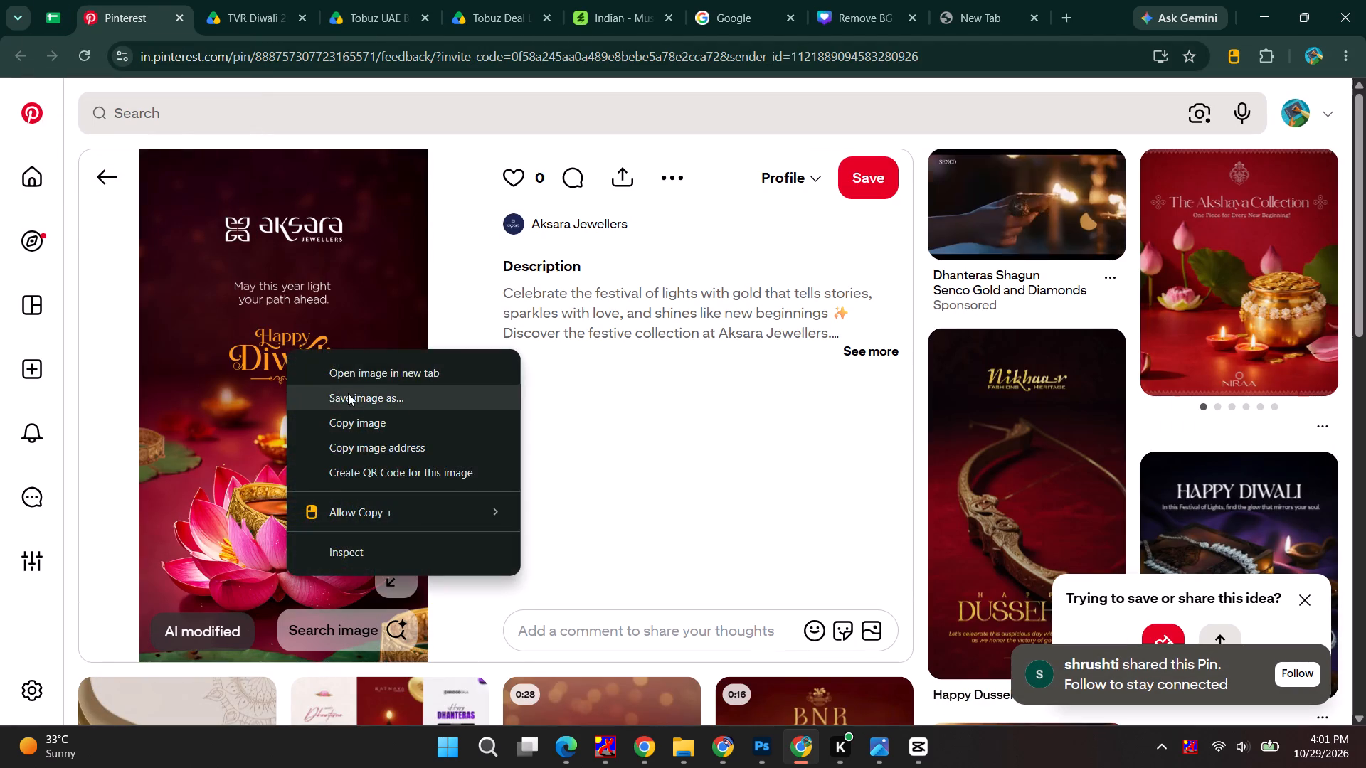
left_click(366, 380)
left_click(225, 0)
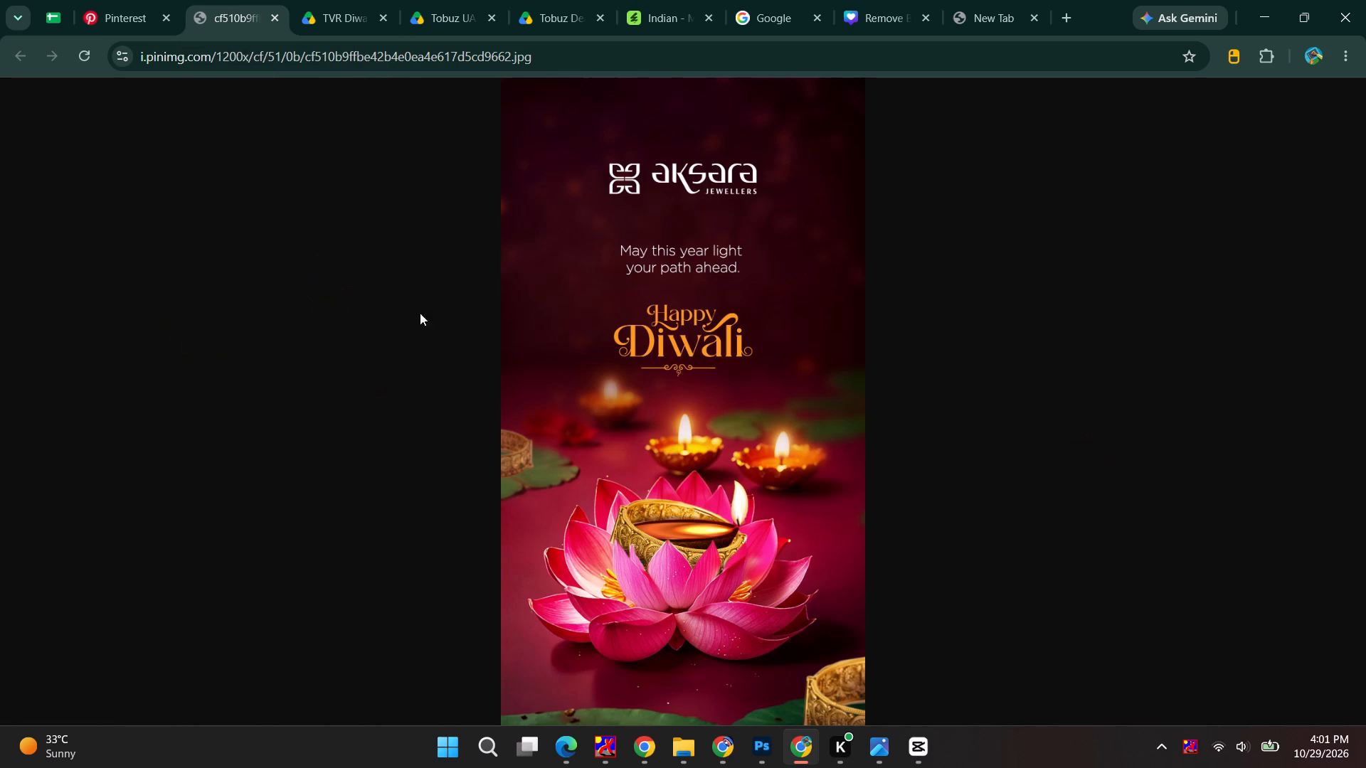
right_click(648, 375)
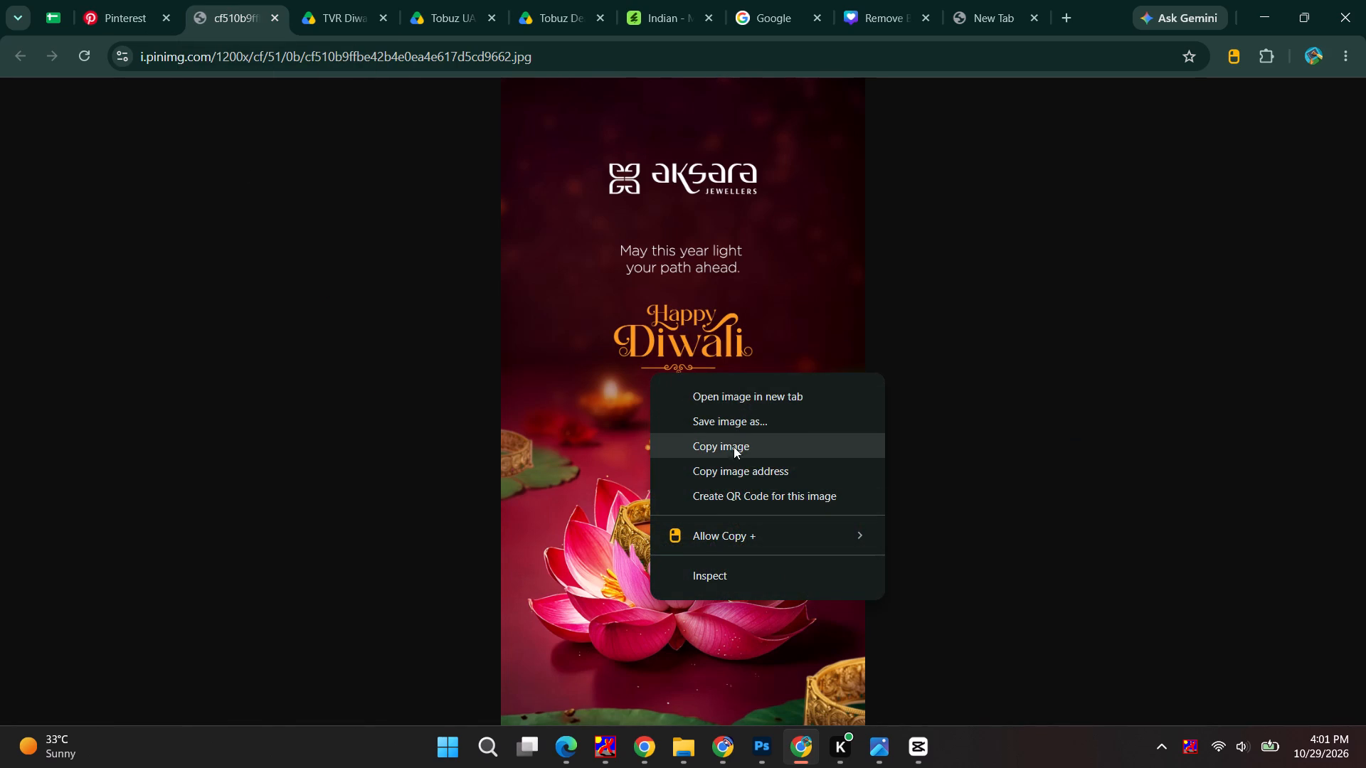
left_click(736, 430)
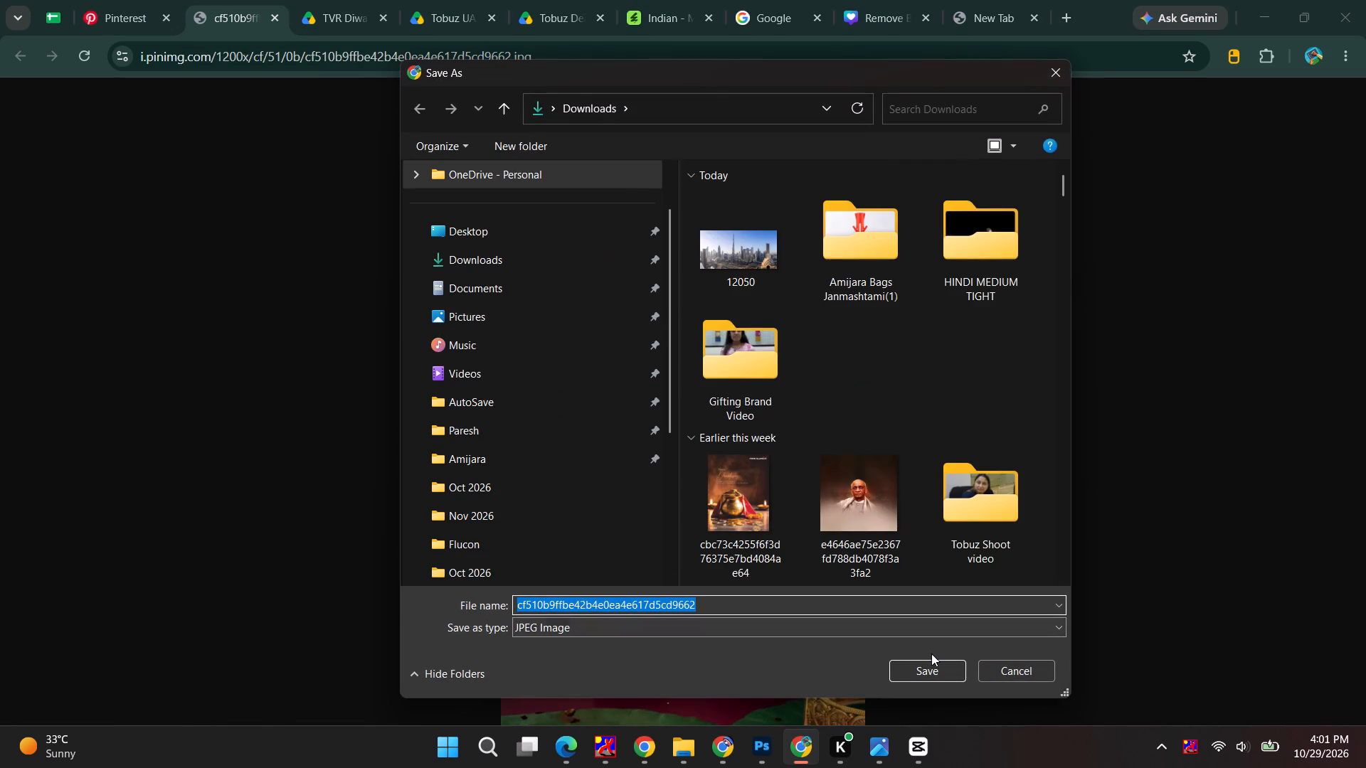
left_click(925, 667)
Place the downloaded lotus diya image into the RP Diwali poster, scaled to about 22% so it covers the artboard behind the title.
left_click_drag(1111, 101, 812, 679)
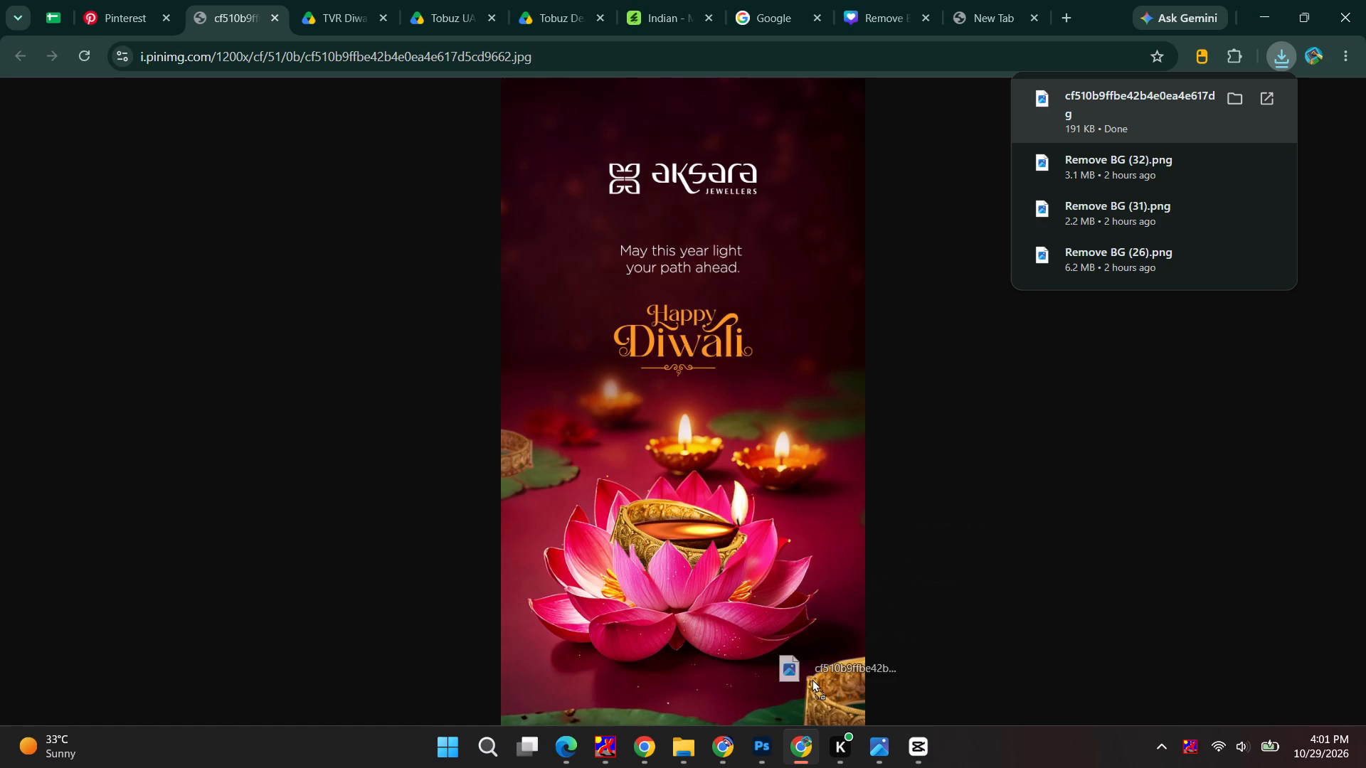
left_click_drag(812, 679, 621, 444)
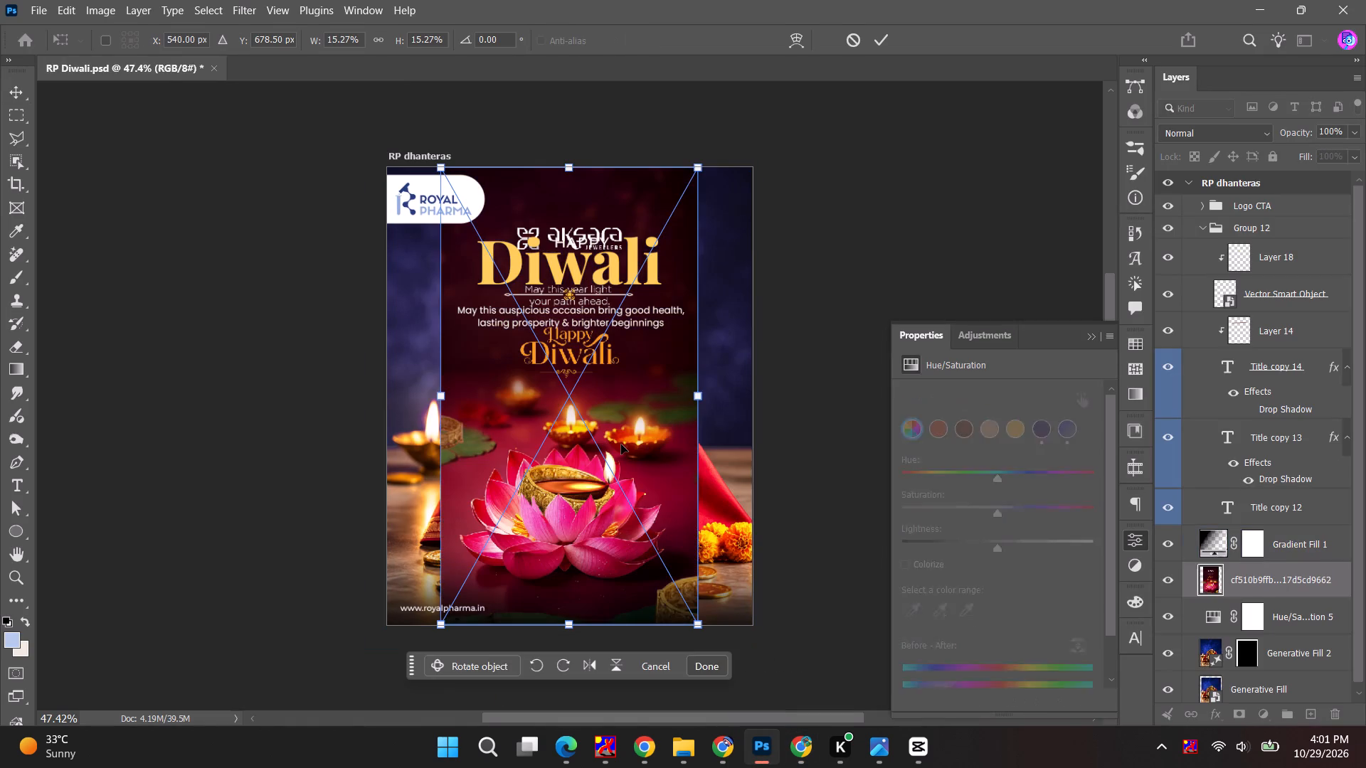
left_click_drag(702, 400, 762, 377, "alt+shift")
left_click_drag(677, 433, 681, 345)
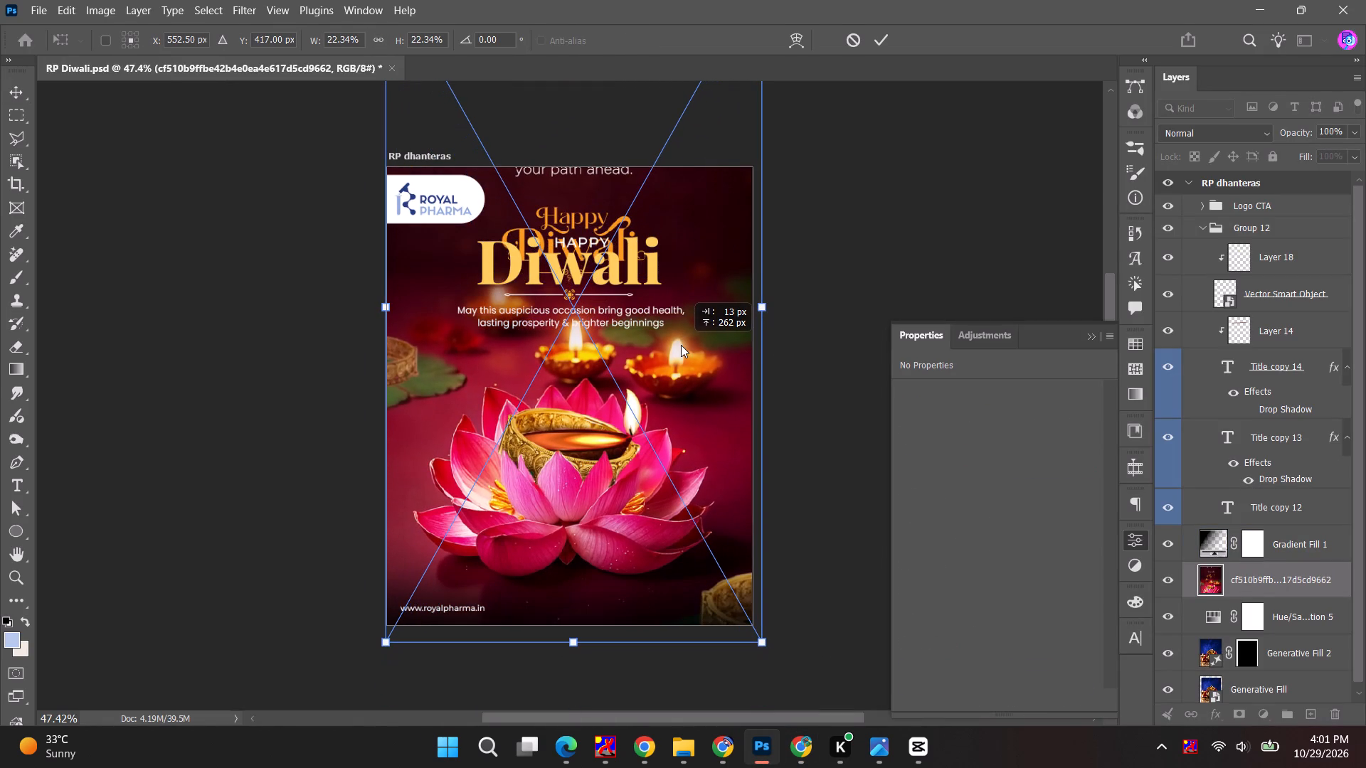
left_click_drag(681, 345, 681, 348)
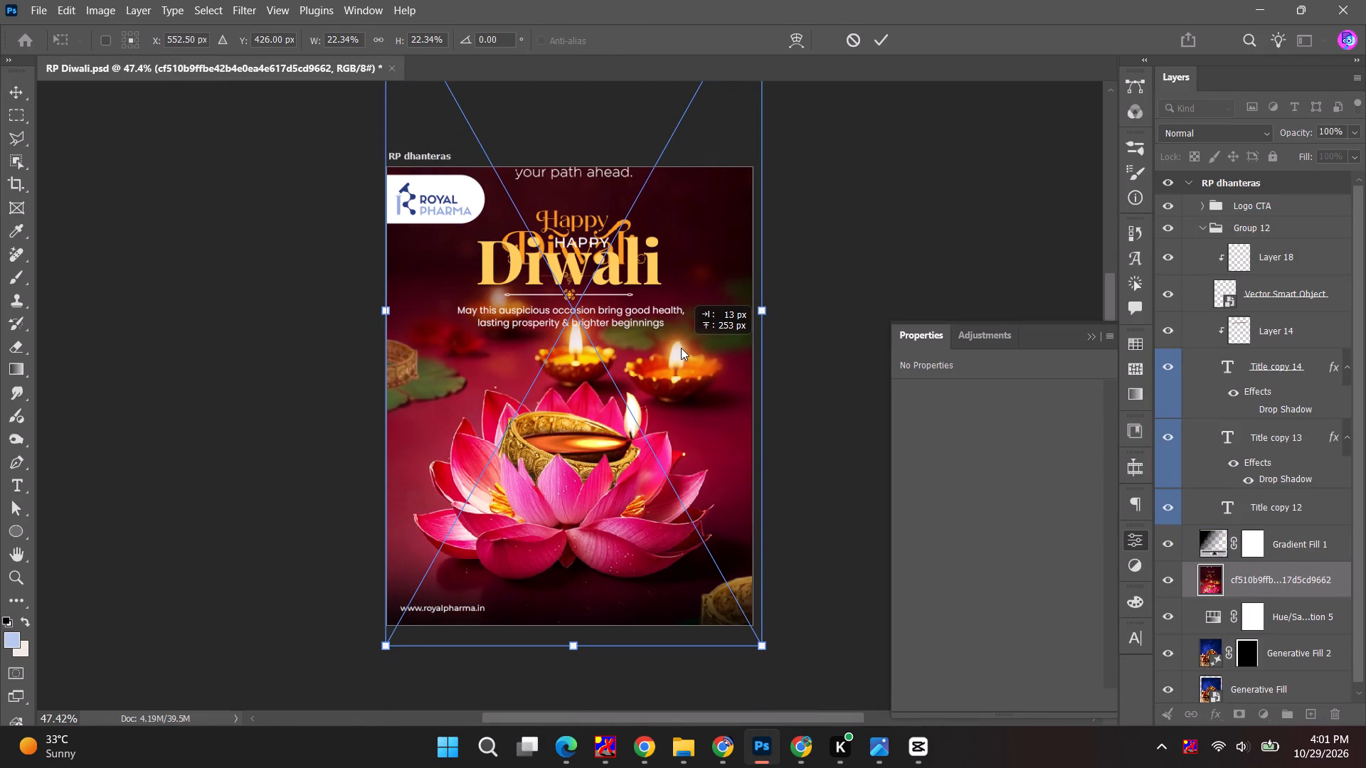
left_click_drag(681, 348, 681, 351)
left_click_drag(761, 320, 755, 319, "alt+shift")
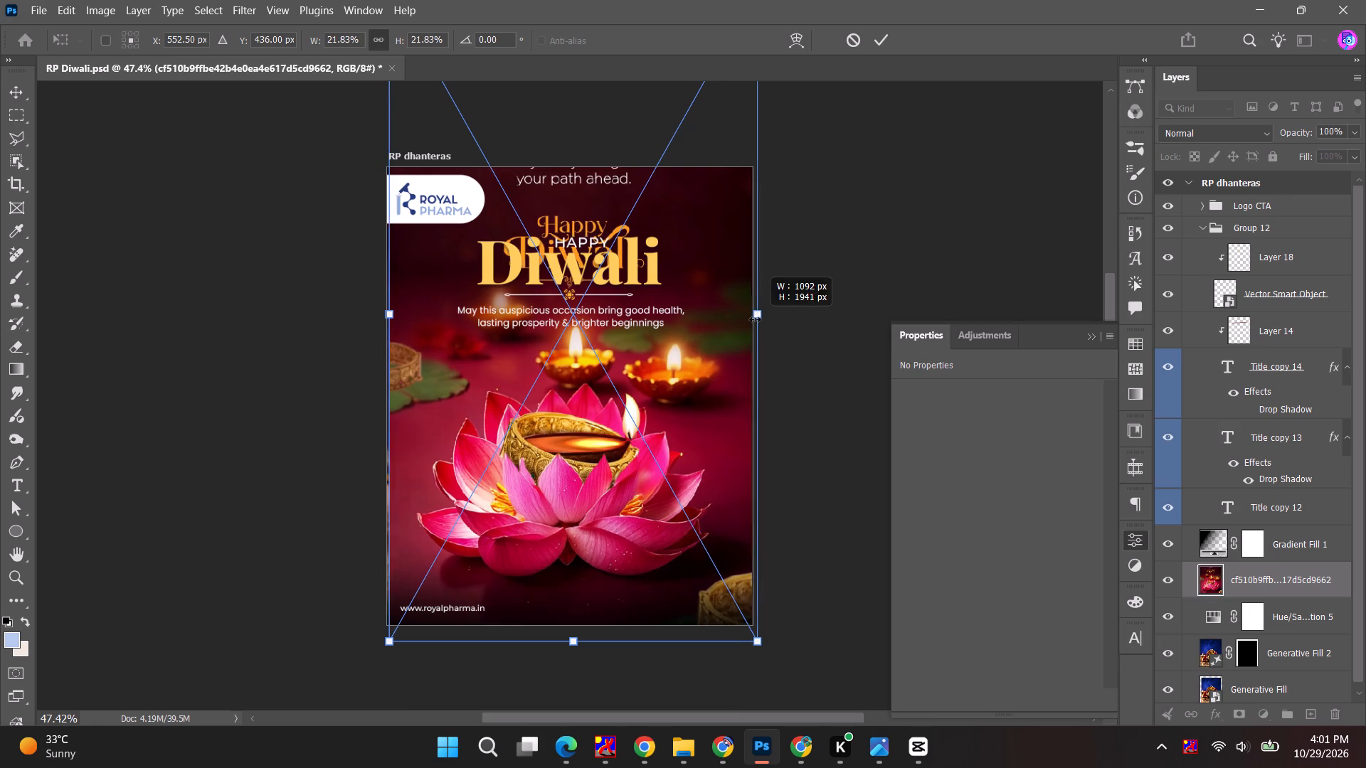
left_click_drag(755, 319, 751, 317, "alt+shift")
left_click_drag(695, 349, 688, 348)
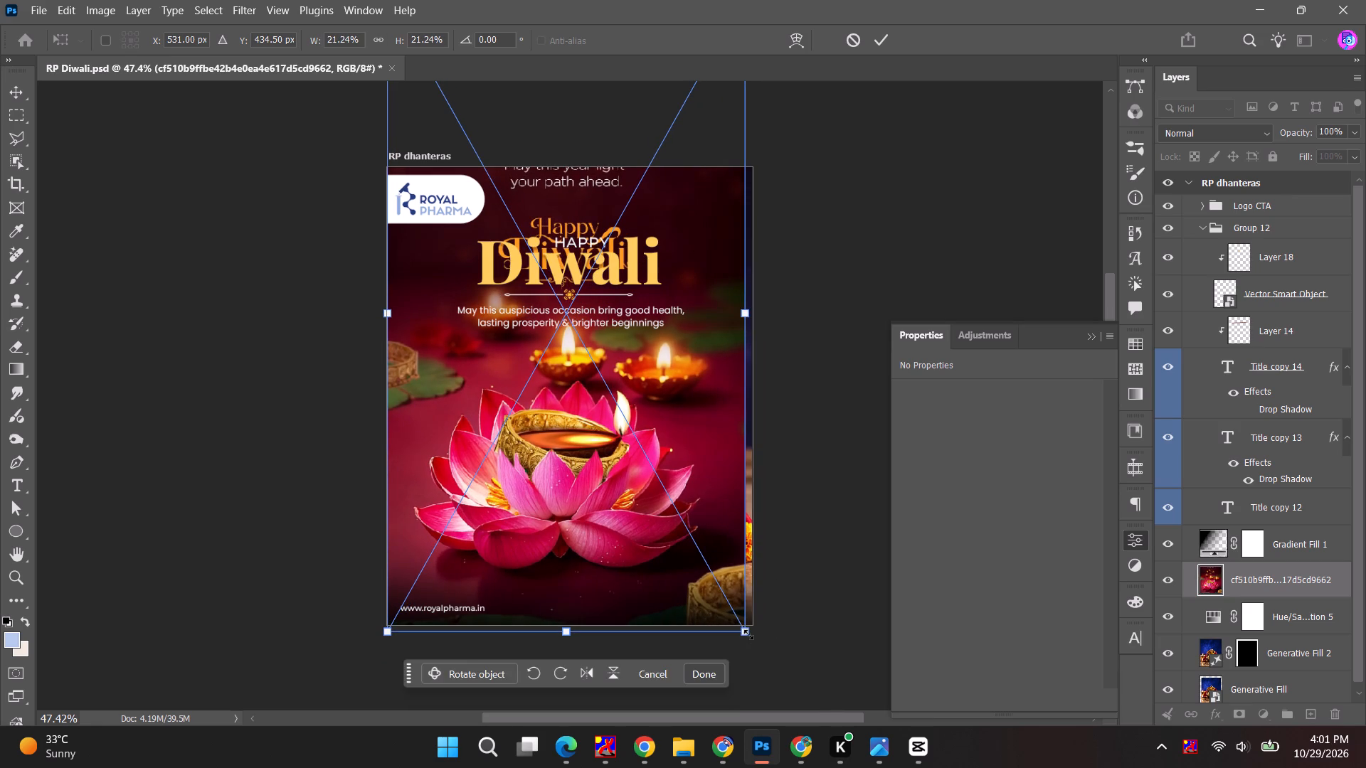
left_click_drag(747, 631, 765, 647, "shift")
left_click(877, 46)
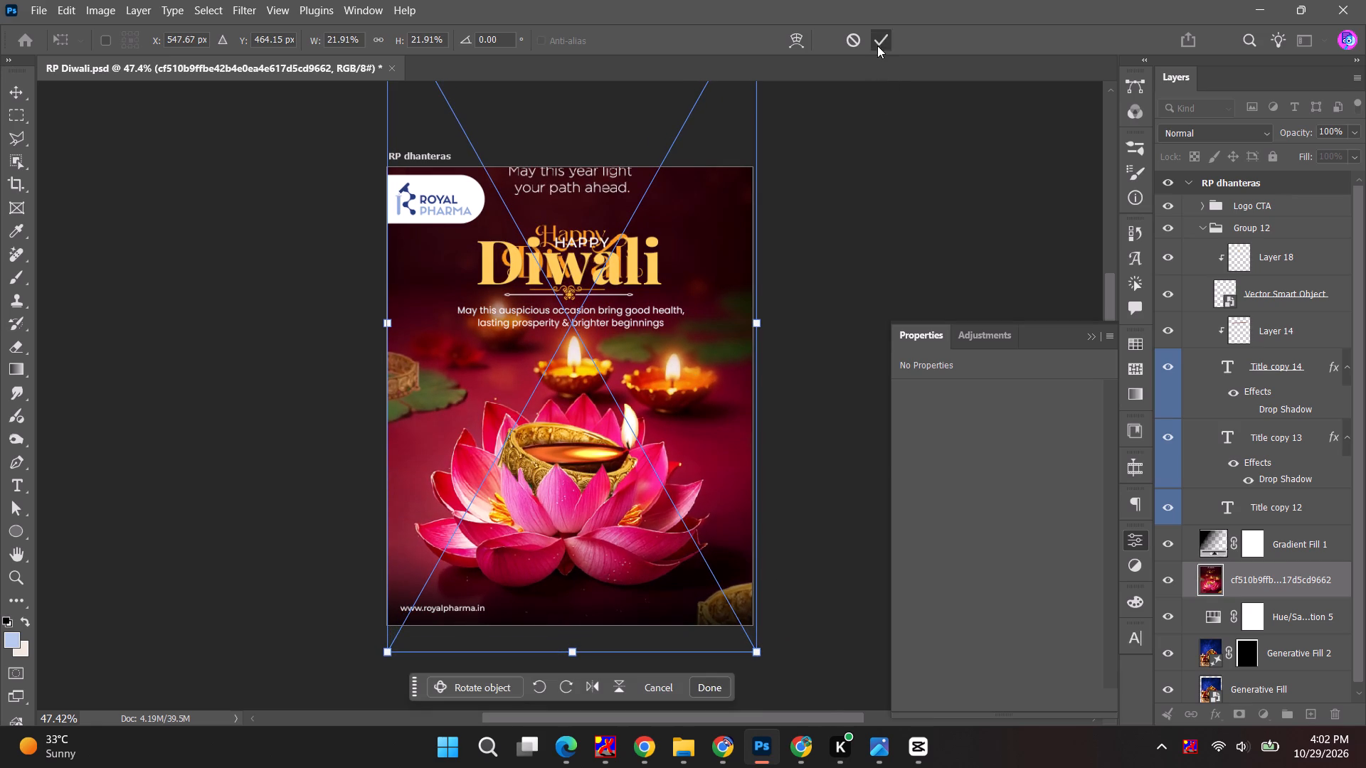
In the placed image's contents, select the Aksara logo, greeting line and Happy Diwali title with ornament, and generative-fill with the prompt "remove".
double_click(1207, 581)
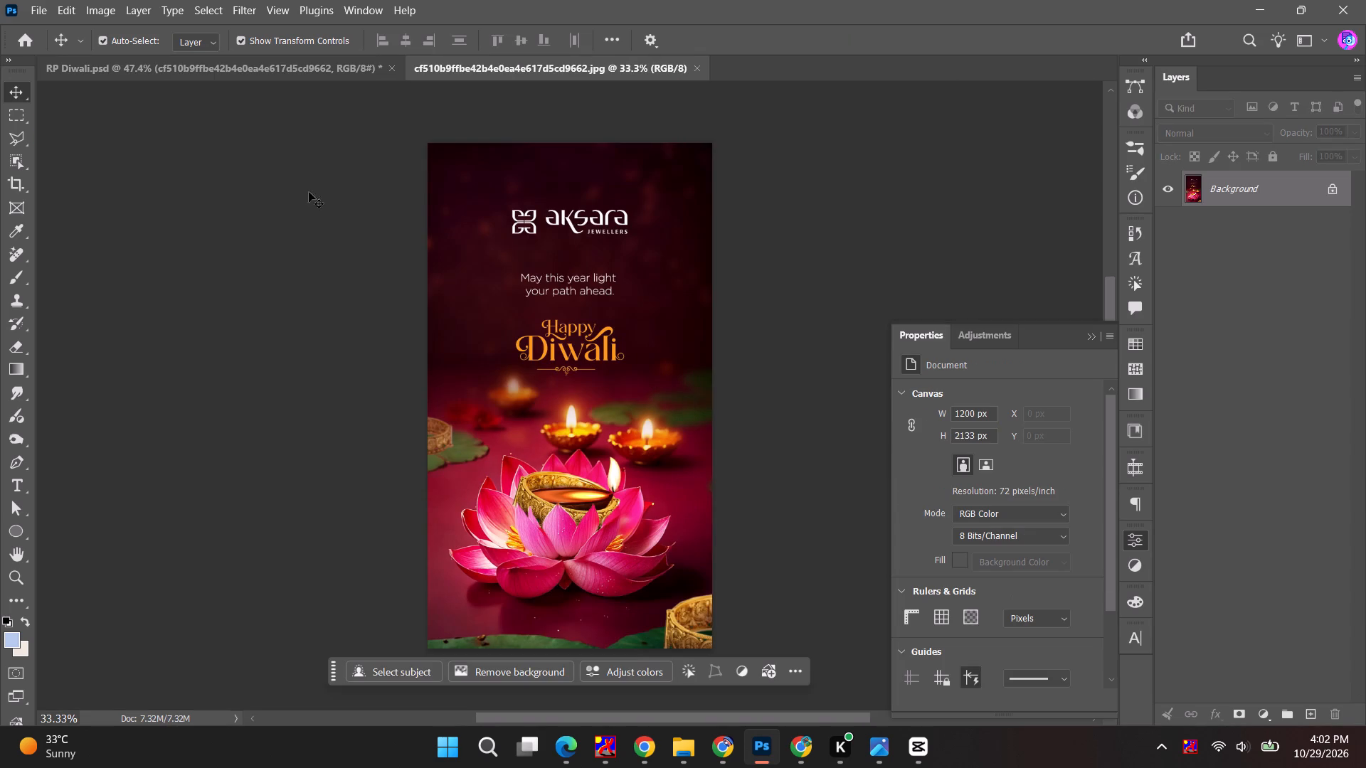
left_click(16, 116)
left_click_drag(494, 195, 653, 244)
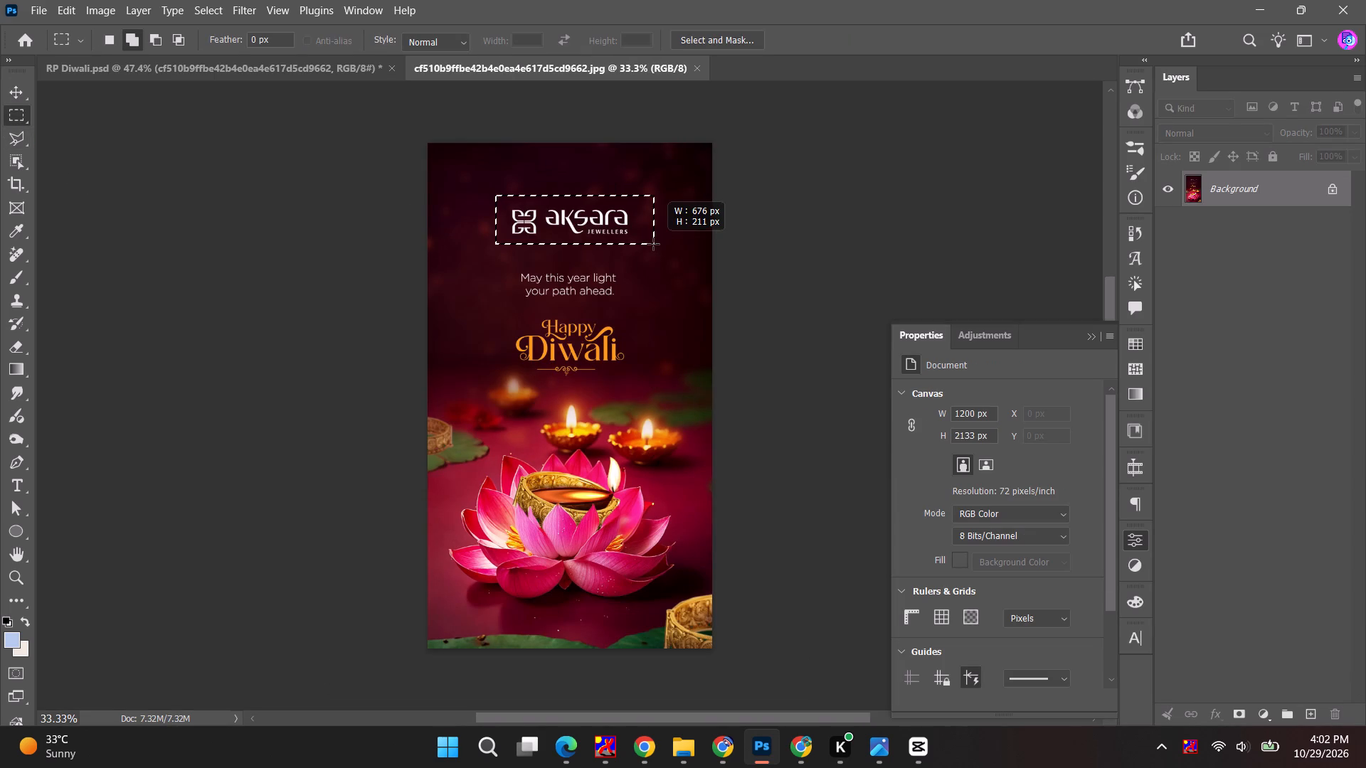
left_click_drag(653, 244, 638, 244)
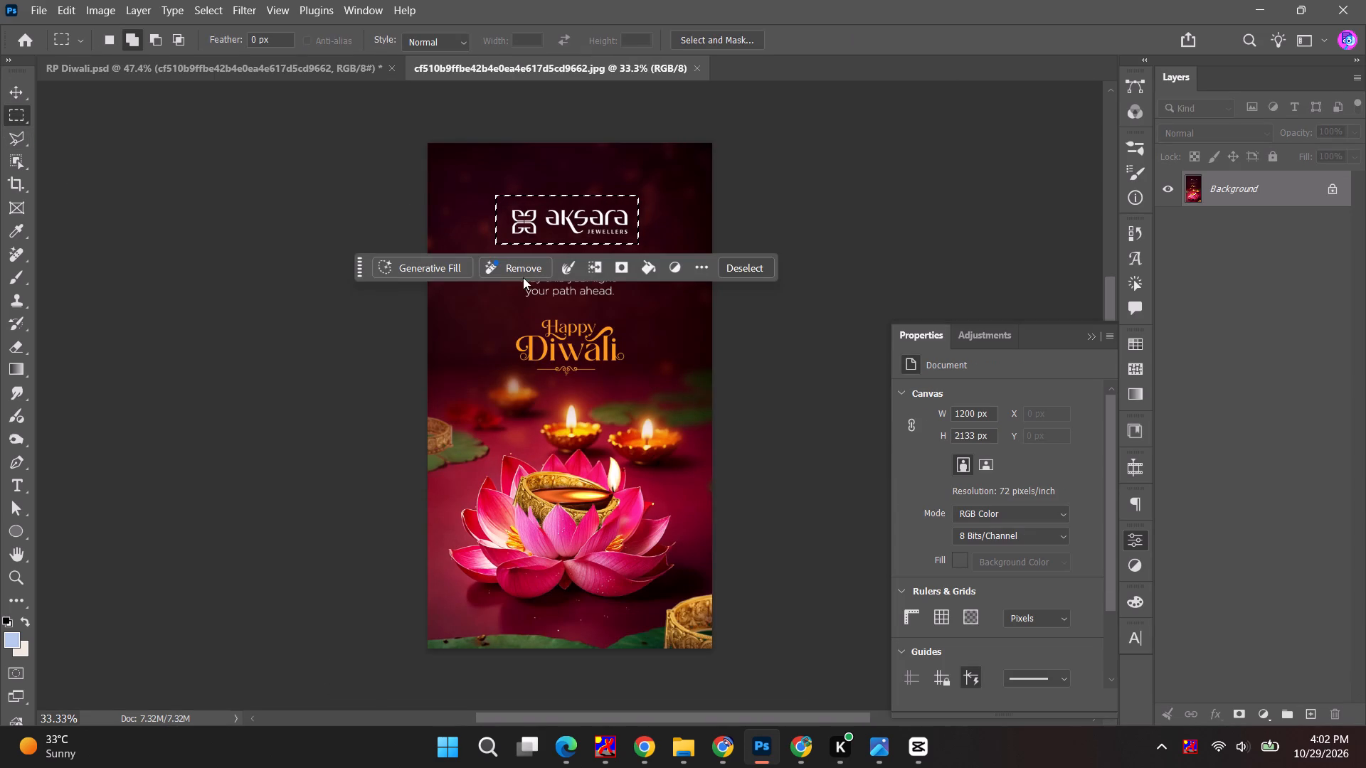
scroll(605, 315, "up", 9, "alt")
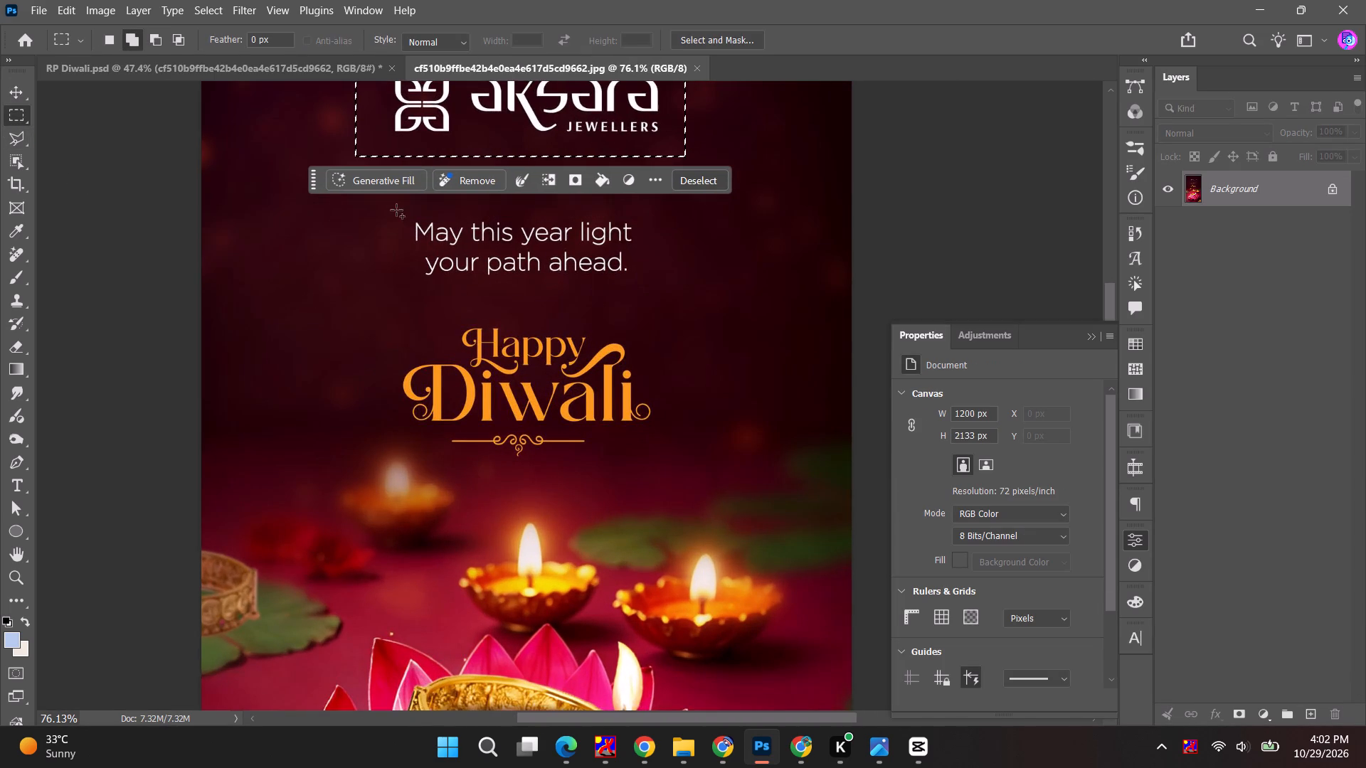
left_click_drag(396, 210, 647, 286)
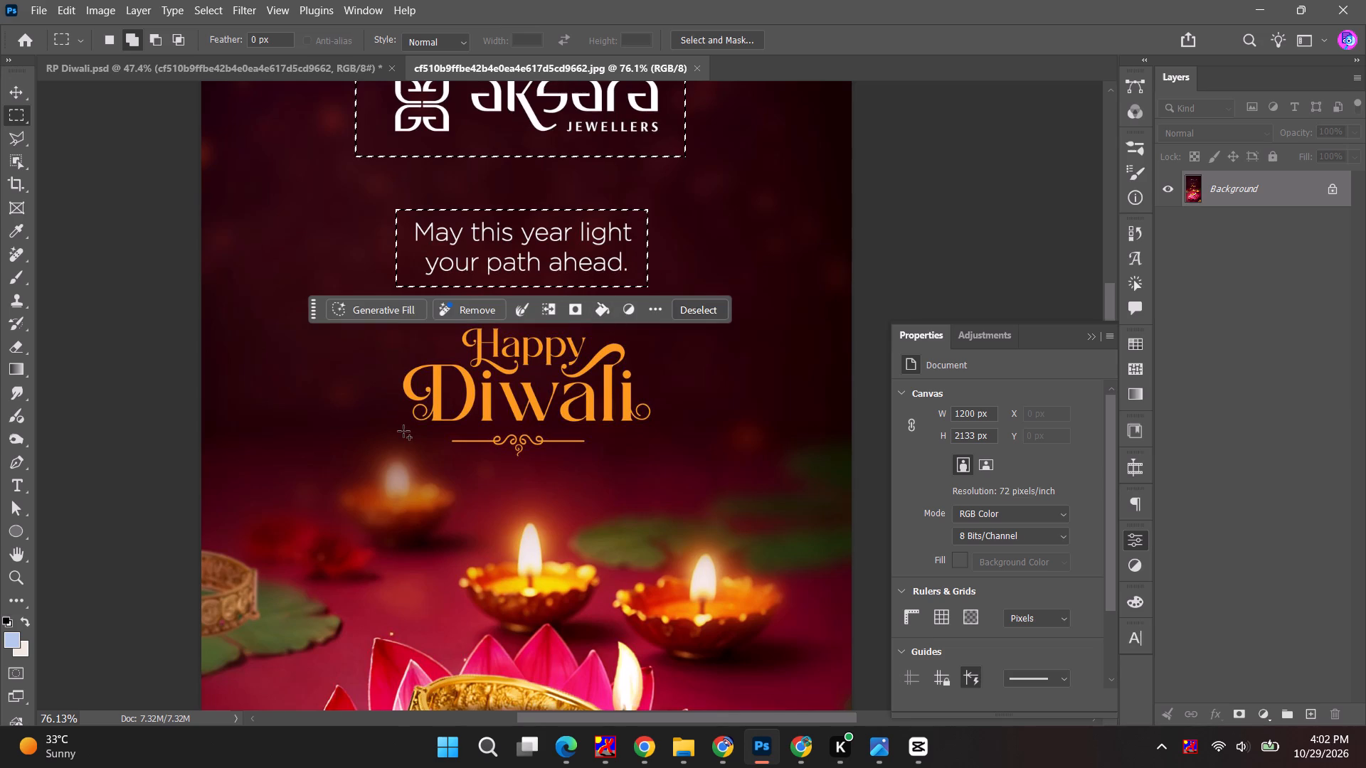
left_click_drag(403, 431, 660, 317)
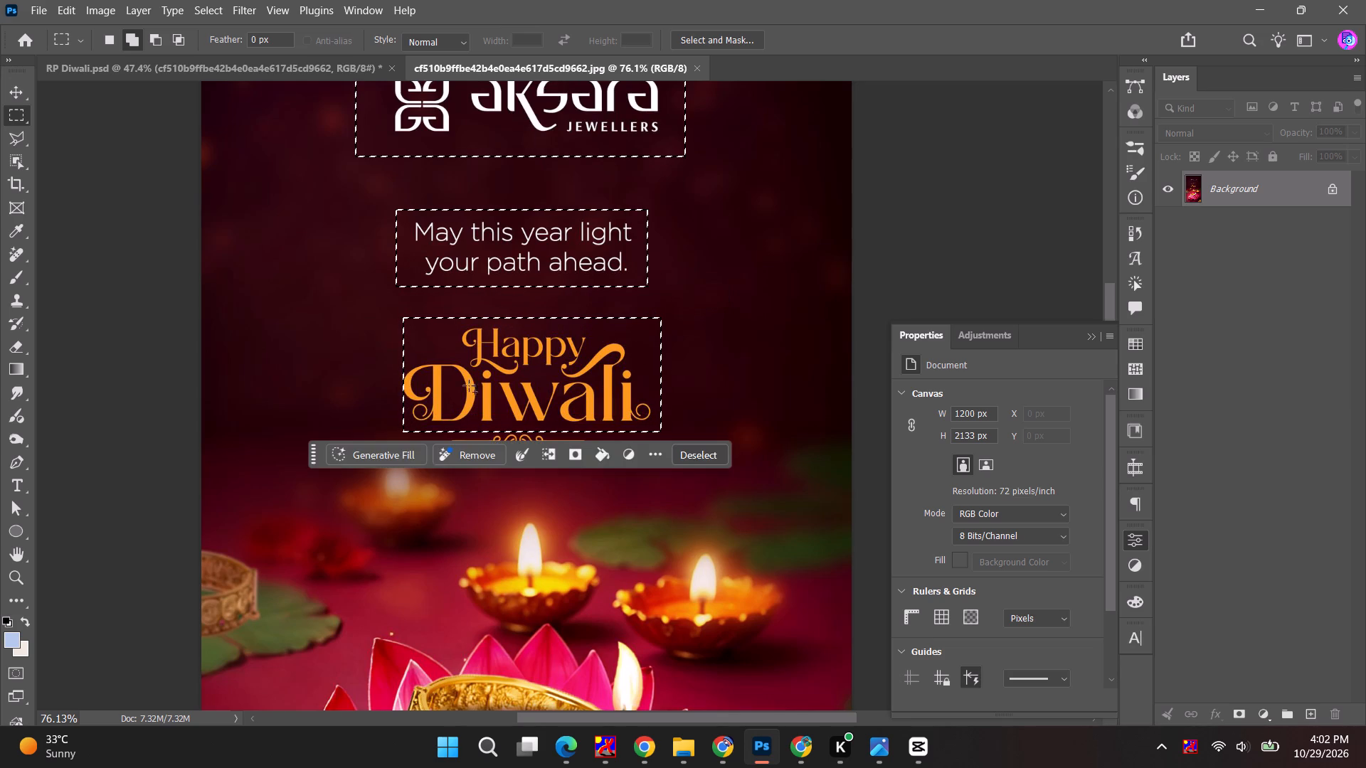
left_click_drag(388, 370, 671, 420)
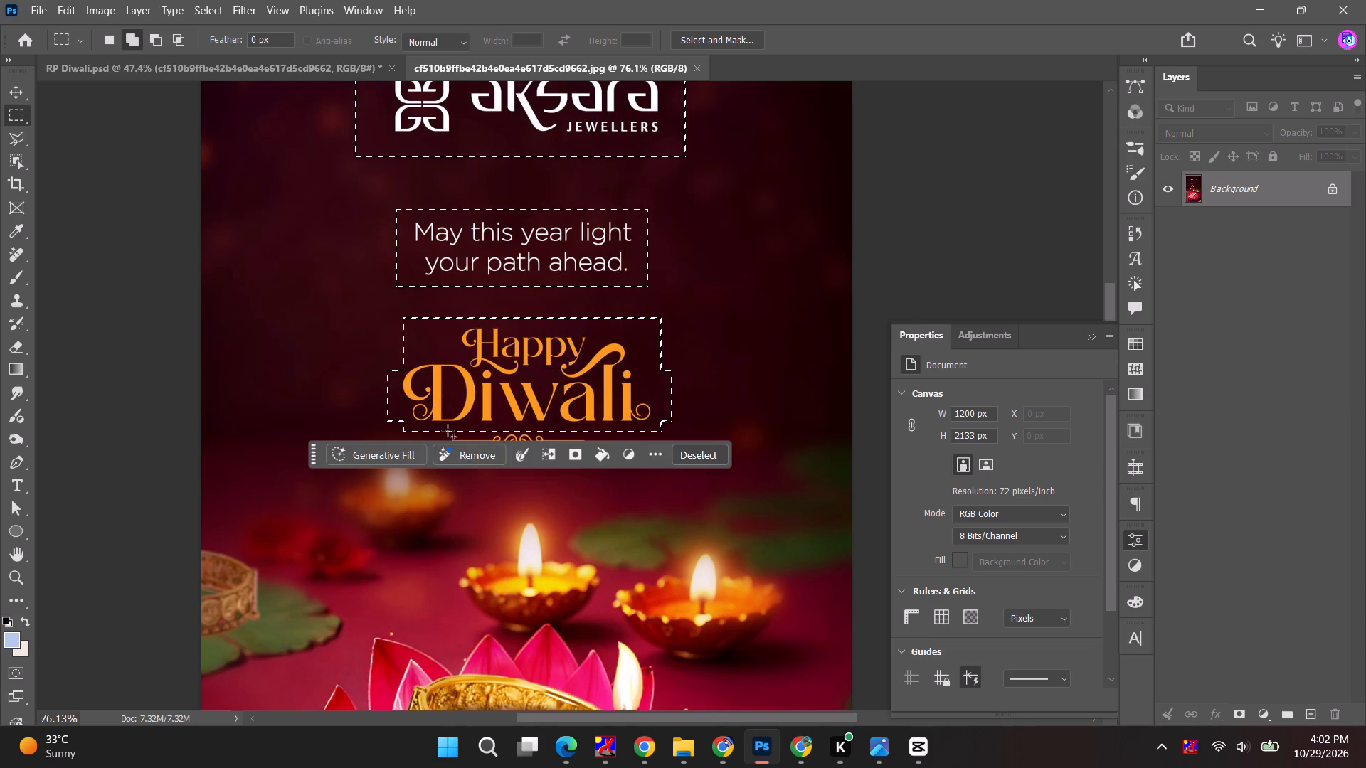
left_click_drag(447, 422, 595, 462)
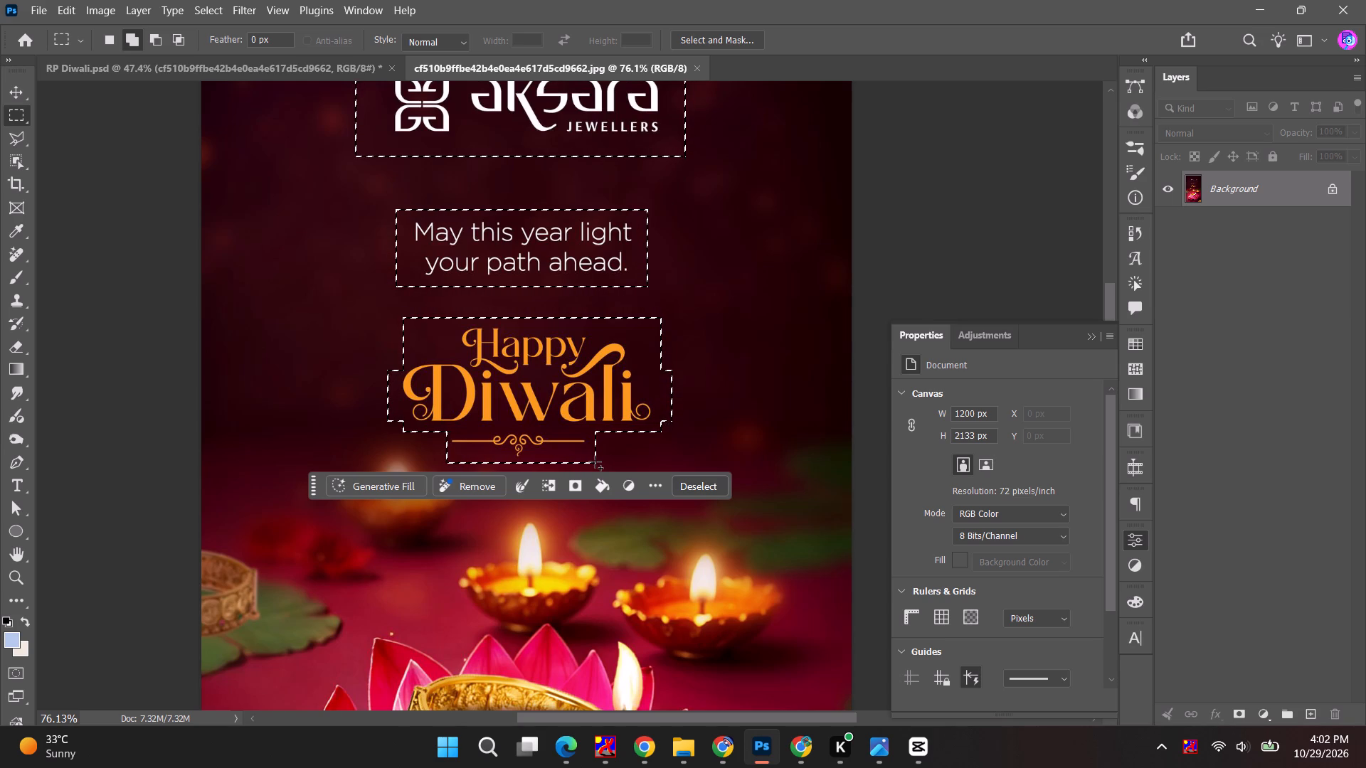
left_click(401, 496)
left_click(393, 489)
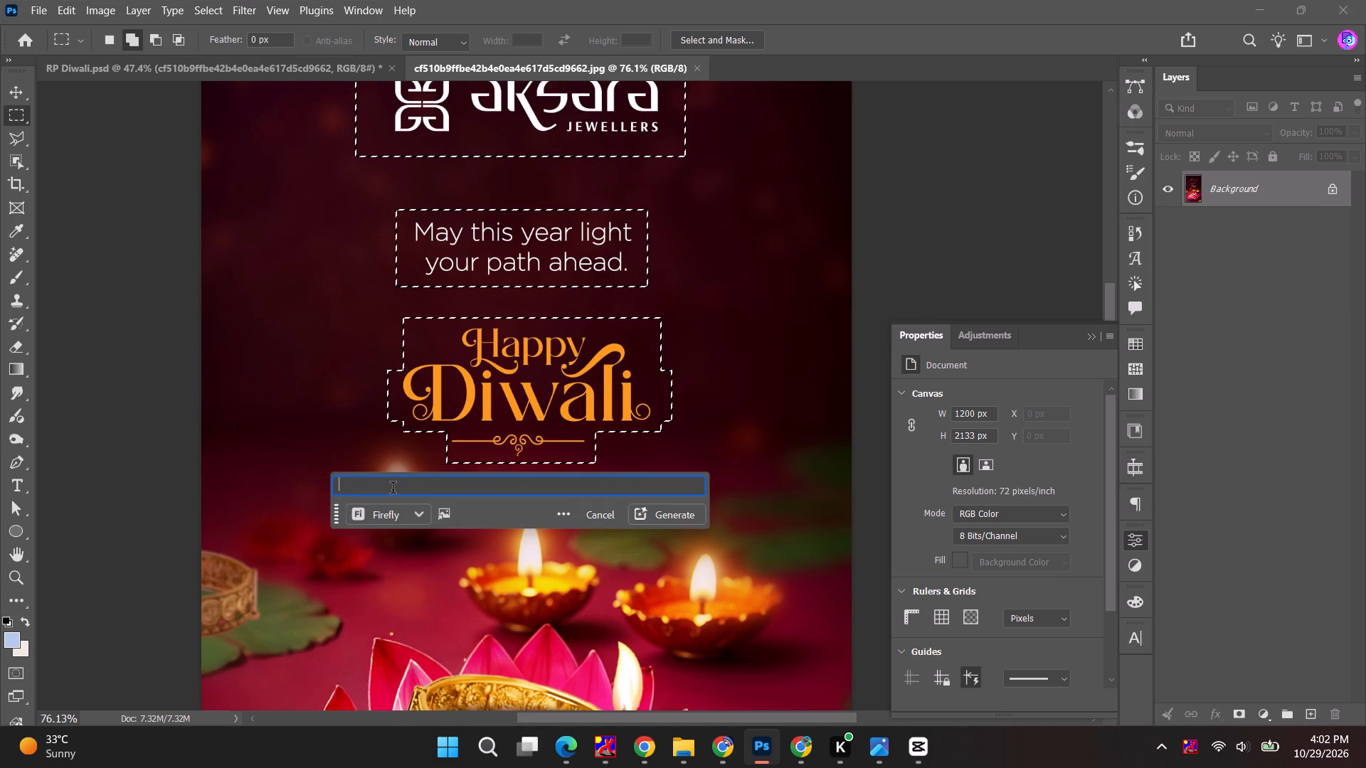
type("remove")
key("Return")
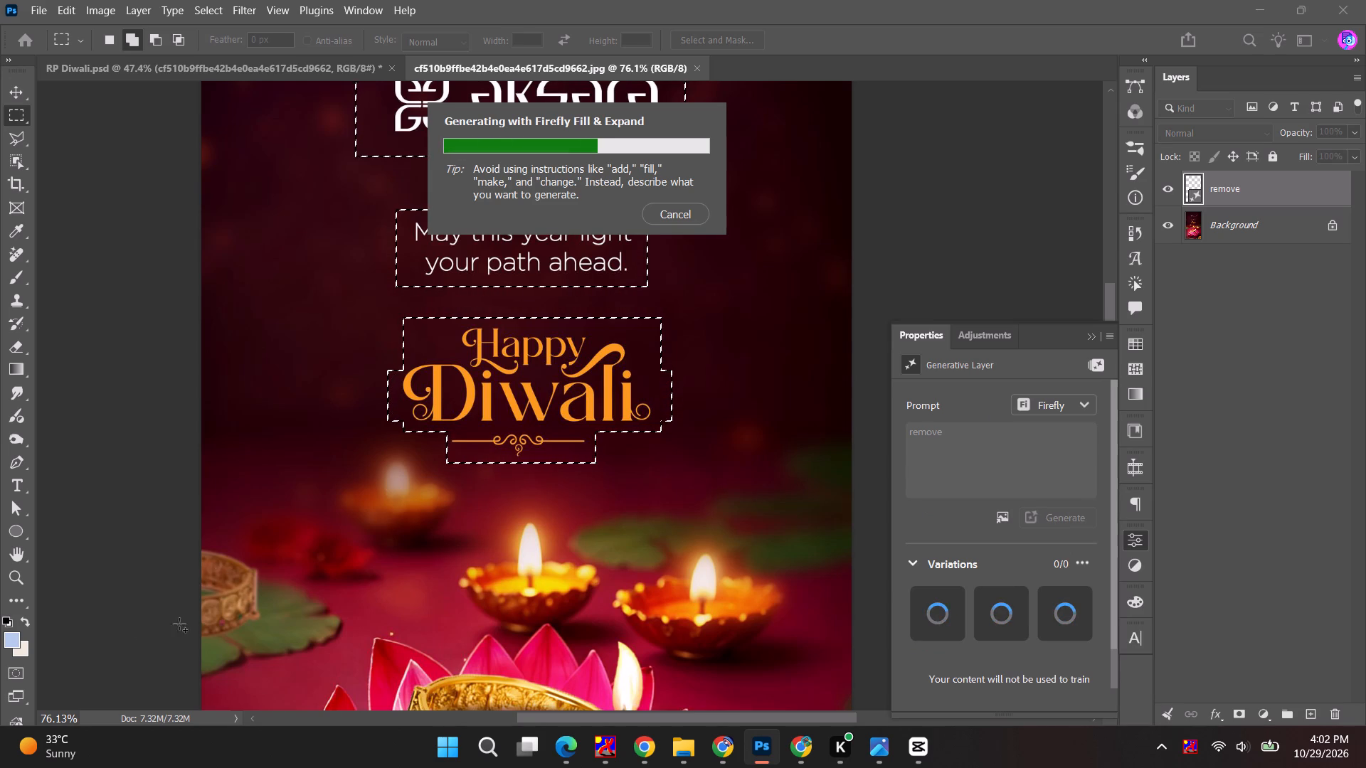
scroll(512, 506, "down", 4, "alt")
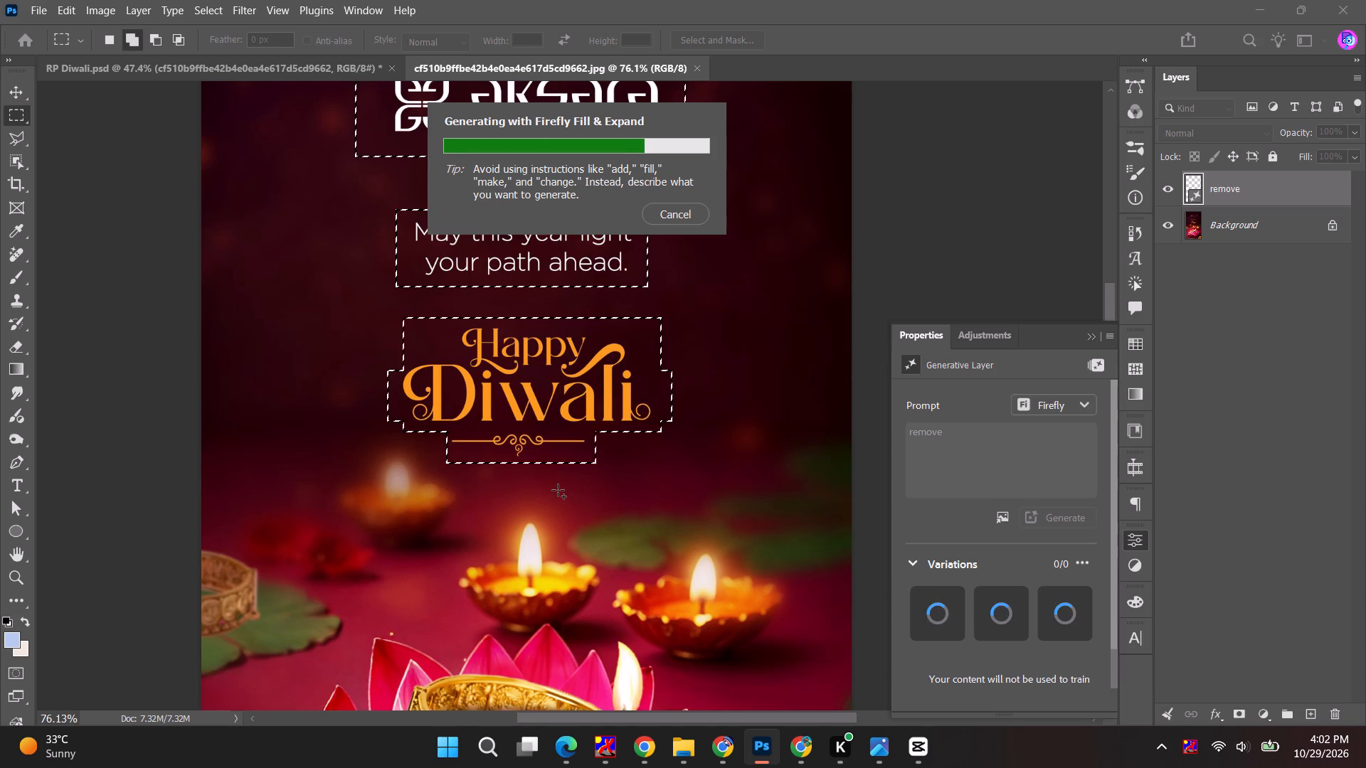
scroll(512, 517, "down", 3, "alt")
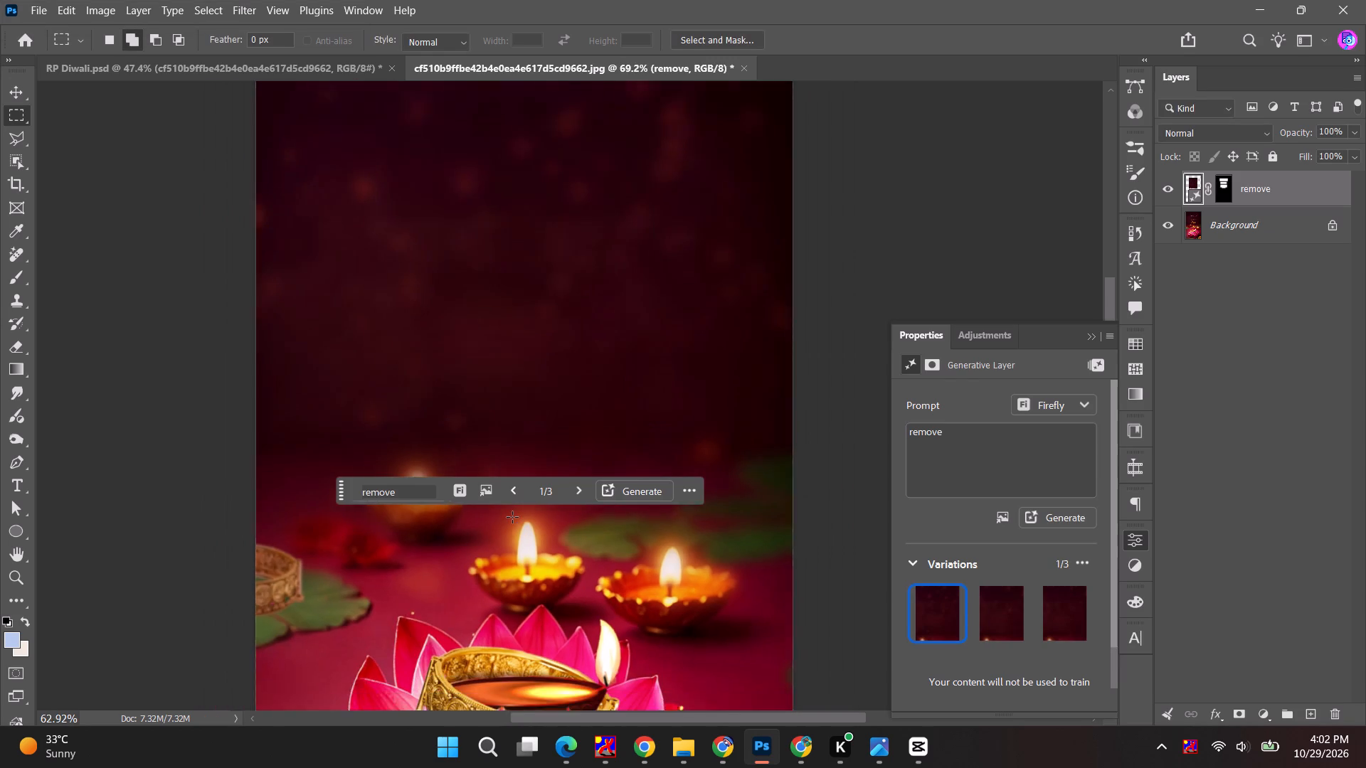
Merge the remove layer into the background, save the JPEG at quality 12 Maximum, and return to RP Diwali.psd.
left_click(1260, 233, "ctrl")
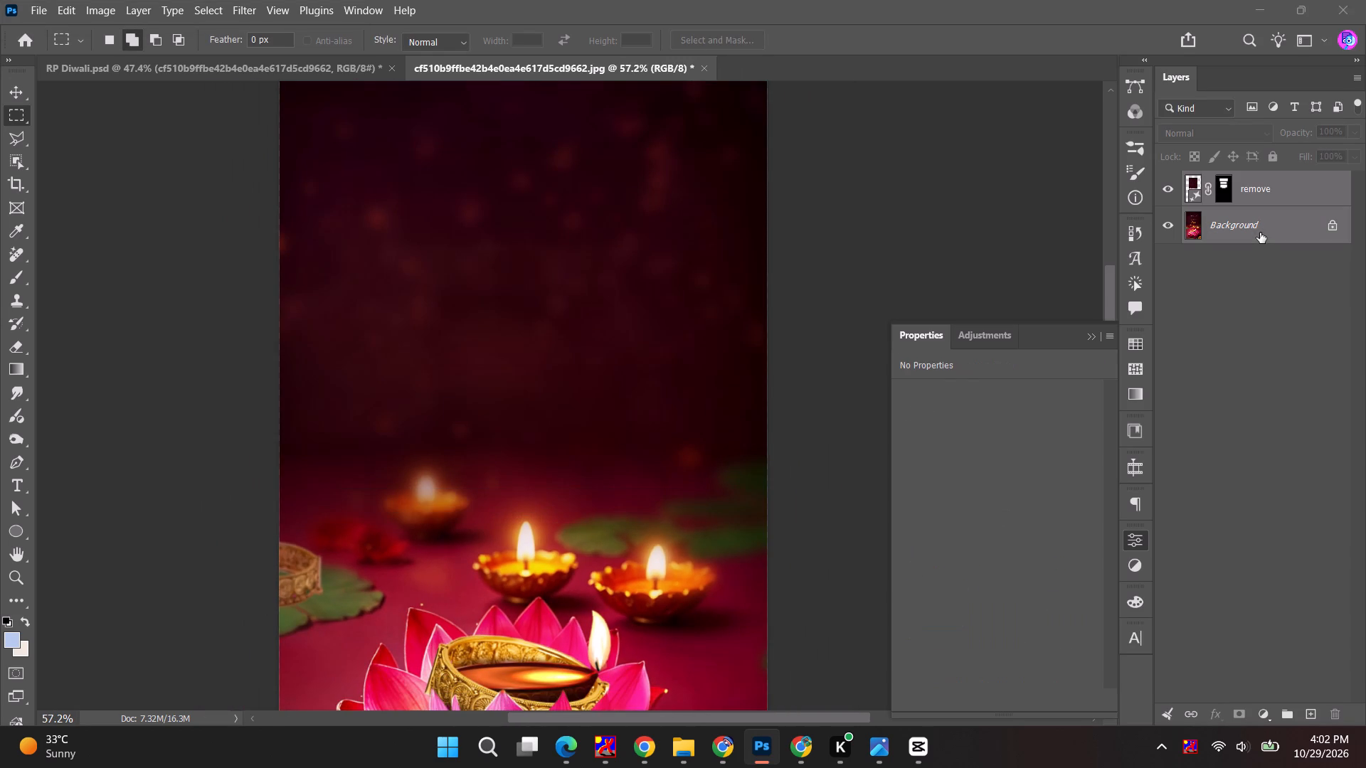
key("ctrl+e")
key("ctrl+s")
left_click(771, 172)
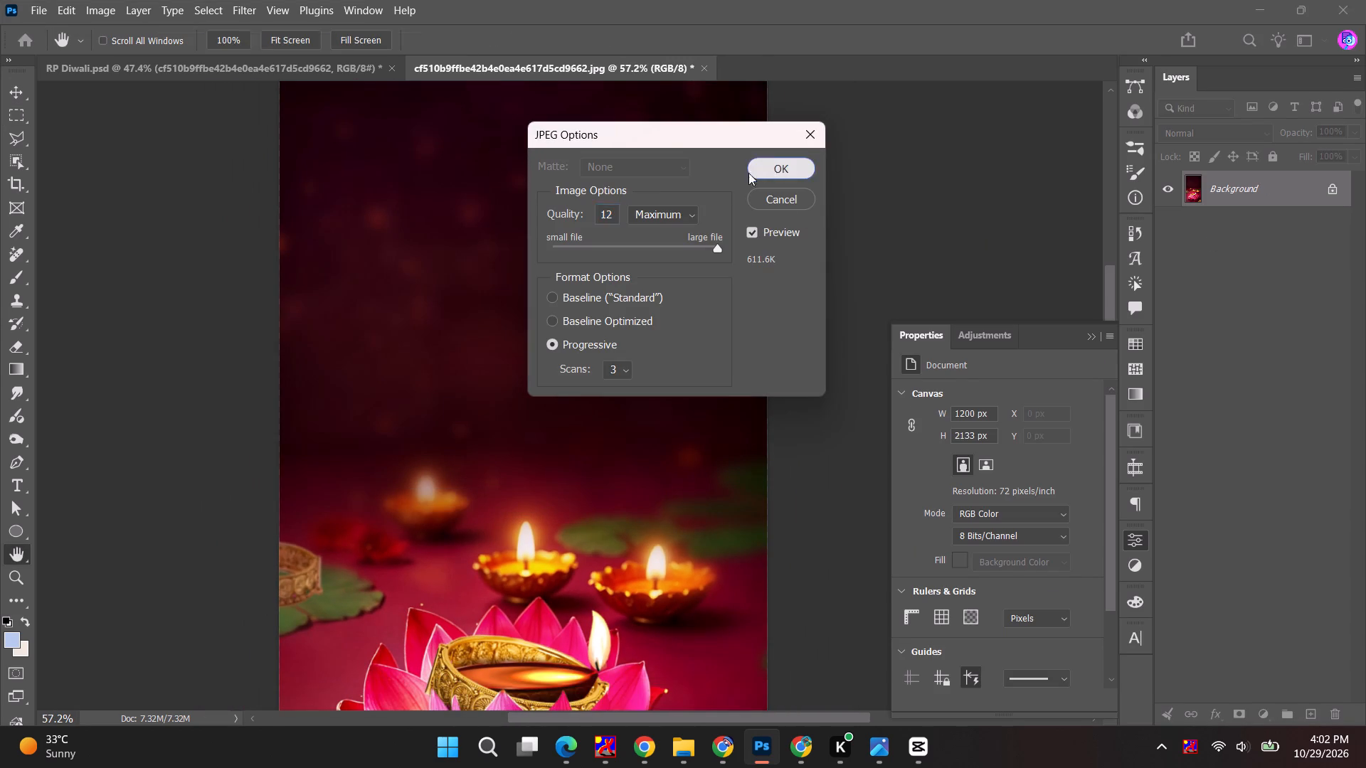
left_click(211, 69)
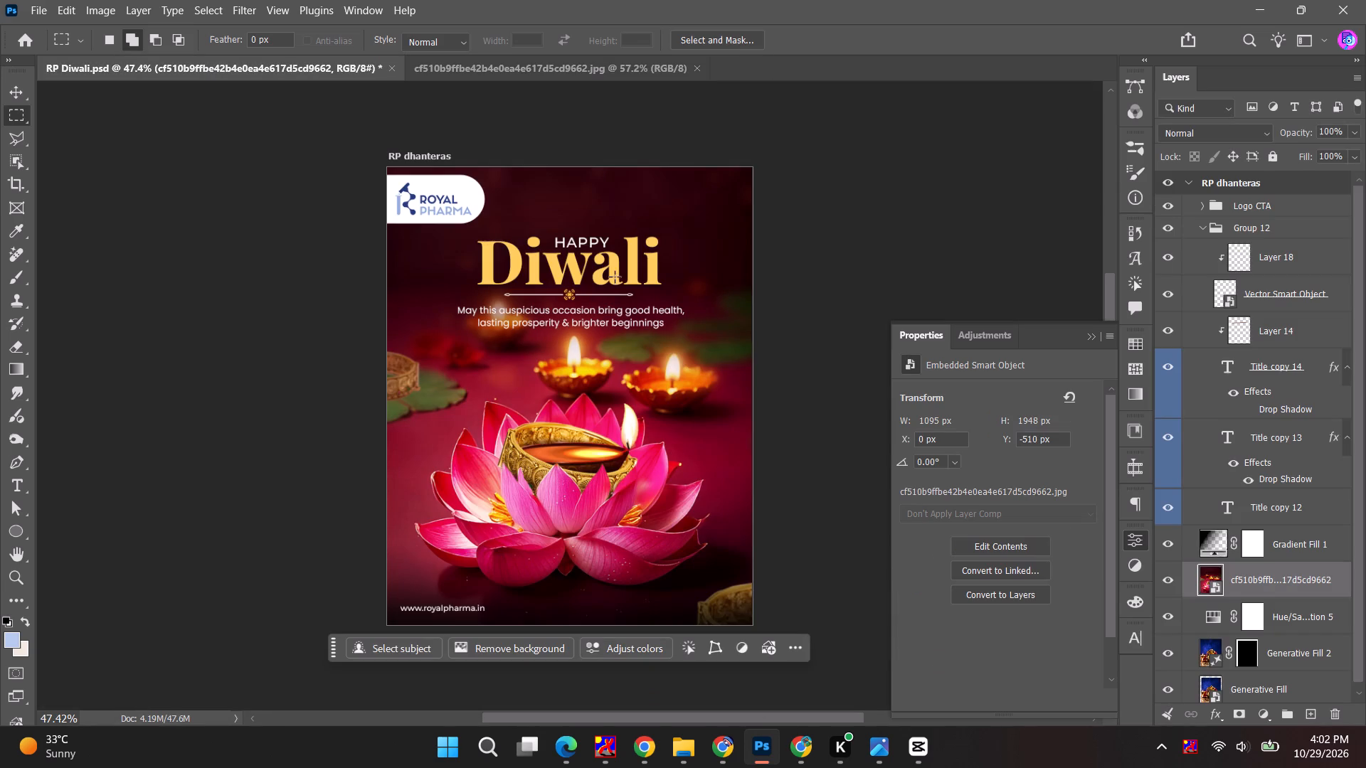
Hide the Gradient Fill 1 layer above the lotus image.
left_click(15, 95)
left_click(615, 197)
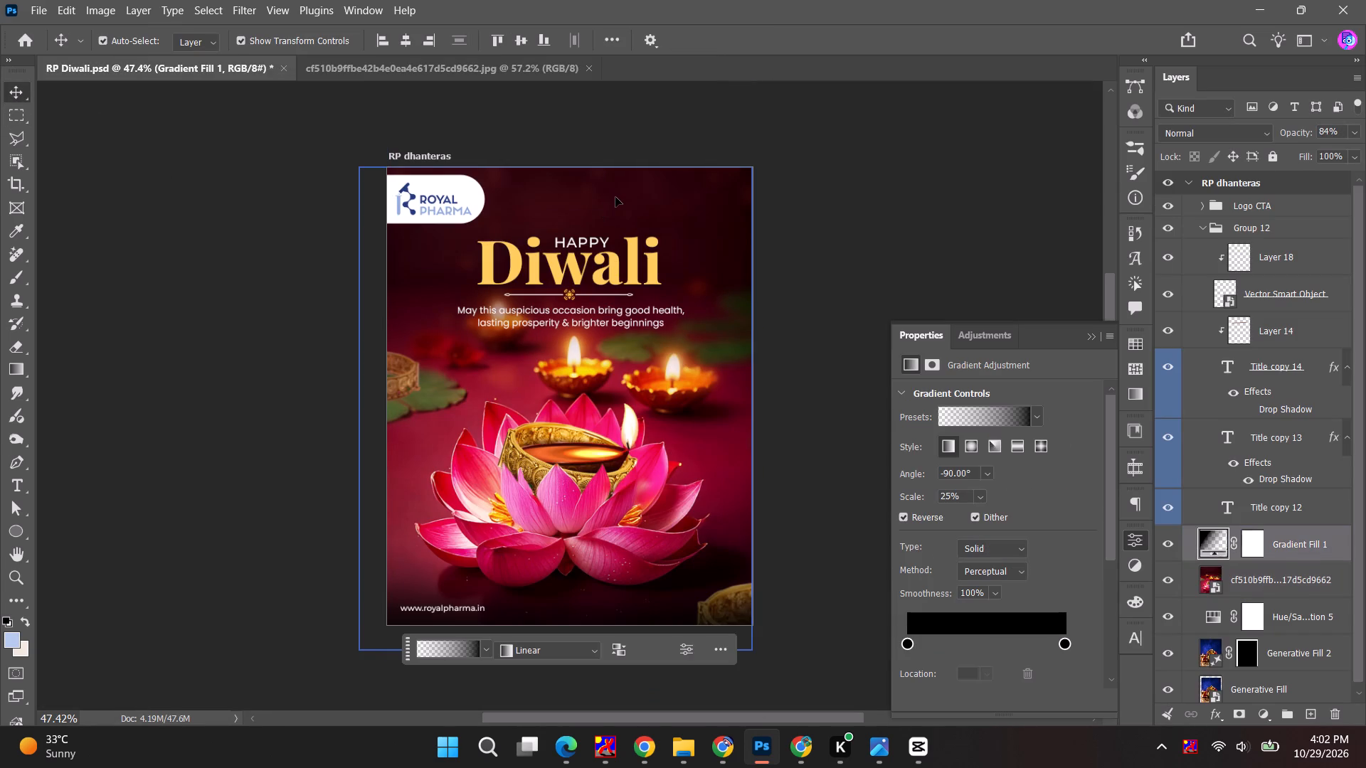
left_click(1257, 572)
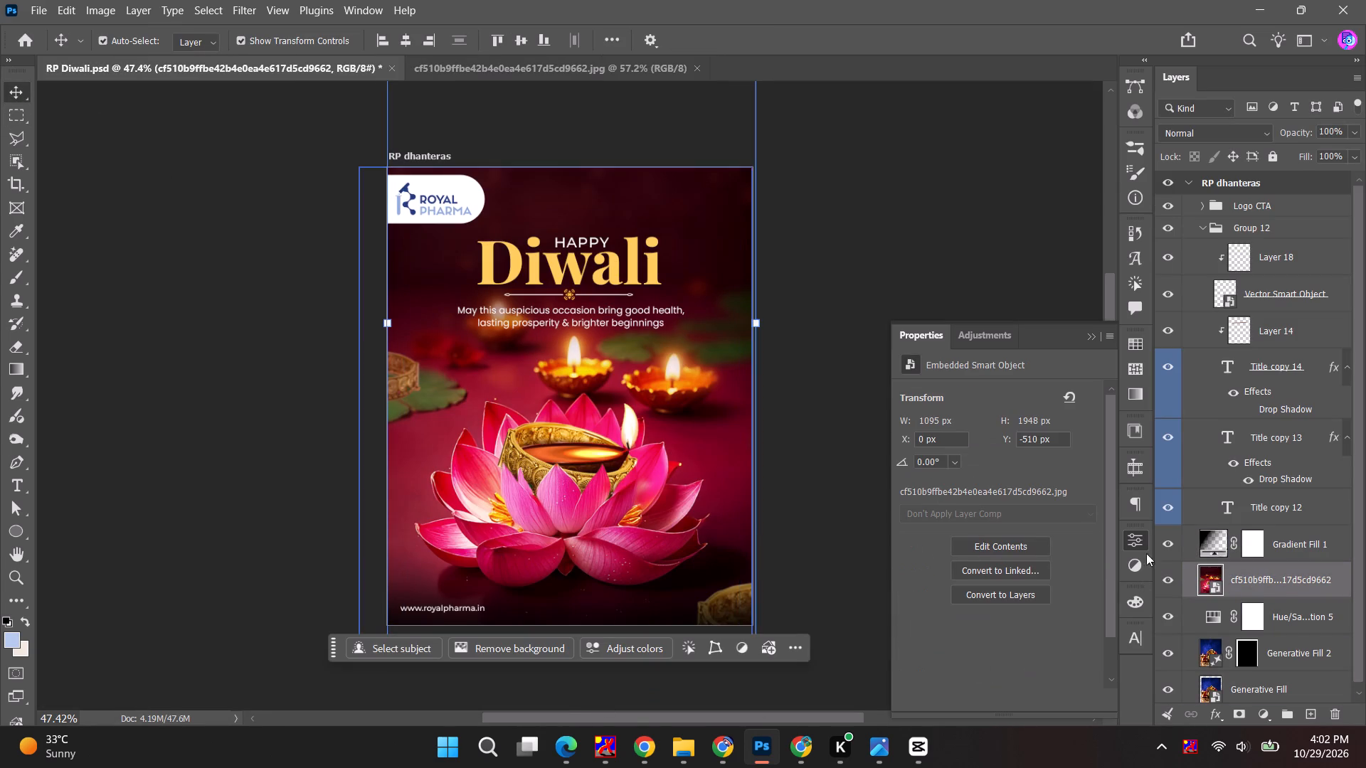
left_click(1172, 540)
left_click(1172, 540)
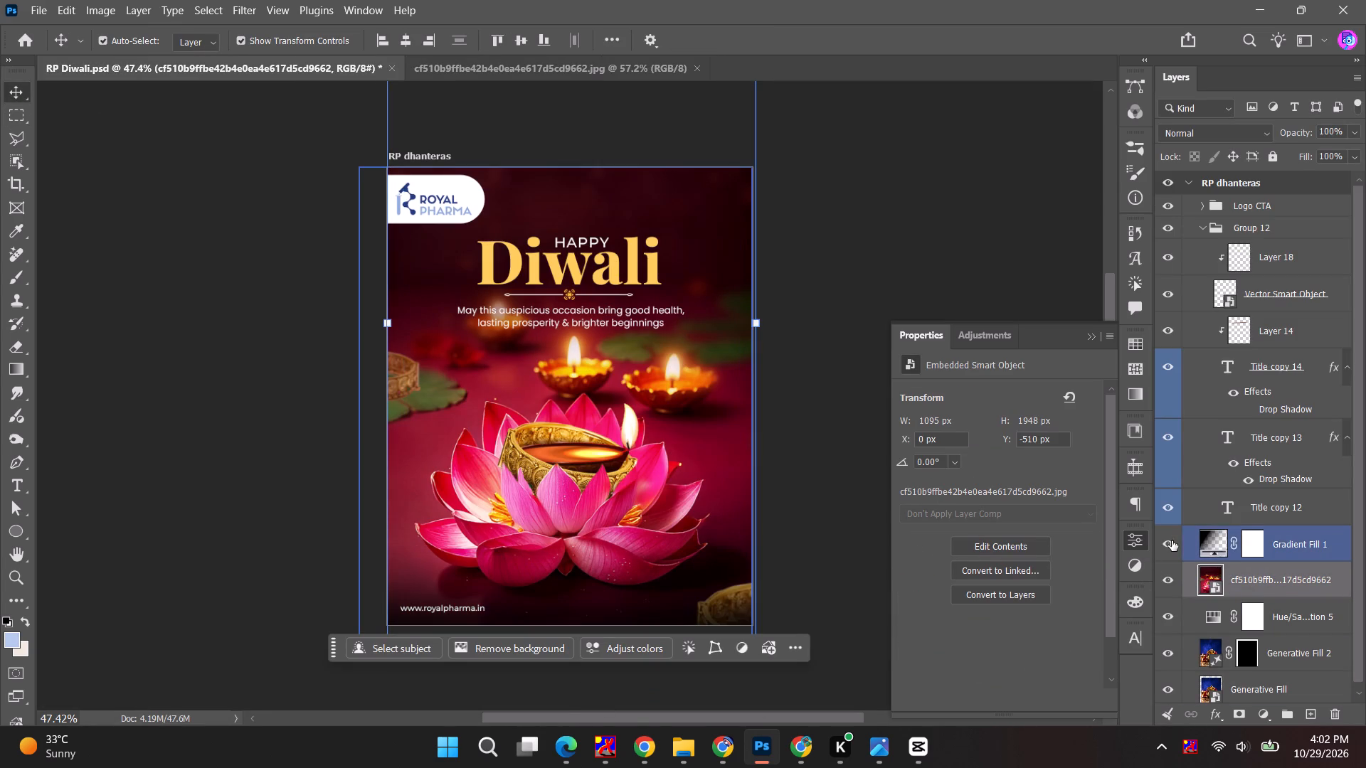
left_click(1172, 540)
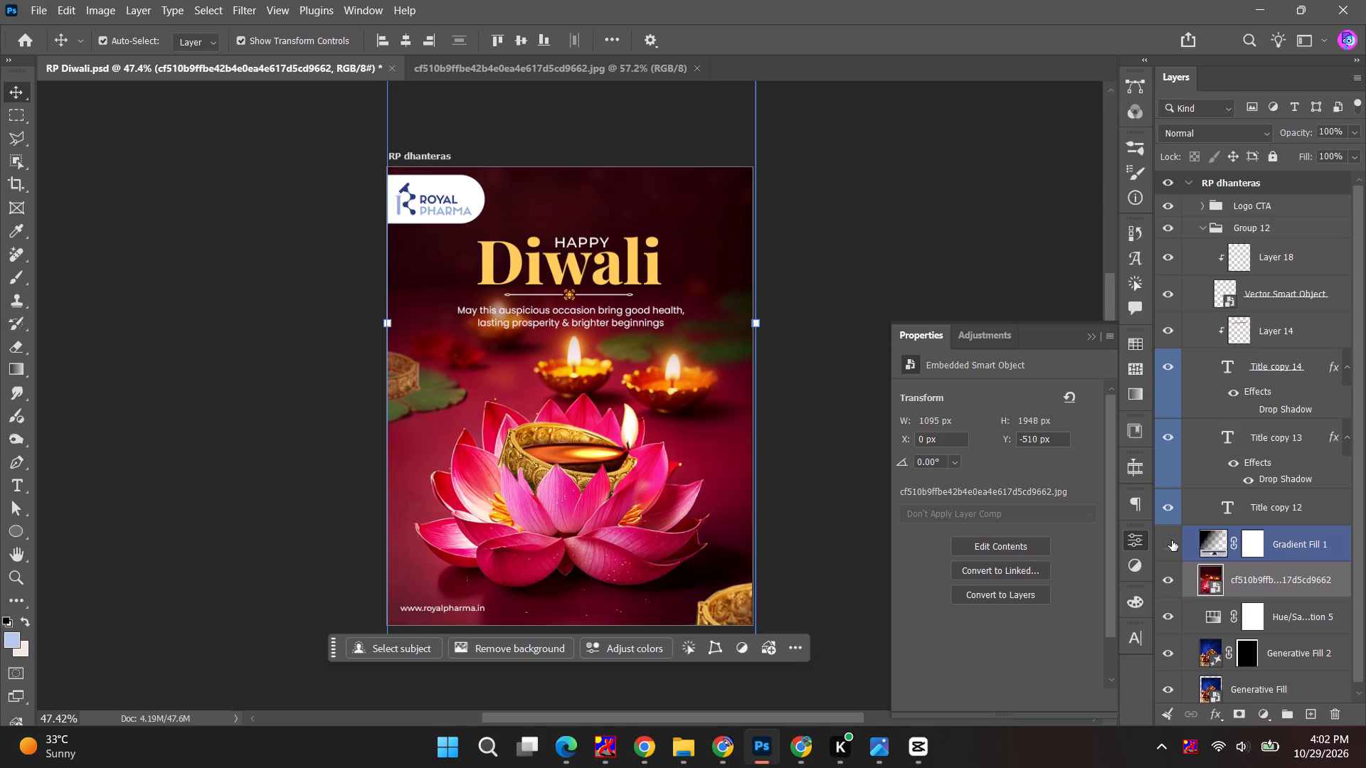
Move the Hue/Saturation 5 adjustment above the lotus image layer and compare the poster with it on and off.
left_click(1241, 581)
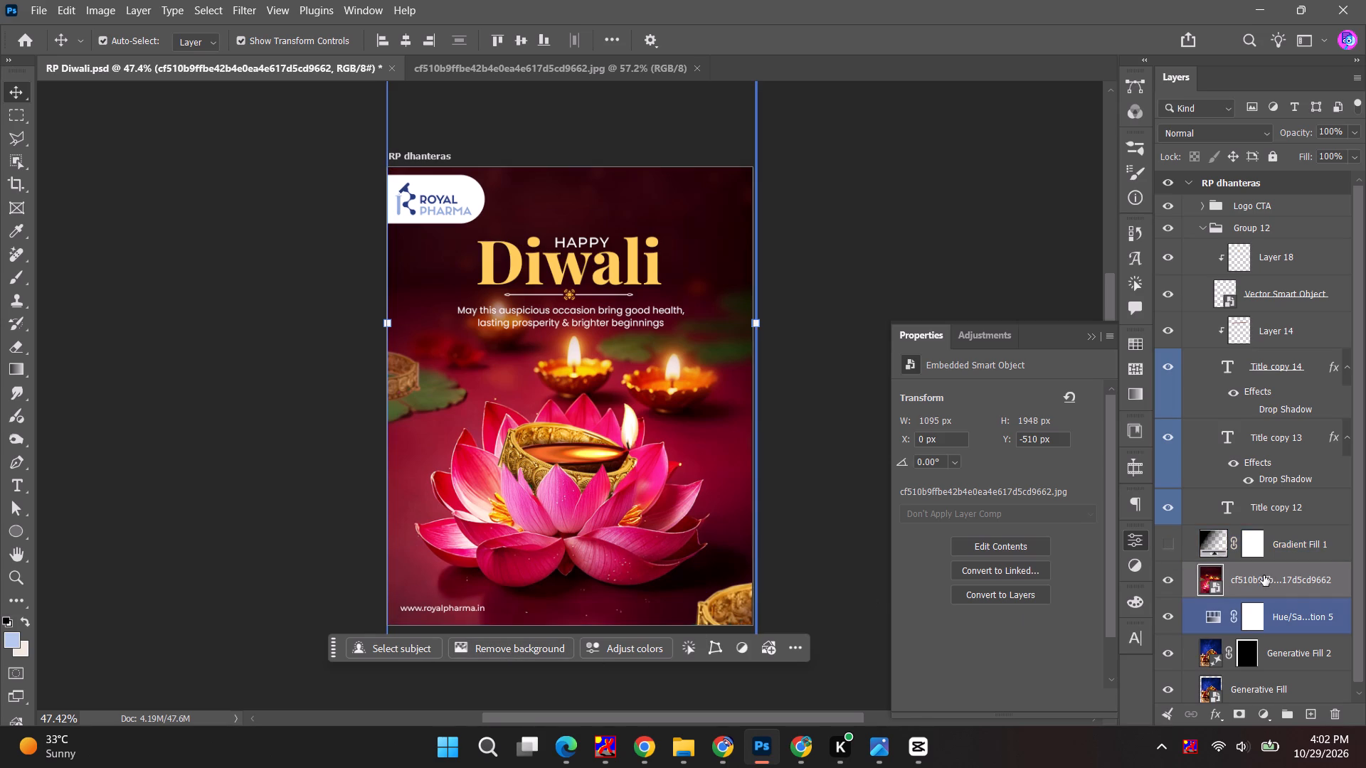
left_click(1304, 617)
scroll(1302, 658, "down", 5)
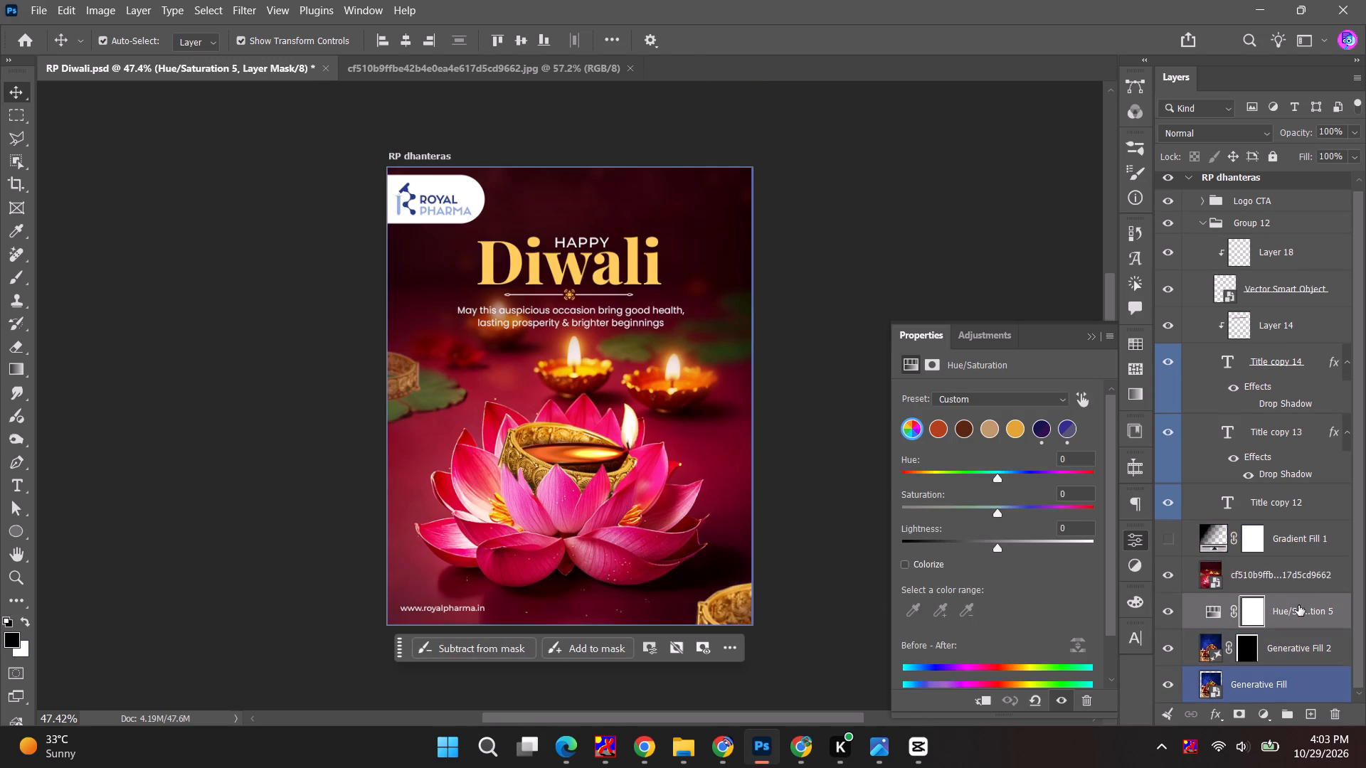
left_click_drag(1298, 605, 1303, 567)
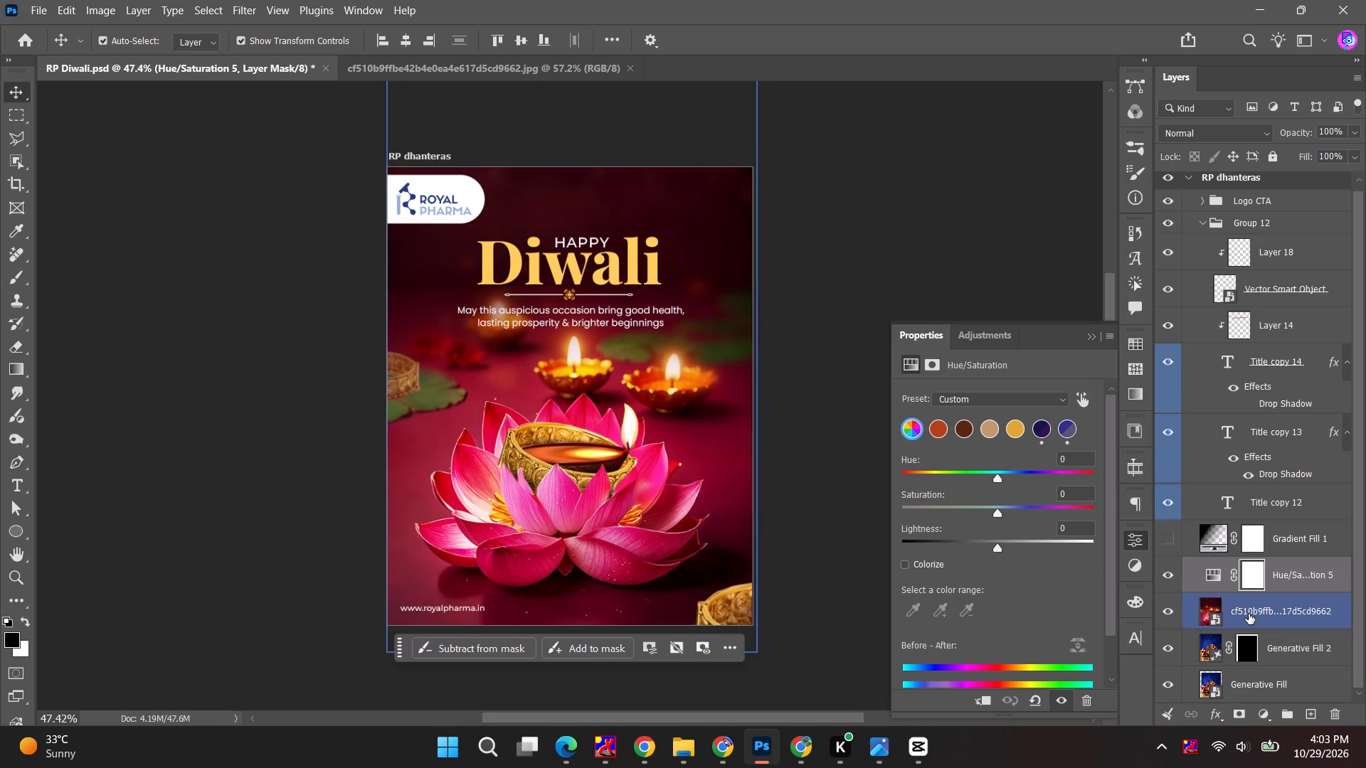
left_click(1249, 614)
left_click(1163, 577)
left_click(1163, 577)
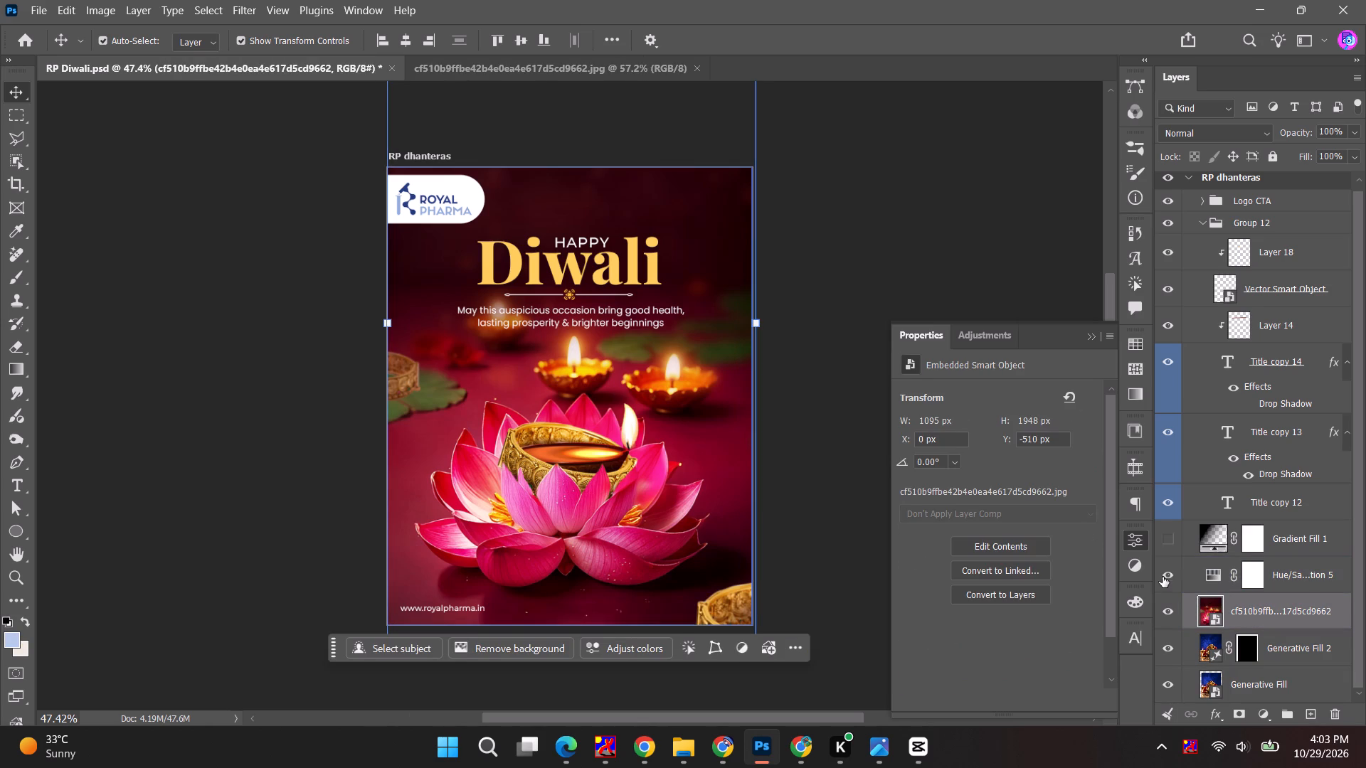
Delete the Hue/Saturation 5 adjustment and the old Generative Fill 2 and Generative Fill background layers.
double_click(1212, 576)
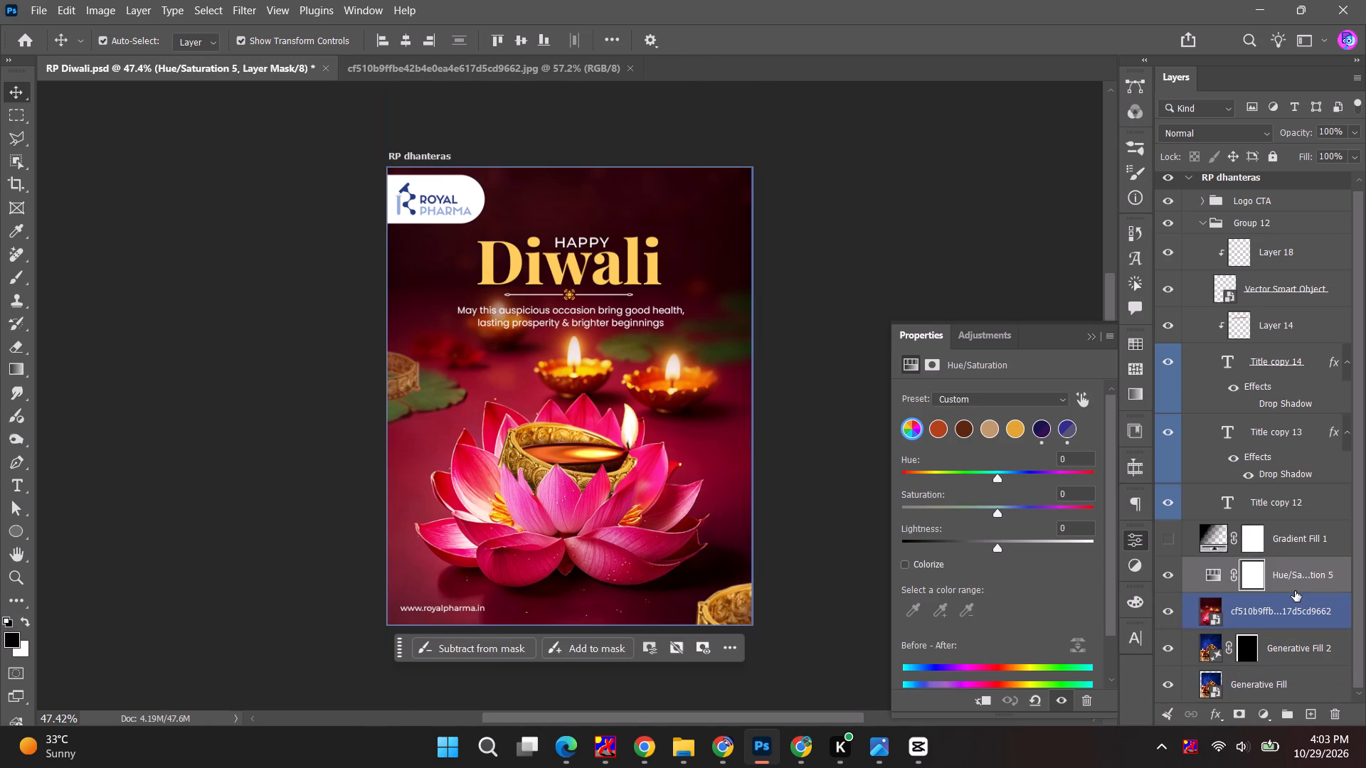
key("BackSpace")
key("BackSpace")
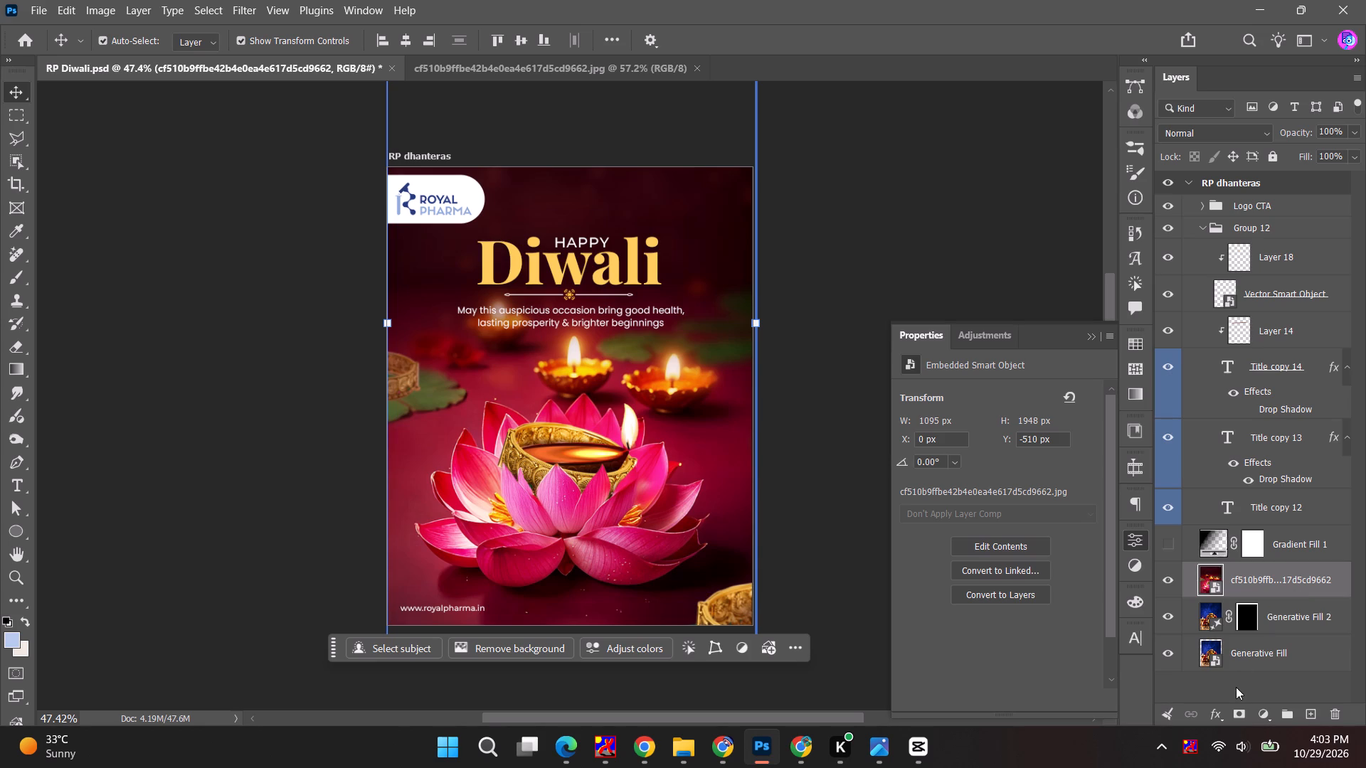
left_click(1281, 619)
left_click(1281, 649, "shift")
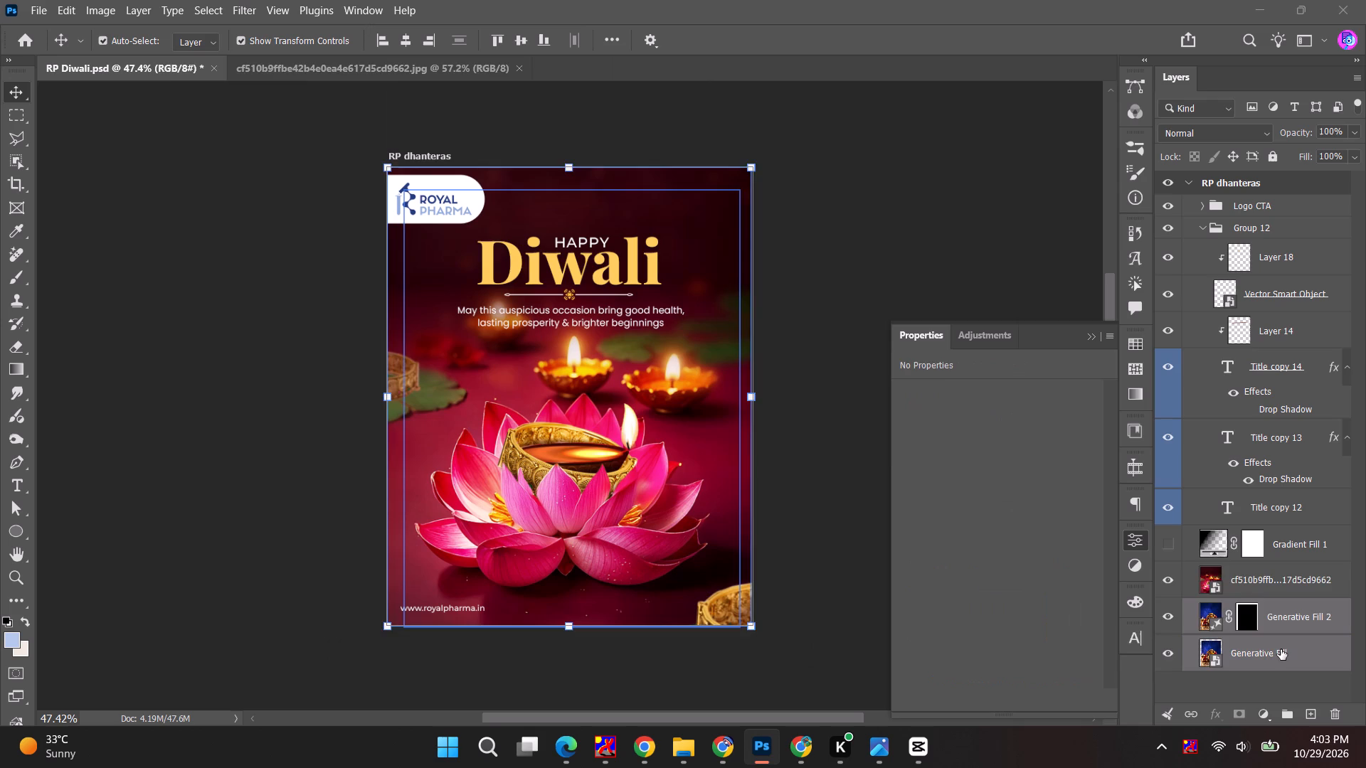
key("BackSpace")
Add a new Hue/Saturation adjustment layer directly above the lotus image with prominent-color swatches.
left_click(1267, 719)
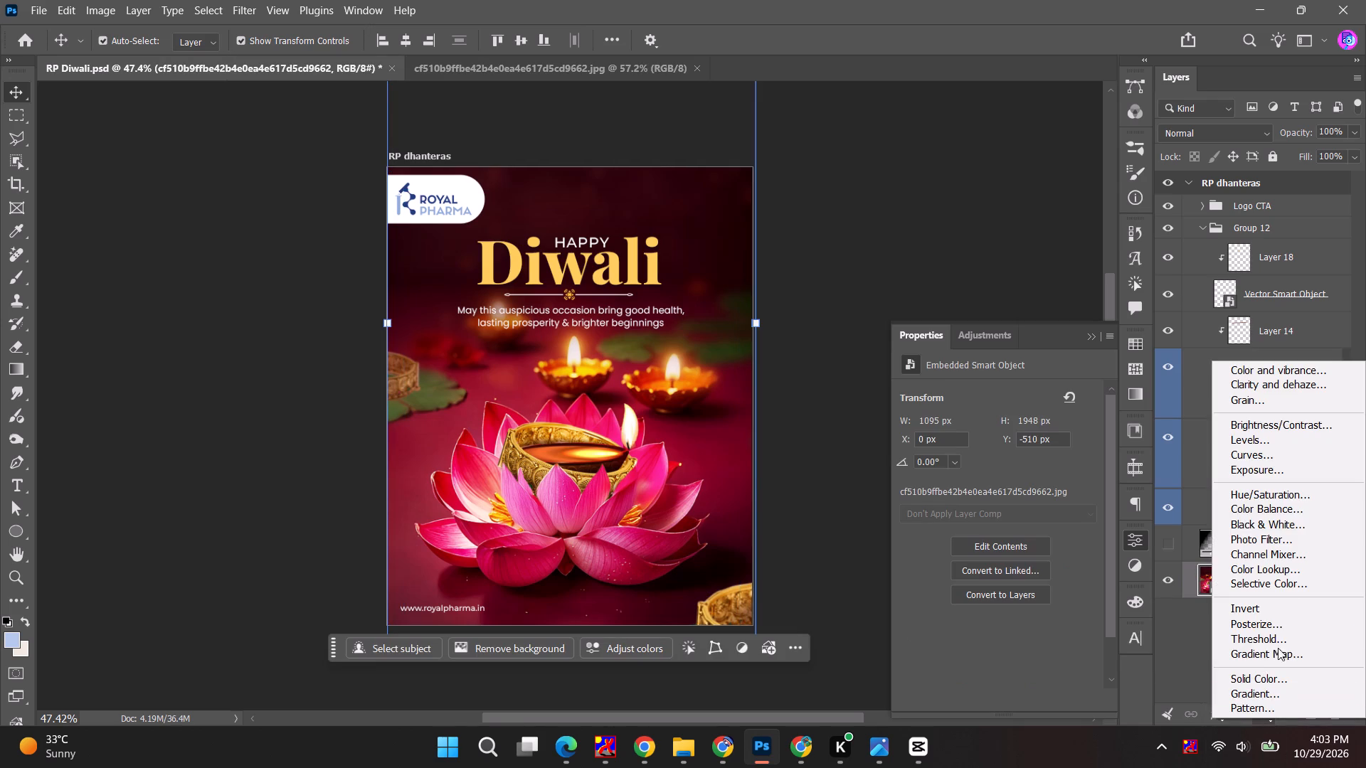
key("Escape")
left_click(615, 645)
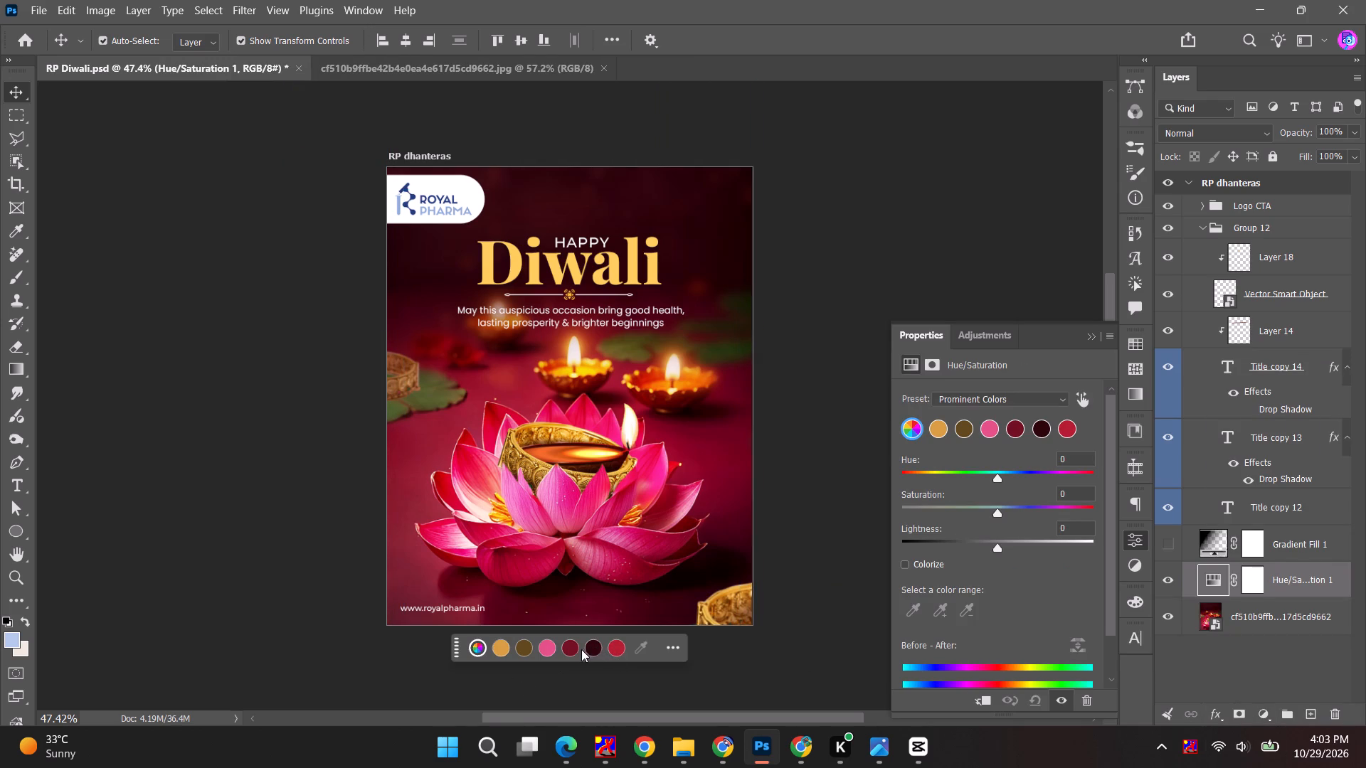
Set the dark maroon prominent color to Hue -82 and Saturation -71 in the Hue/Saturation 1 adjustment, and deselect the layer.
left_click(574, 646)
left_click_drag(525, 509, 498, 508)
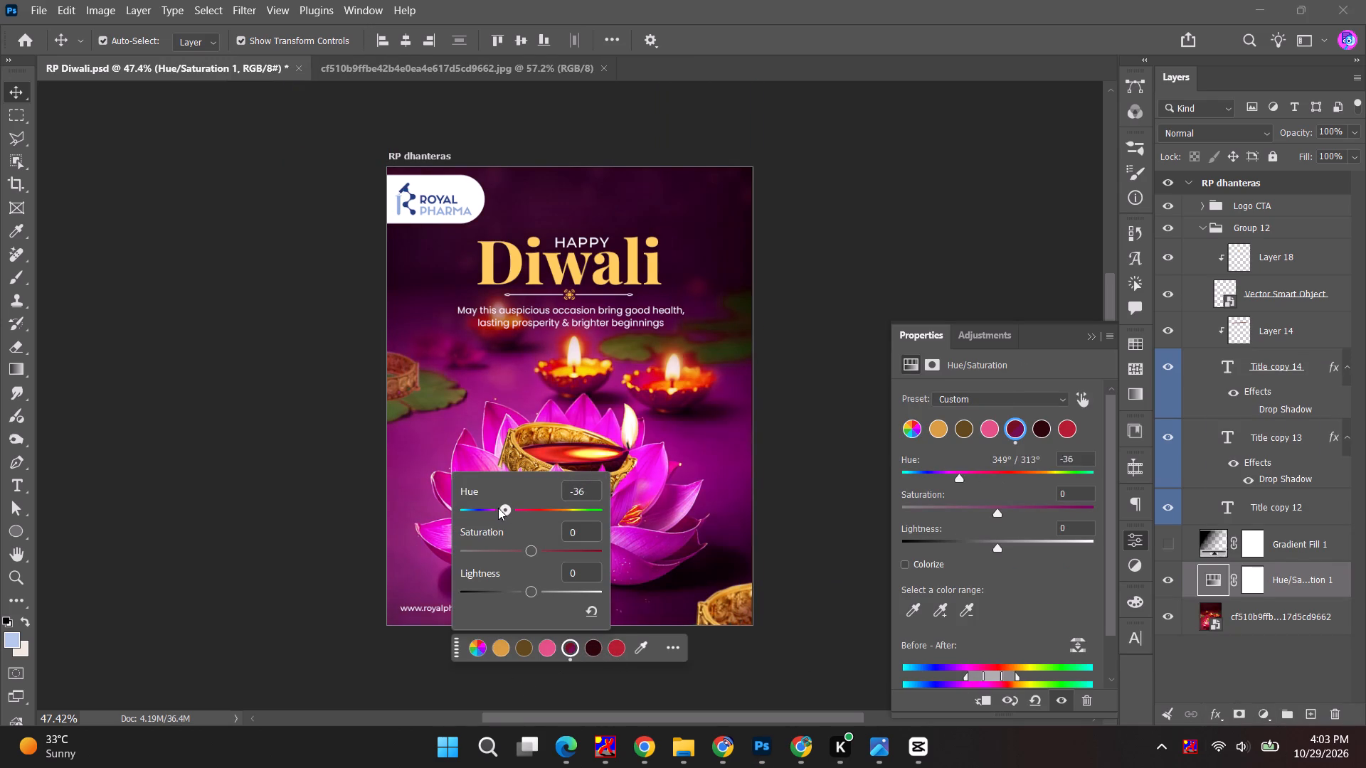
left_click_drag(498, 508, 482, 505)
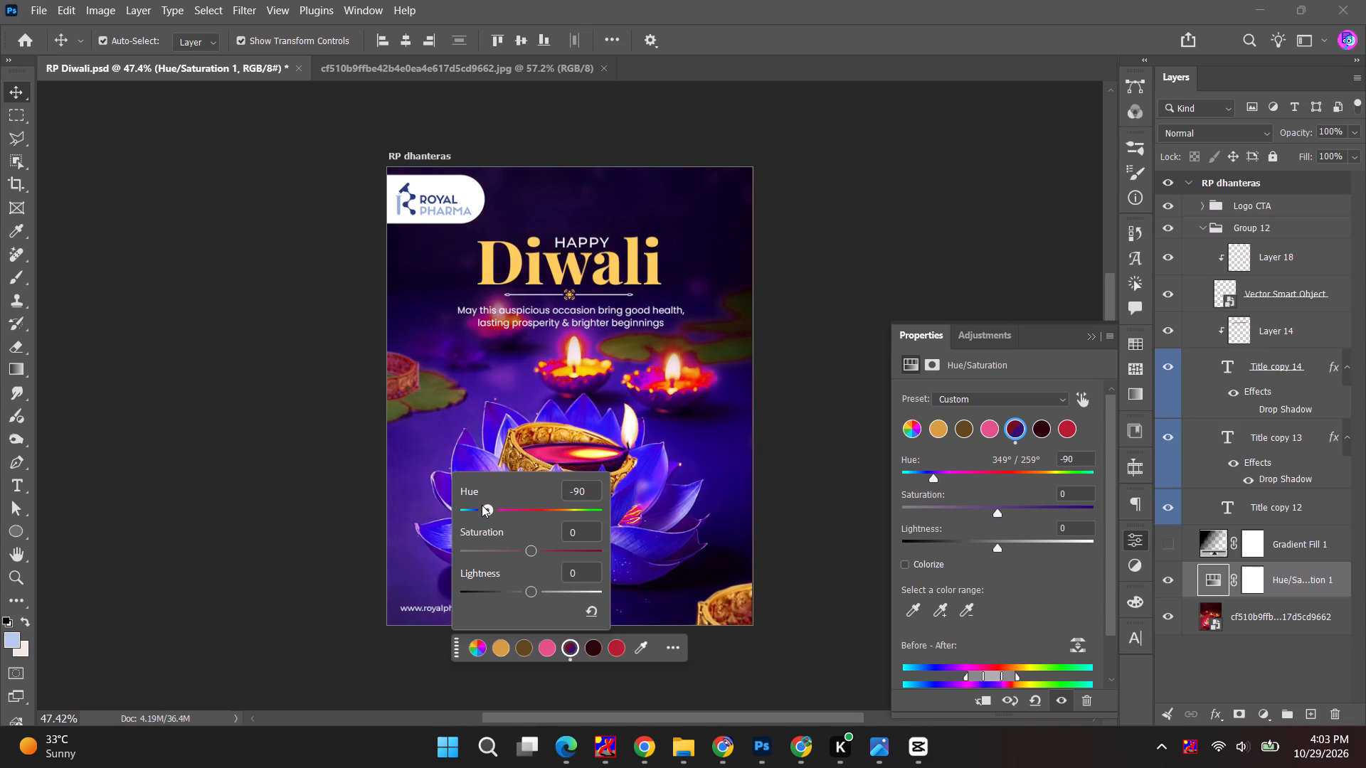
left_click_drag(482, 505, 484, 505)
left_click_drag(529, 550, 540, 551)
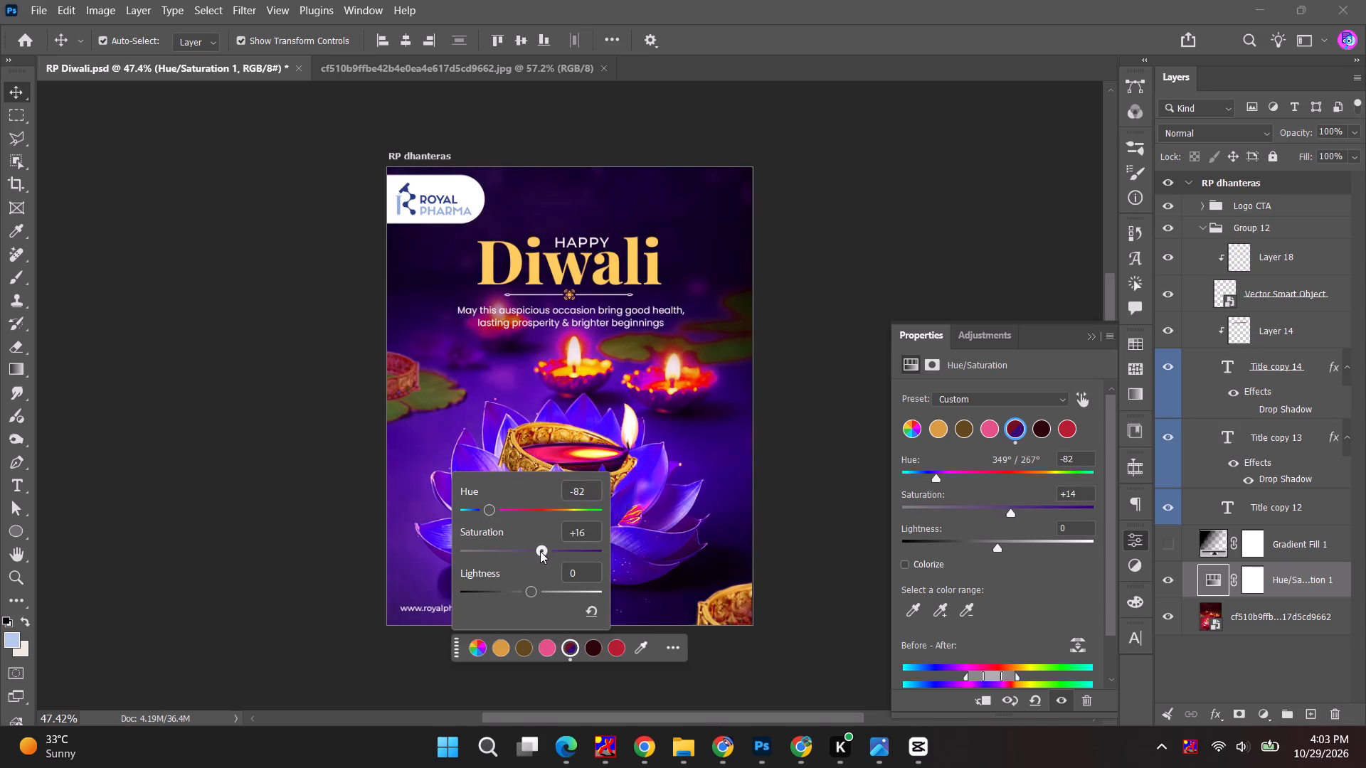
left_click_drag(540, 551, 507, 551)
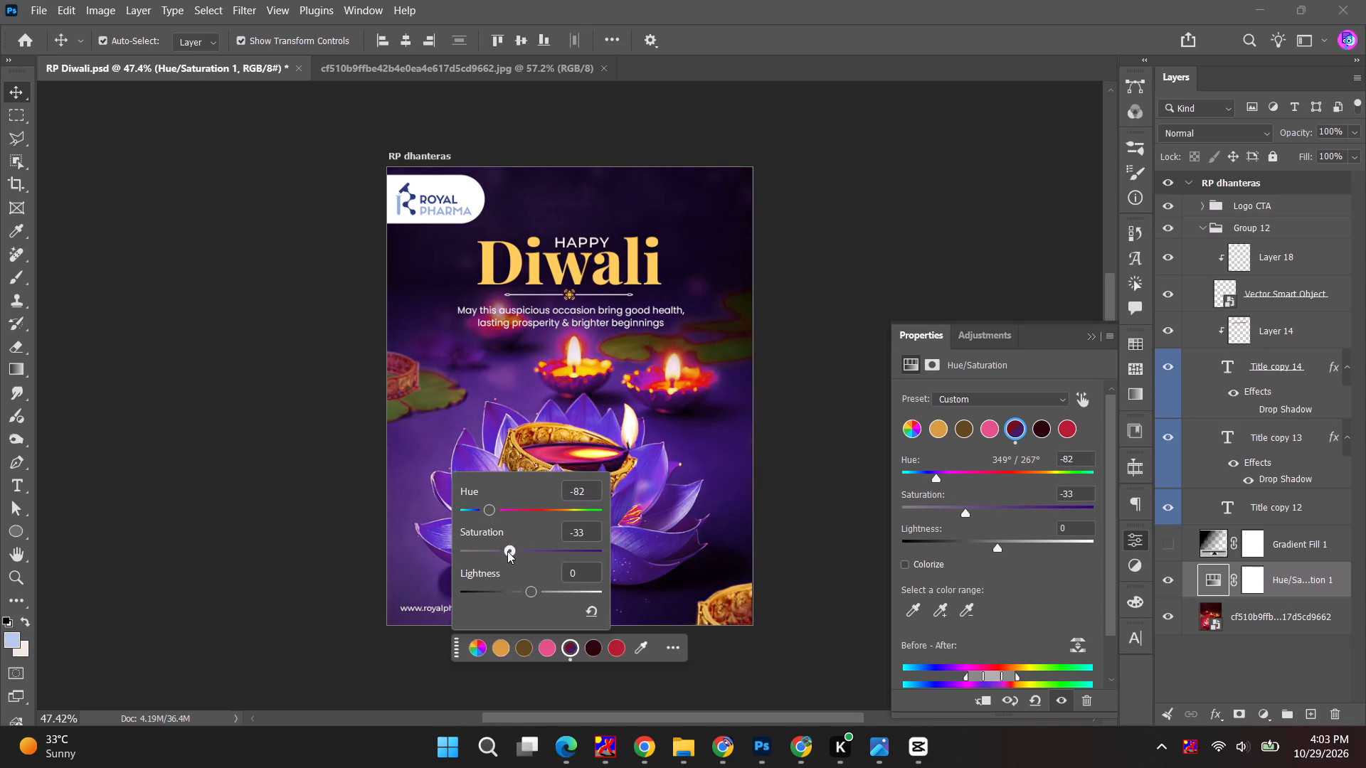
left_click_drag(507, 551, 482, 548)
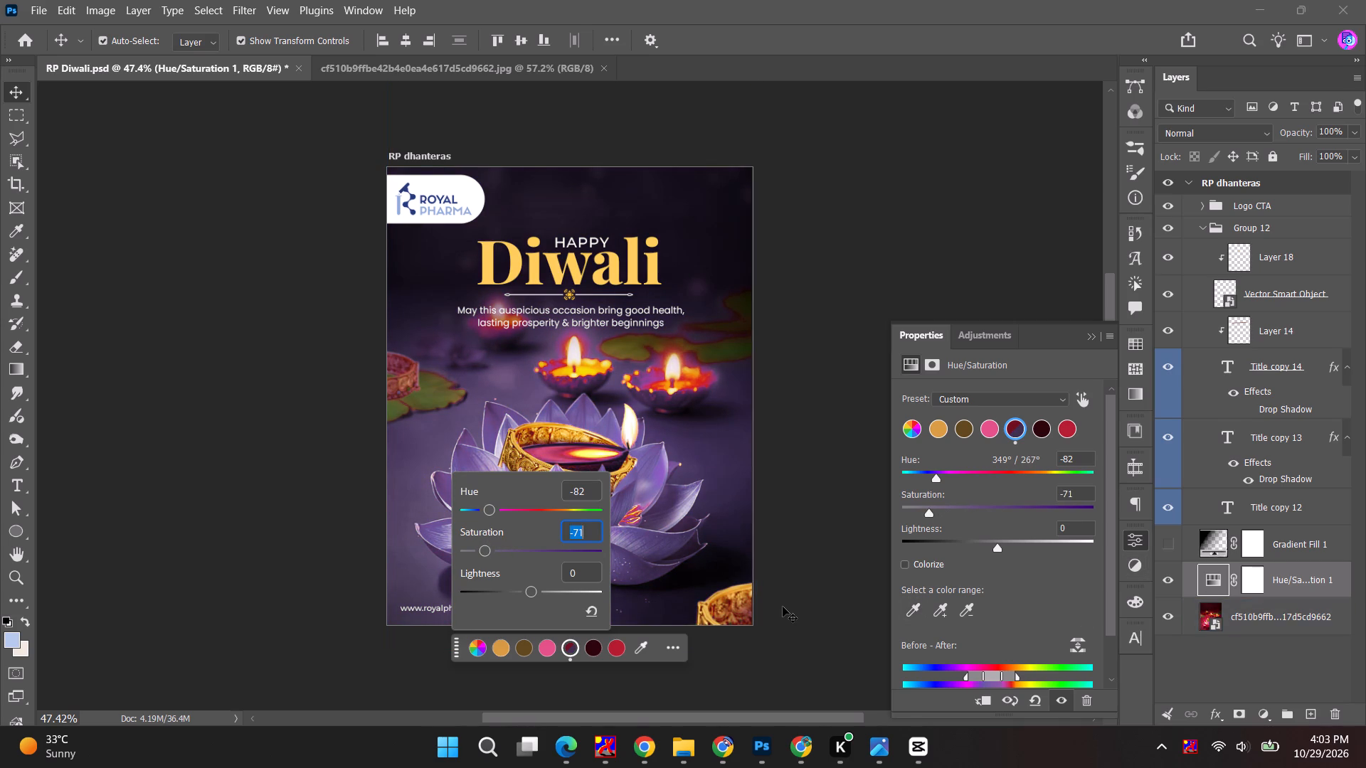
scroll(606, 469, "up", 2, "alt")
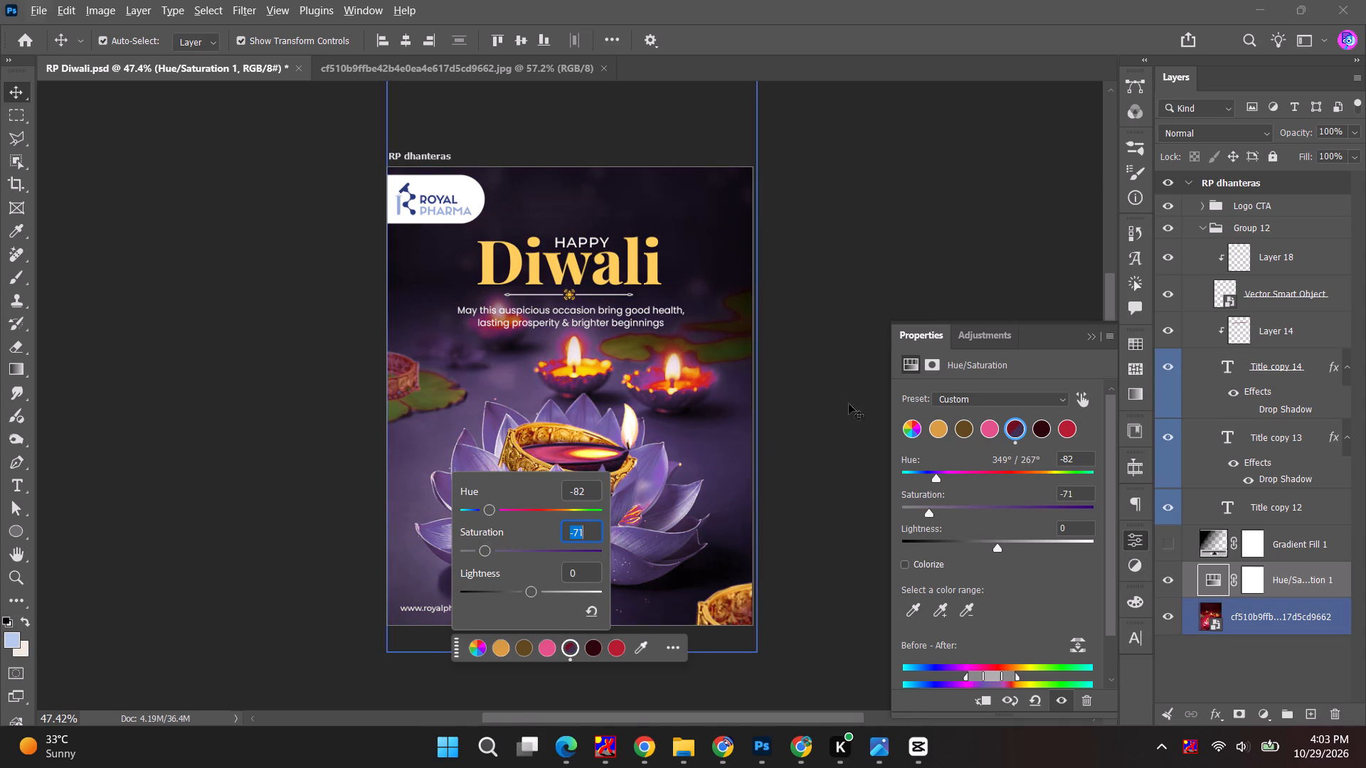
left_click(863, 397)
key("Escape")
key("Escape")
left_click(808, 431)
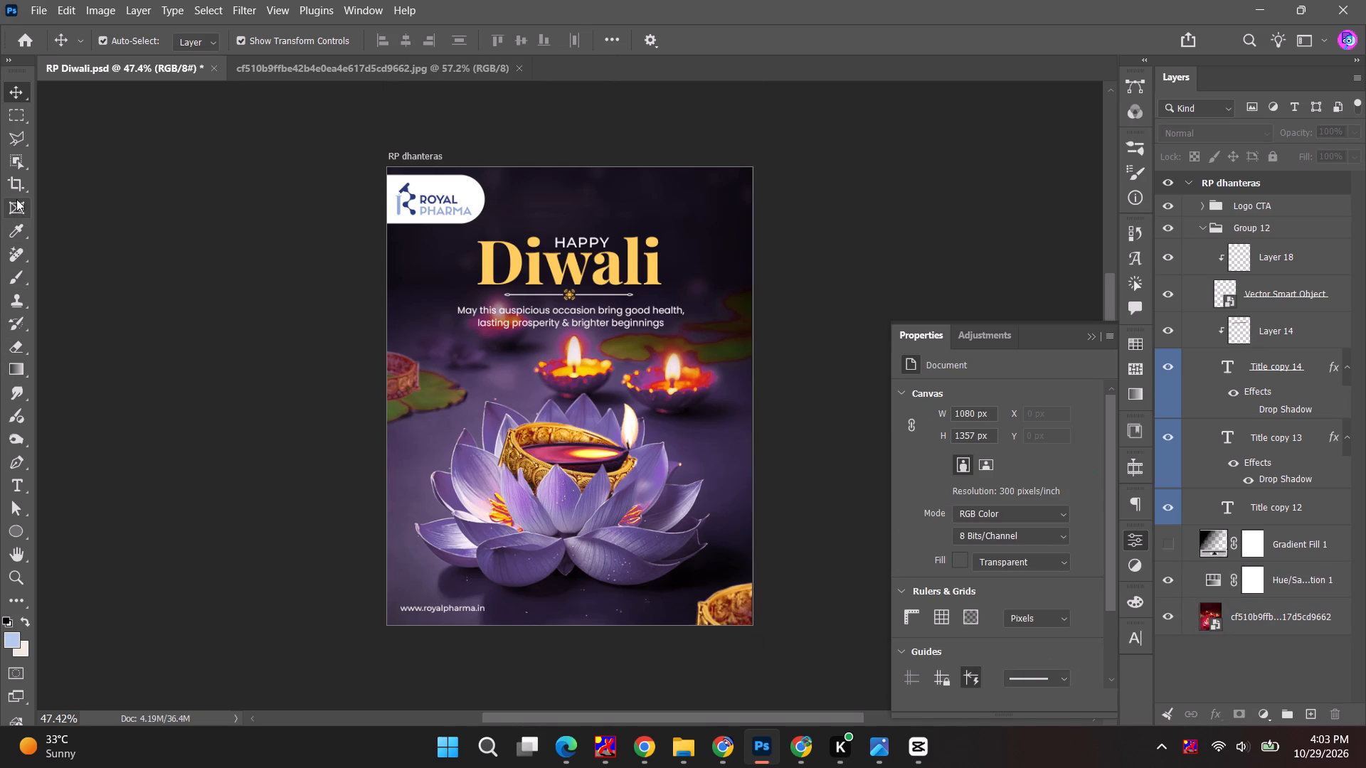
Select the large lotus with its diya on the background image layer using the Object Selection tool.
left_click(11, 160)
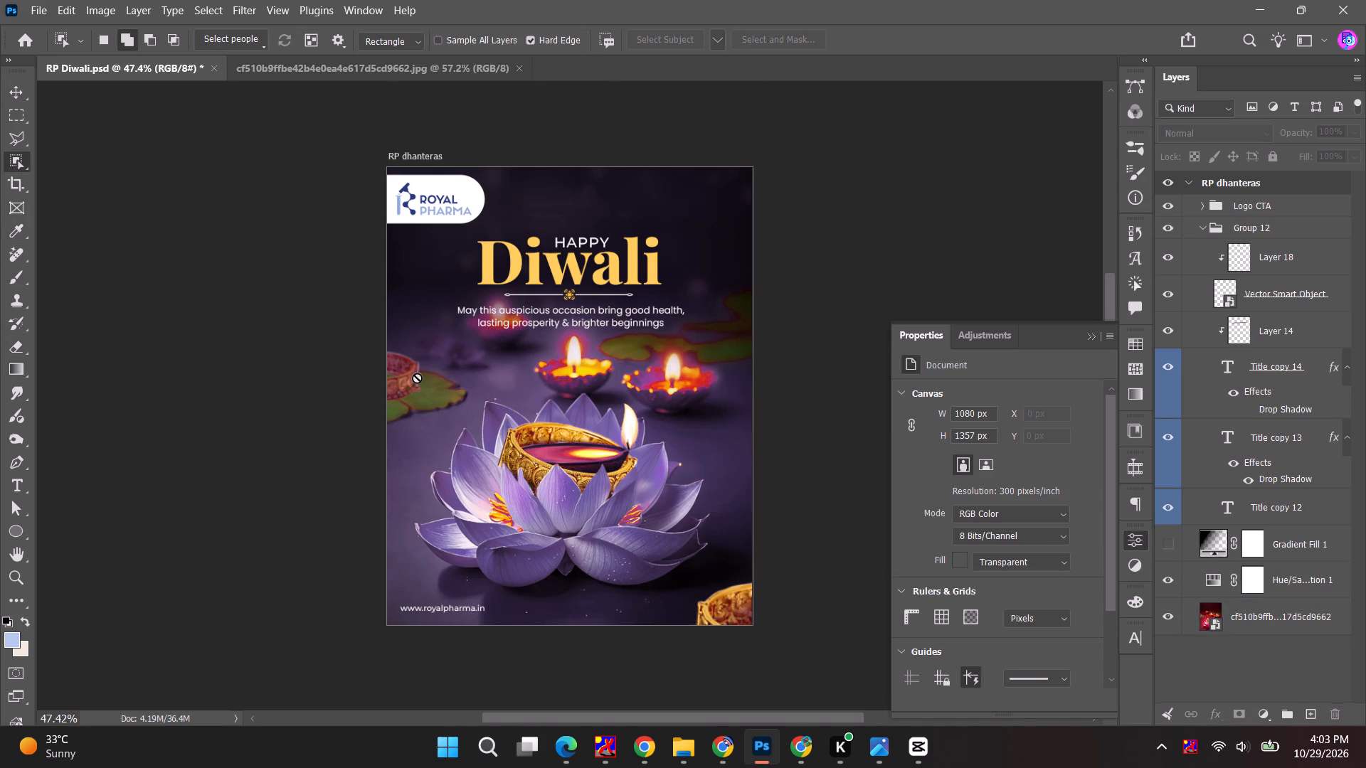
left_click_drag(415, 386, 726, 575)
left_click(729, 296)
left_click(1254, 609)
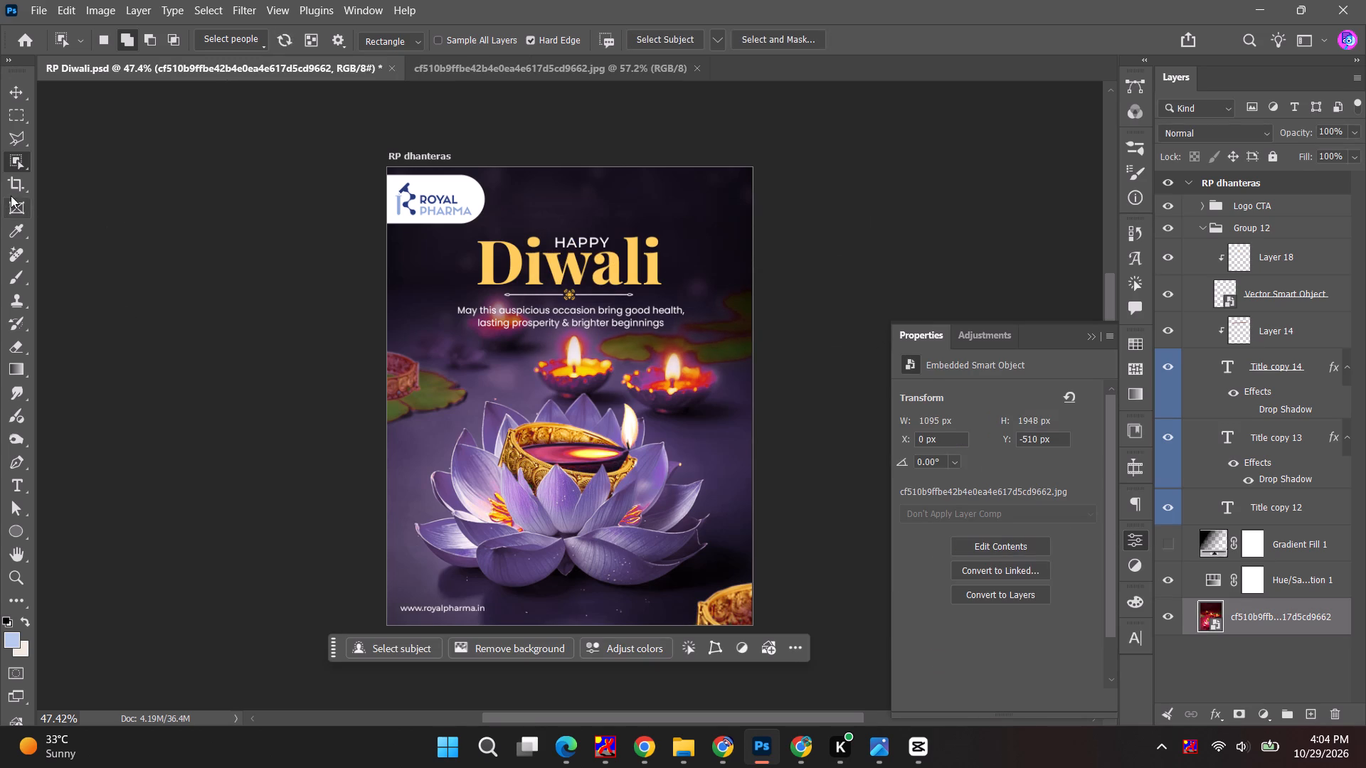
left_click_drag(396, 387, 537, 450)
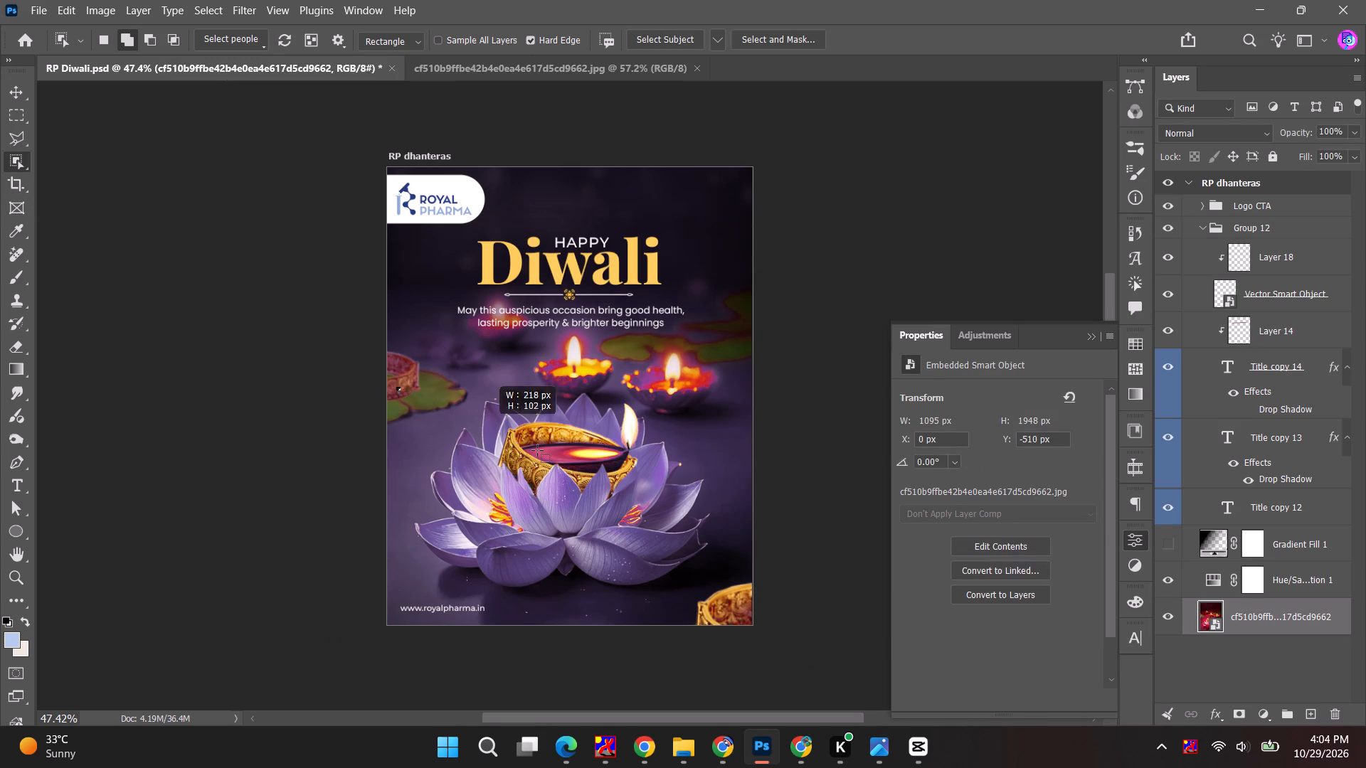
left_click_drag(537, 450, 721, 594)
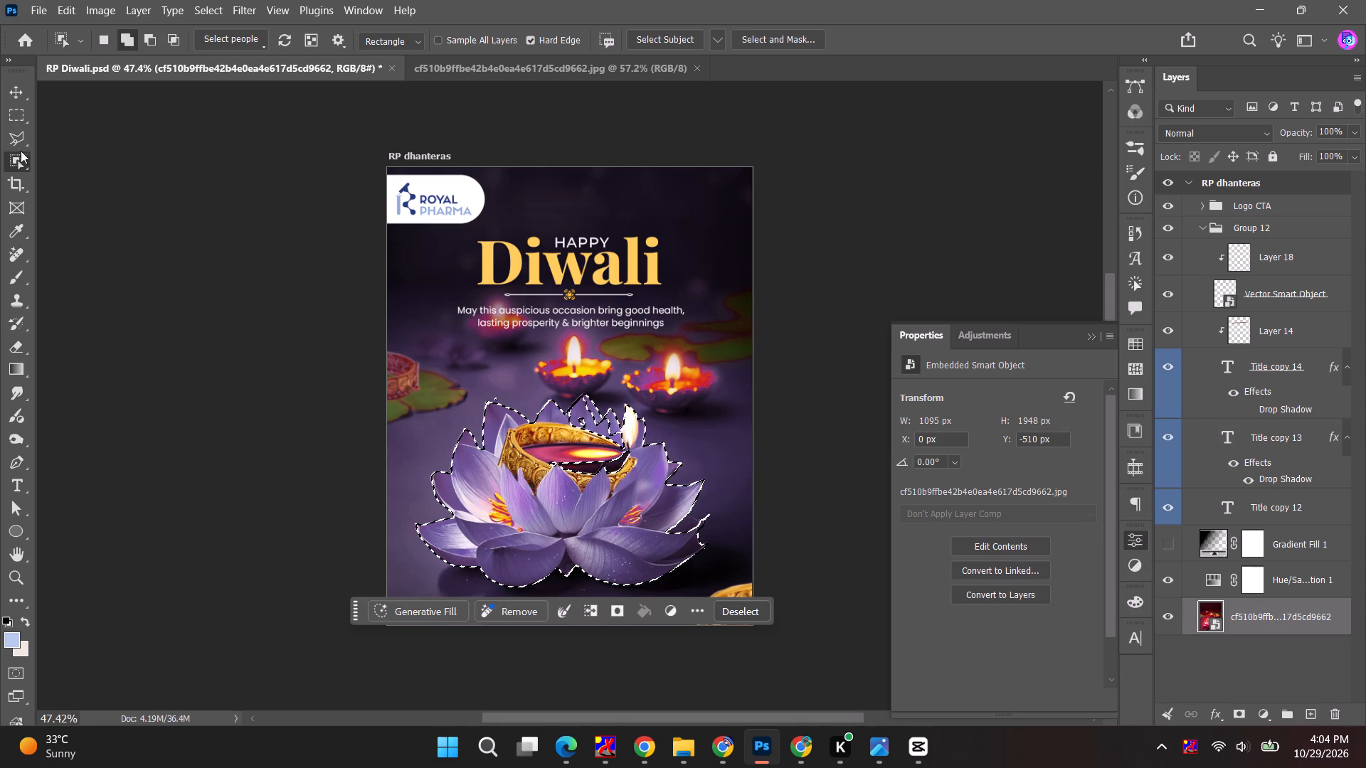
Add the missed diya bowl and upper petal areas to the lotus selection with rectangular marquees, and undo the last addition.
left_click_drag(13, 117, 21, 125)
left_click_drag(519, 441, 666, 533)
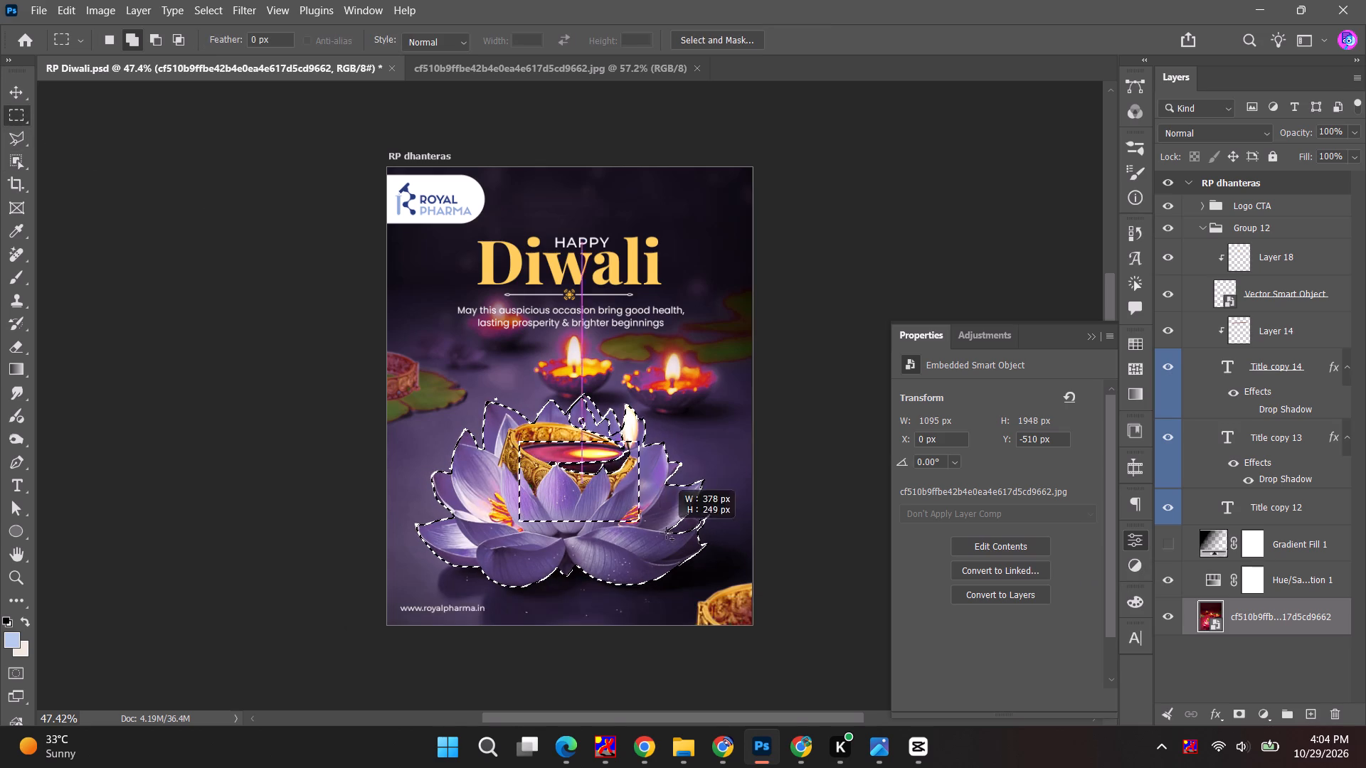
left_click_drag(666, 533, 665, 531)
scroll(588, 444, "up", 6, "alt")
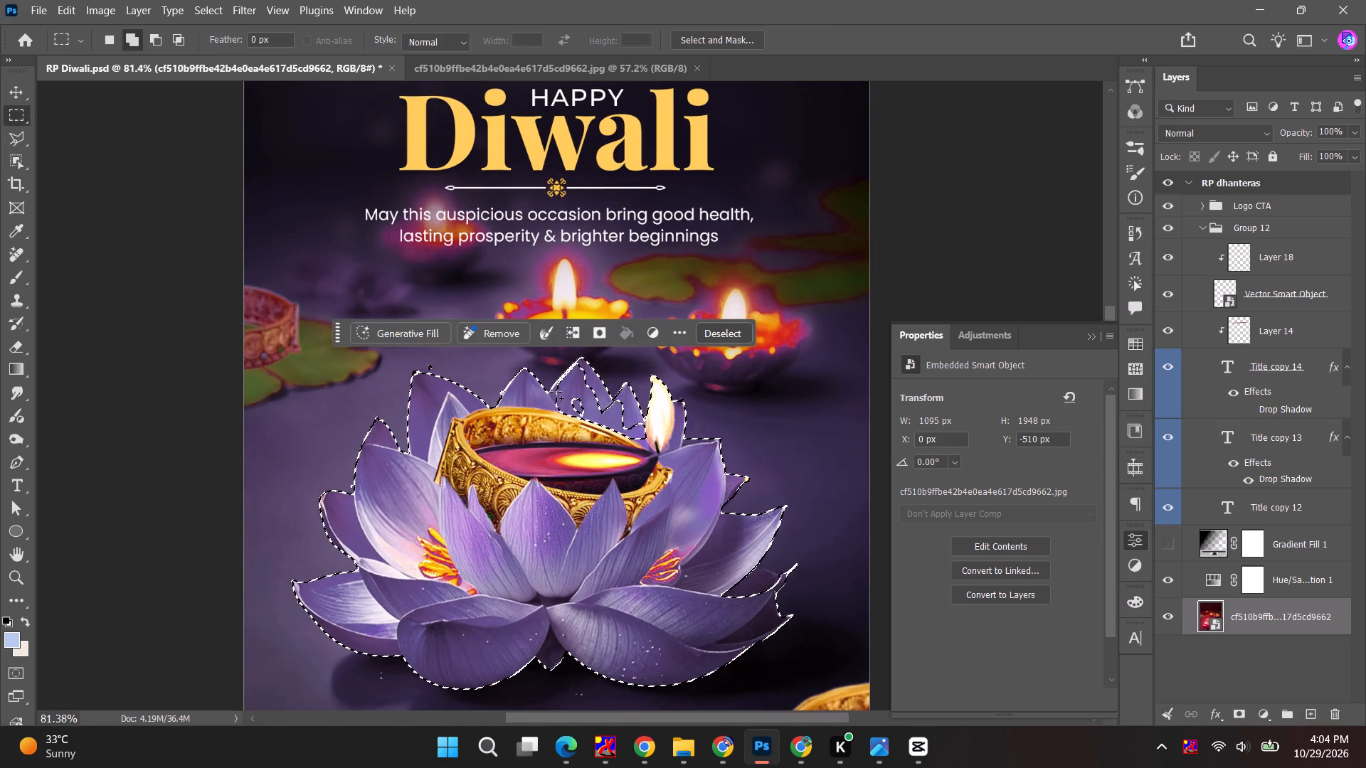
left_click_drag(556, 392, 607, 462)
left_click_drag(600, 408, 646, 470)
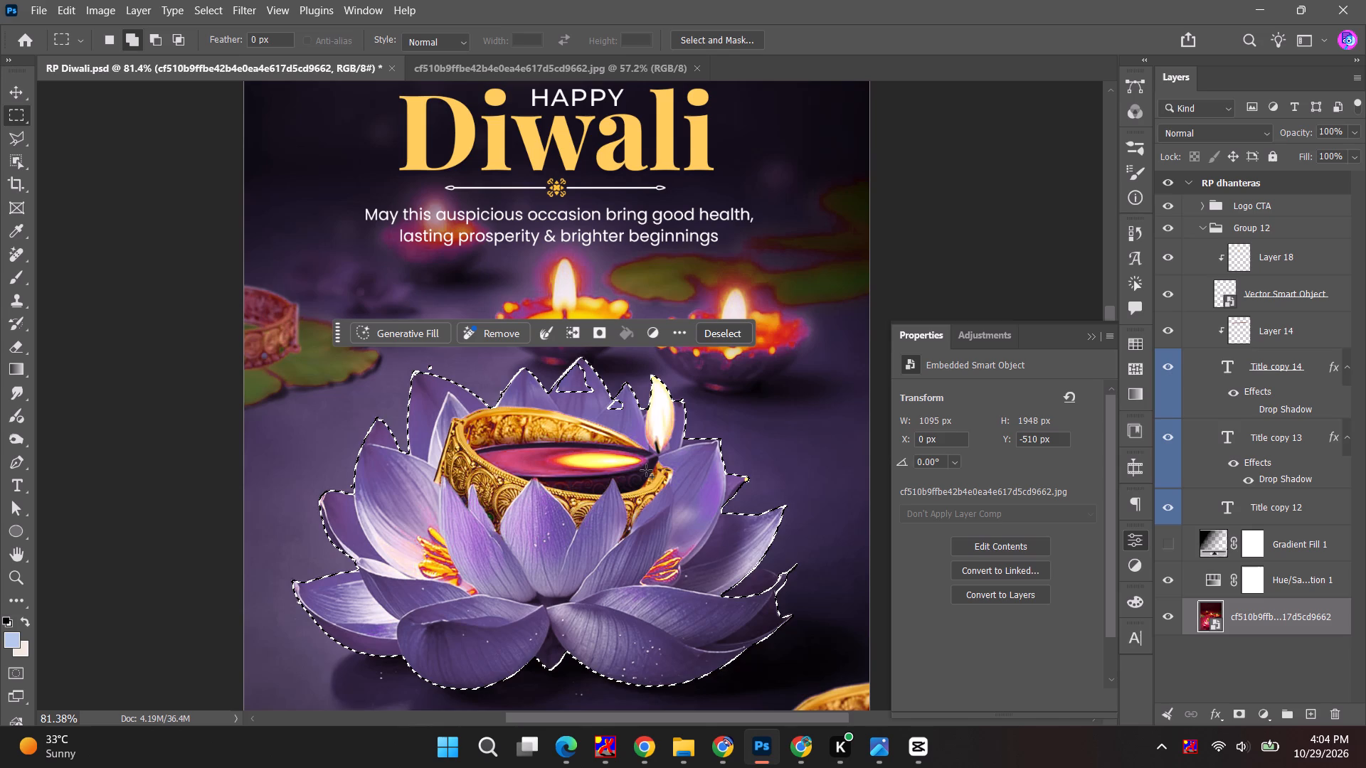
left_click_drag(555, 360, 606, 432)
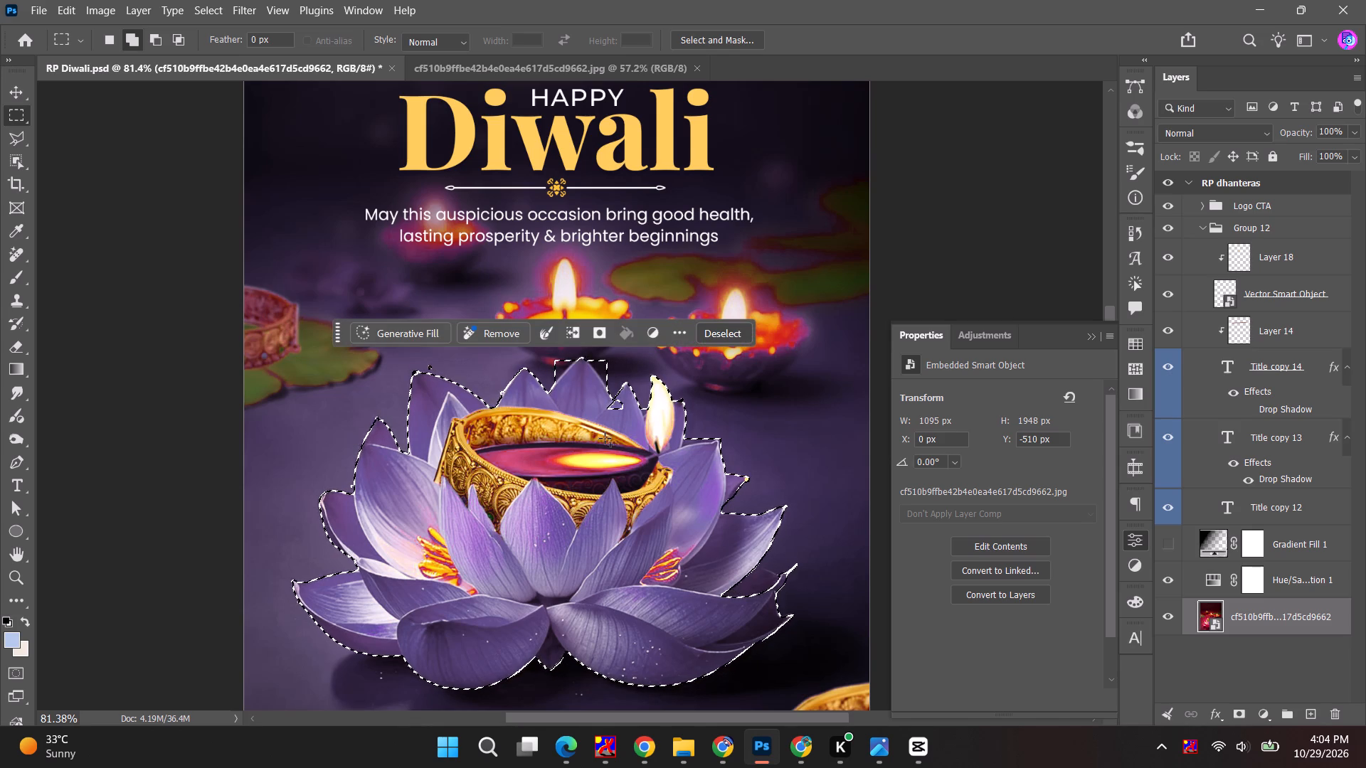
key("ctrl+z")
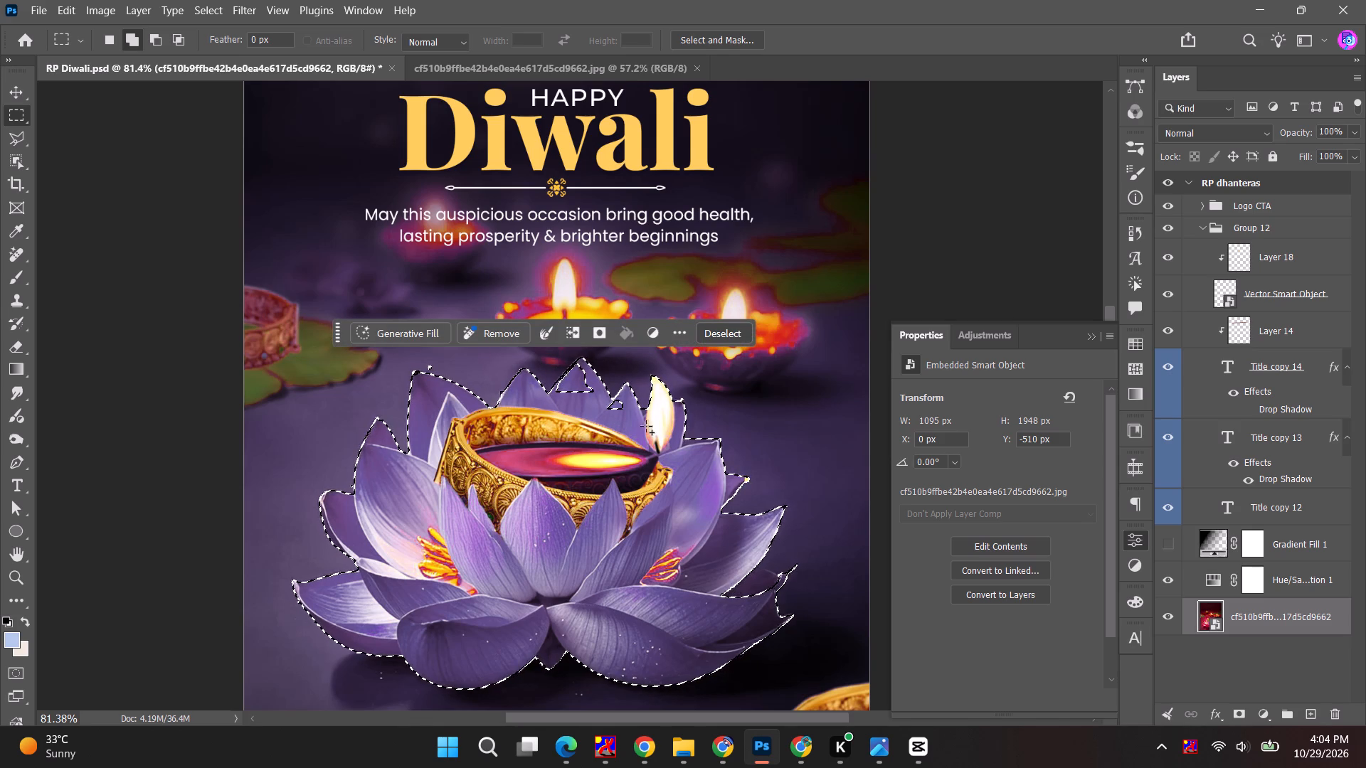
Fill the lotus selection with black on the Hue/Saturation 1 layer mask and deselect.
scroll(613, 404, "up", 3, "alt")
left_click(1256, 586)
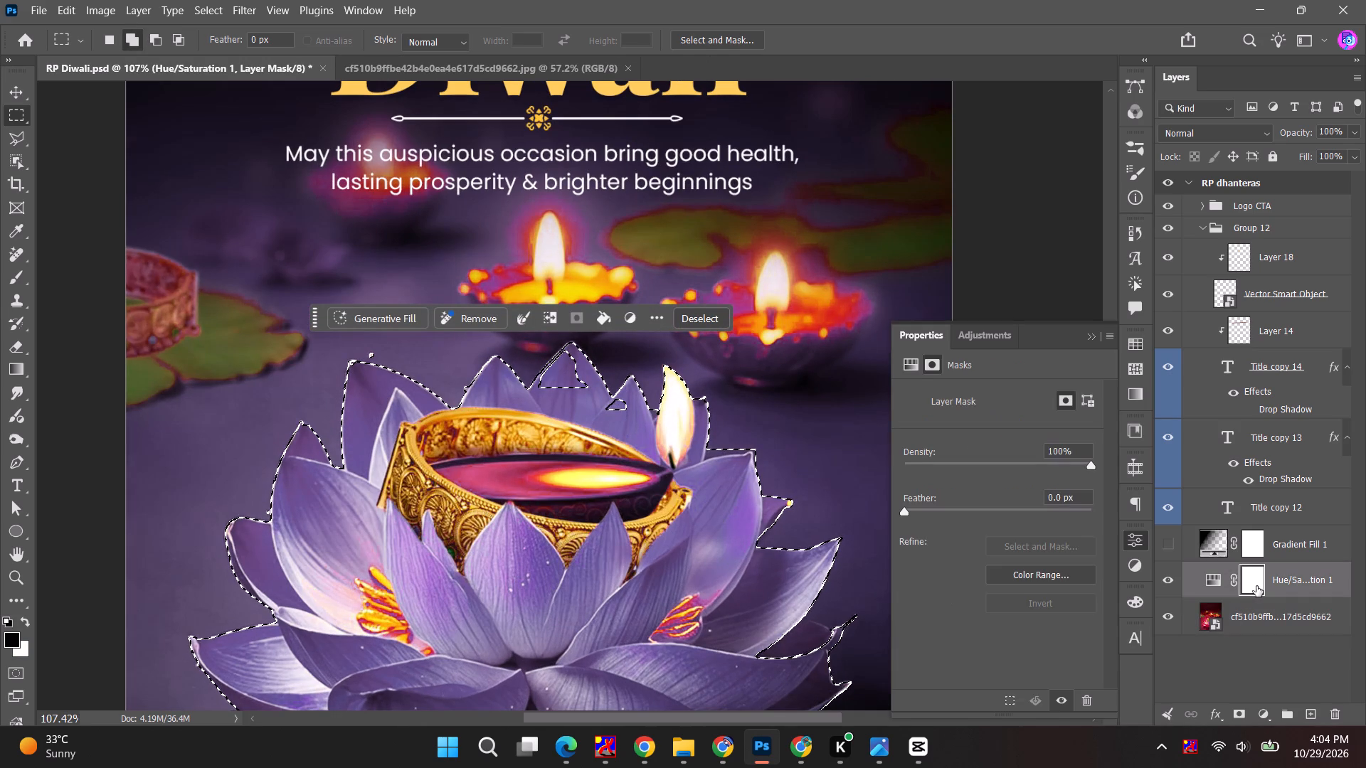
key("alt+BackSpace")
key("ctrl+d")
Paint black on the mask over the uncorrected patch on the upper middle lotus petal with a 35 px brush.
key("b")
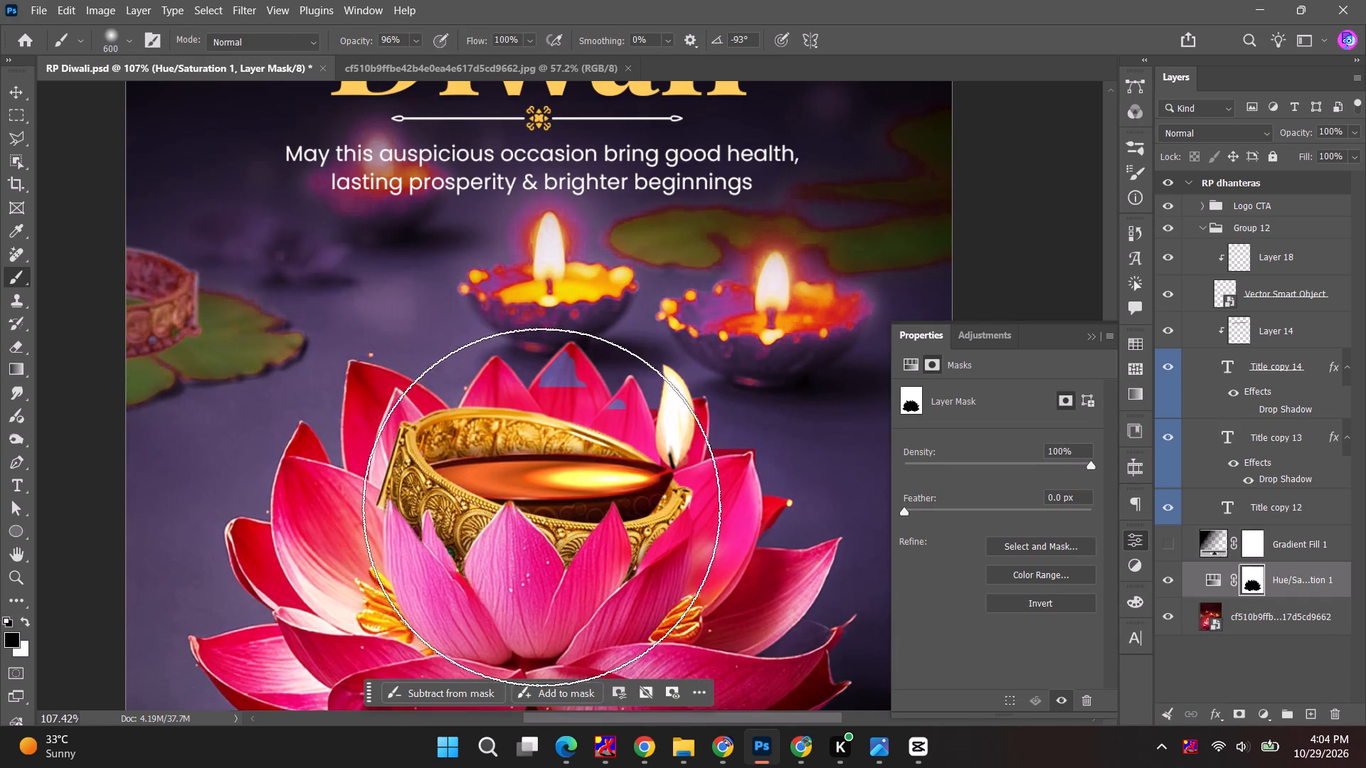
key("bracketleft")
key("bracketleft")
key("bracketleft")
key("bracketleft")
key("bracketleft")
key("bracketleft")
key("bracketleft")
key("bracketleft")
key("bracketleft")
key("bracketleft")
key("bracketleft")
key("bracketleft")
key("bracketleft")
key("bracketleft")
key("bracketleft")
key("bracketleft")
key("bracketleft")
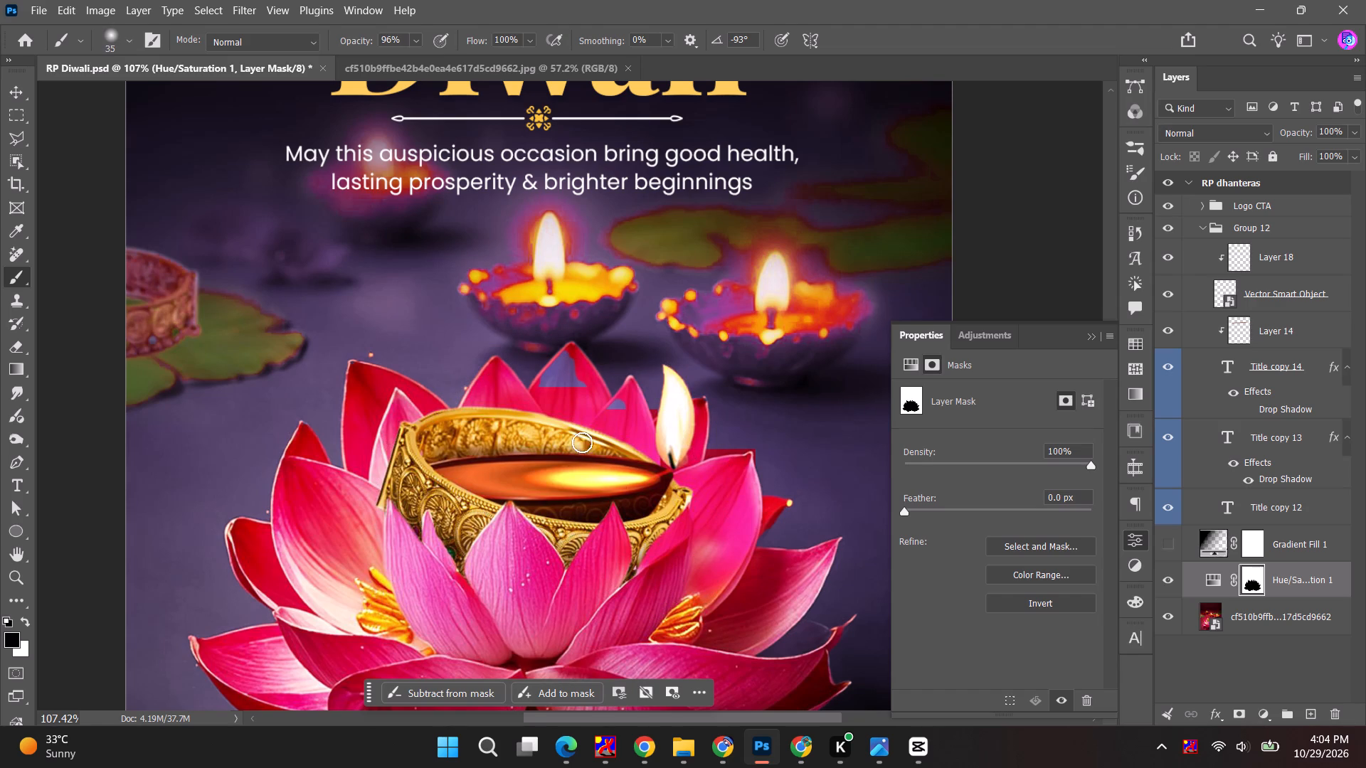
left_click_drag(583, 379, 548, 380)
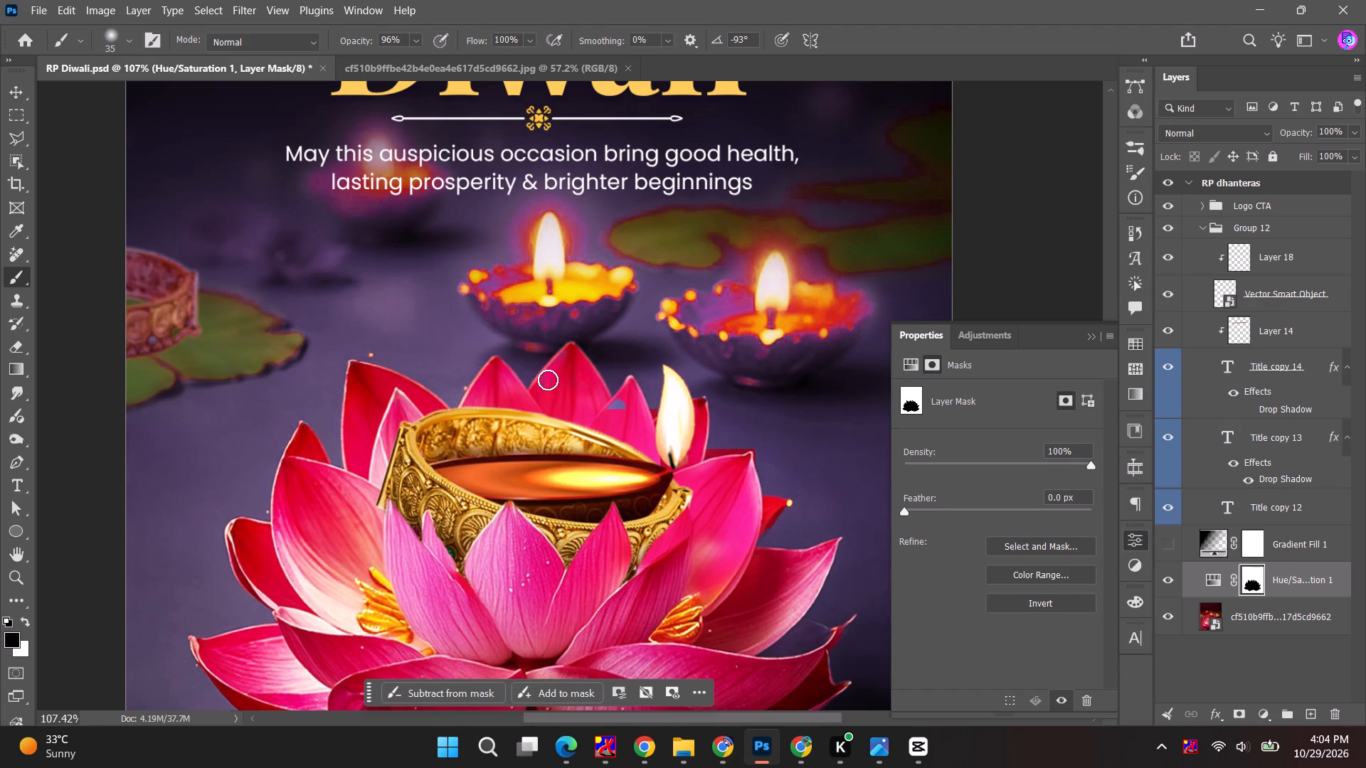
left_click_drag(548, 380, 539, 400)
Mask the color adjustment off the small middle diya behind the lotus with the black brush.
left_click_drag(476, 284, 606, 292)
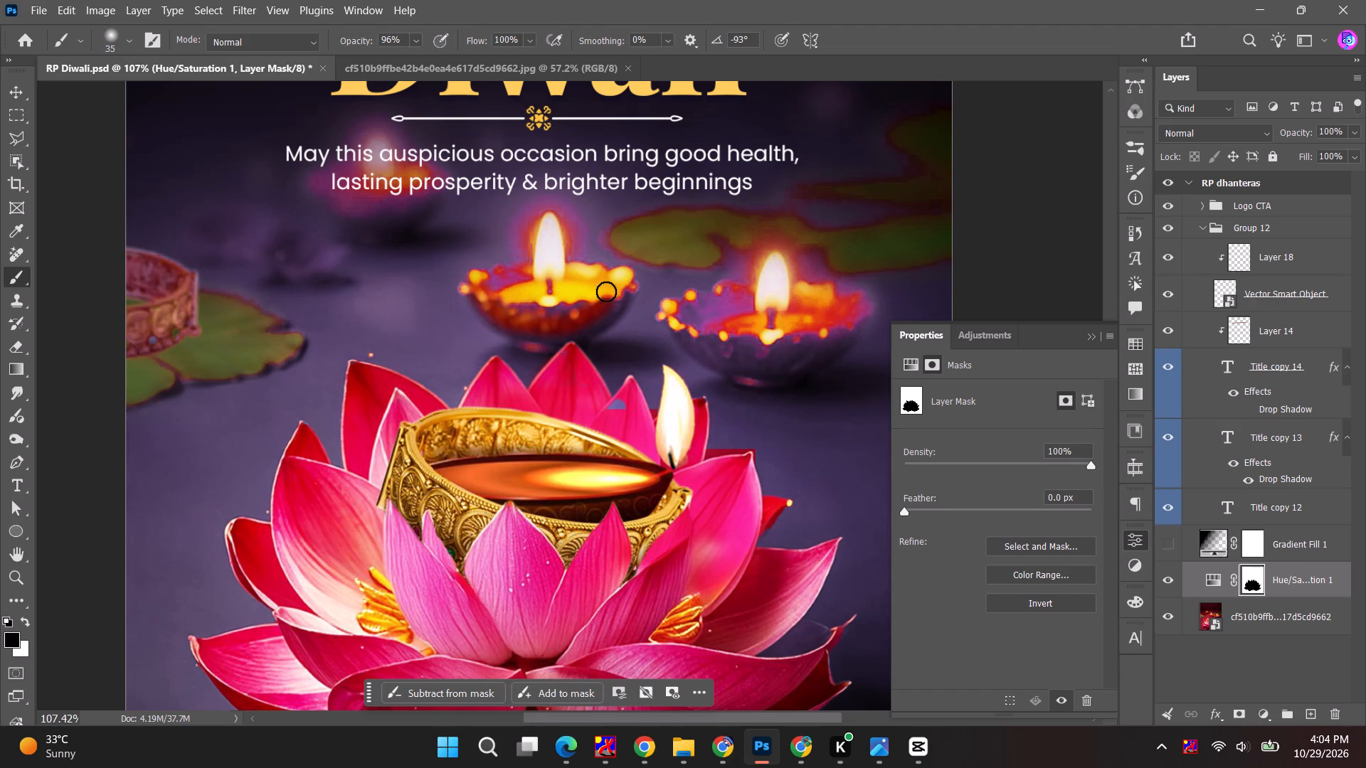
left_click_drag(606, 292, 565, 324)
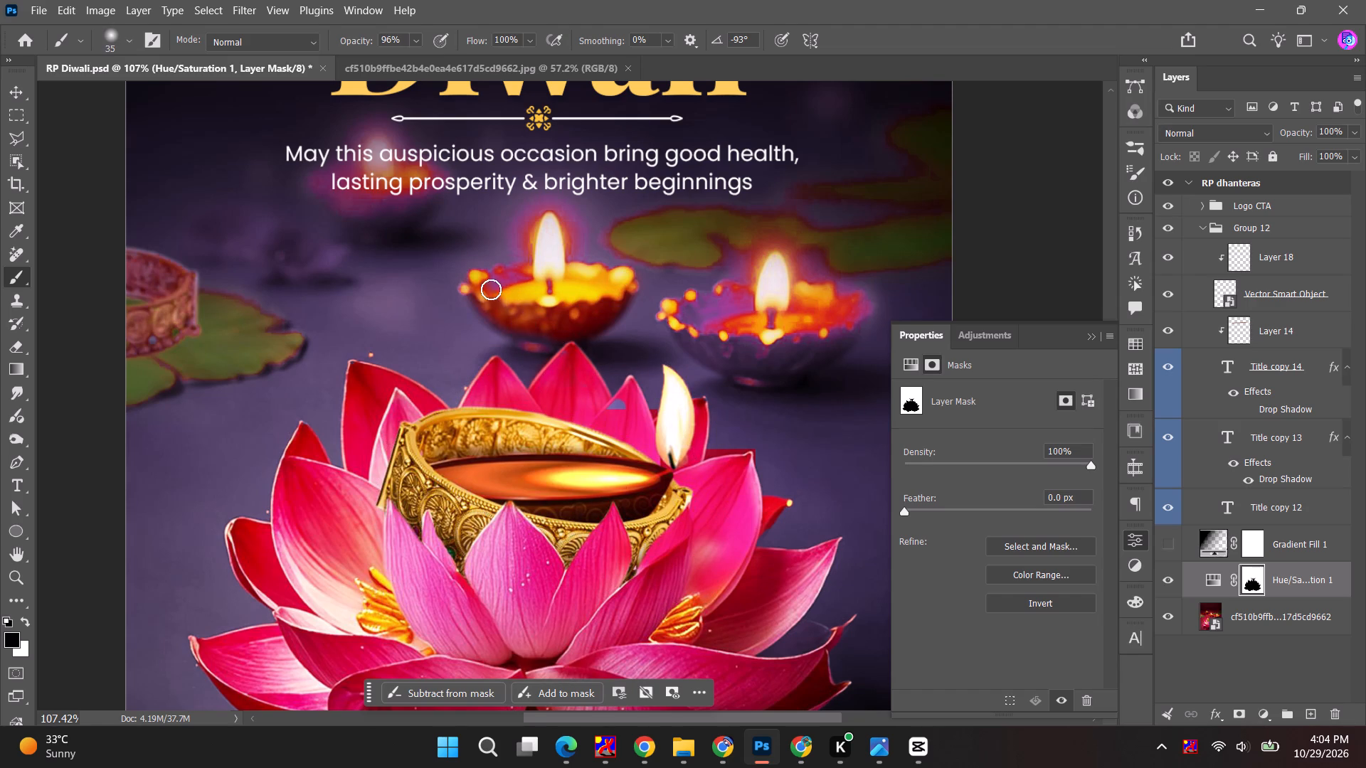
left_click(492, 288)
Mask the color adjustment off the right-hand background diya's rim and bowl, undoing and repainting the first strokes.
left_click_drag(741, 297, 758, 306)
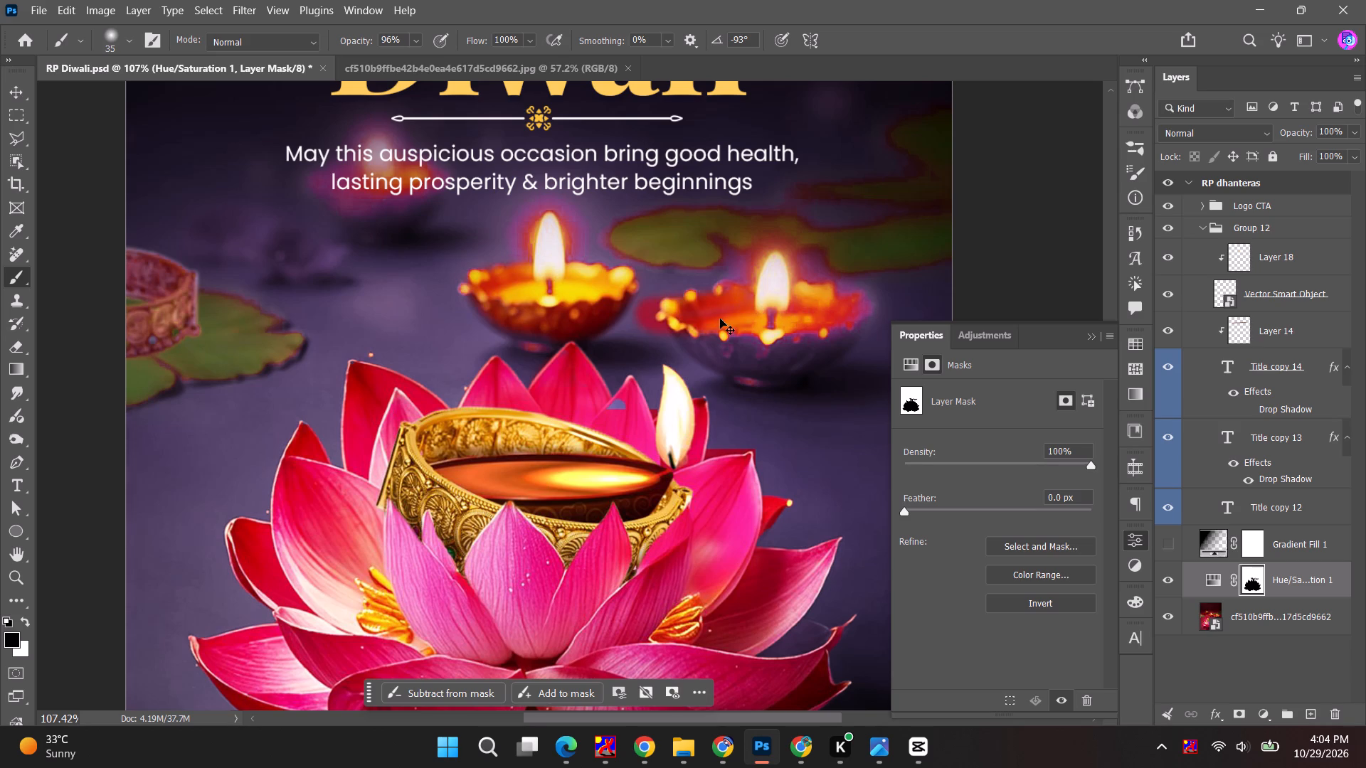
key("ctrl+z")
left_click_drag(738, 297, 714, 332)
key("ctrl+z")
left_click_drag(731, 289, 755, 309)
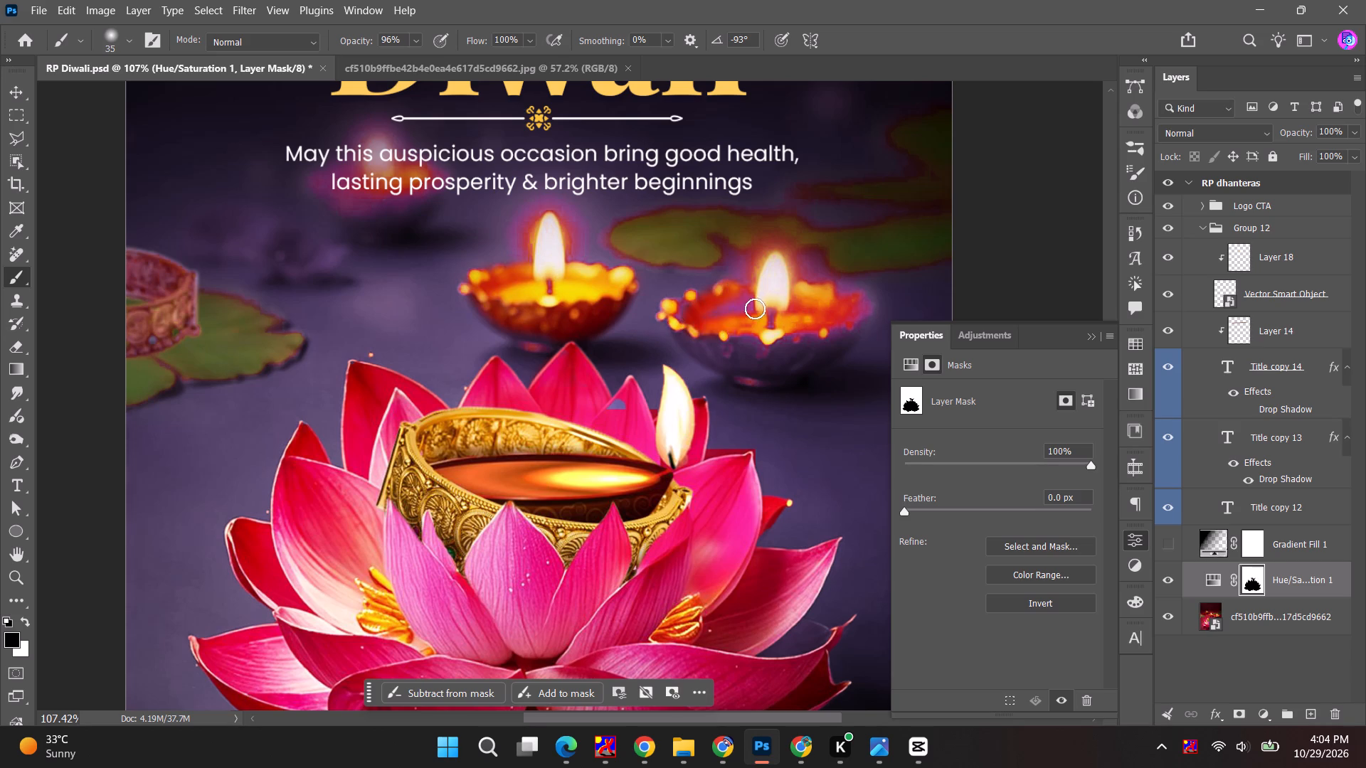
left_click_drag(755, 309, 808, 343)
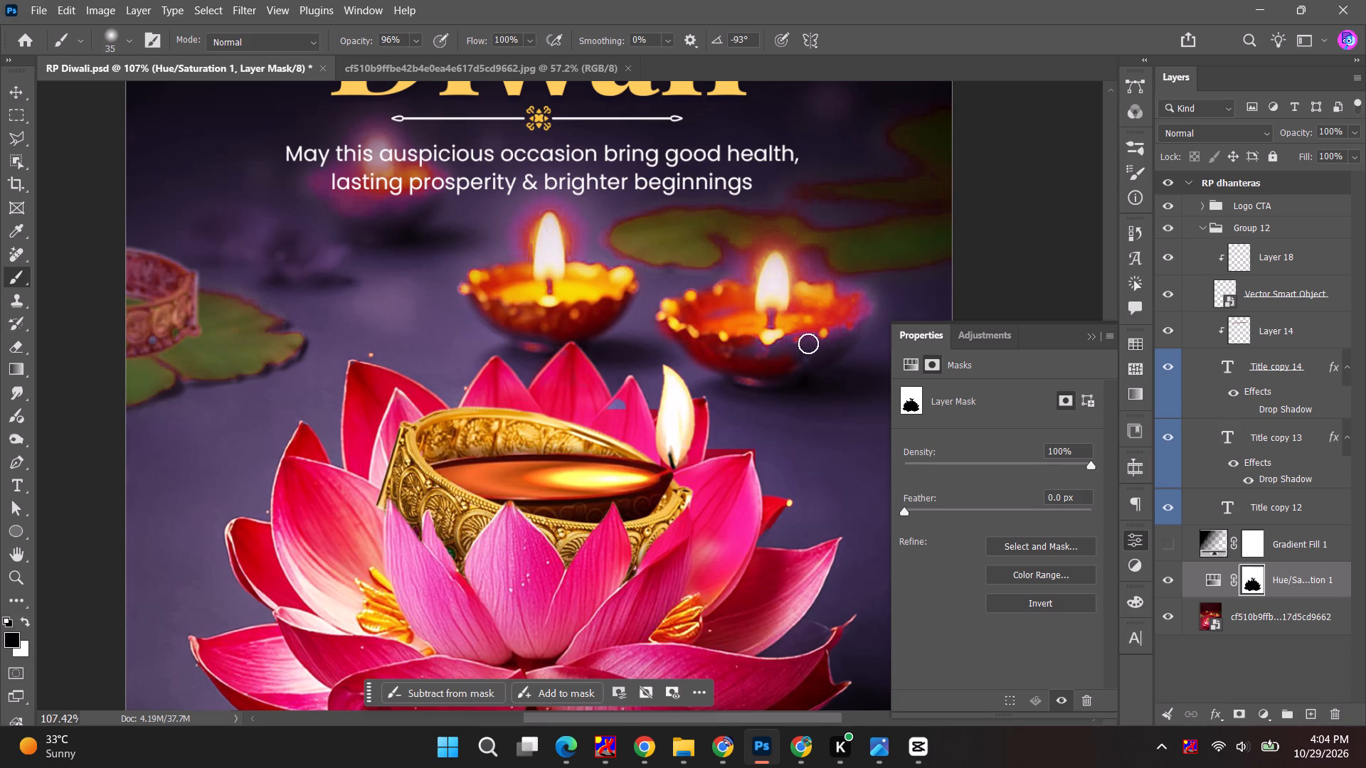
left_click_drag(808, 343, 856, 313)
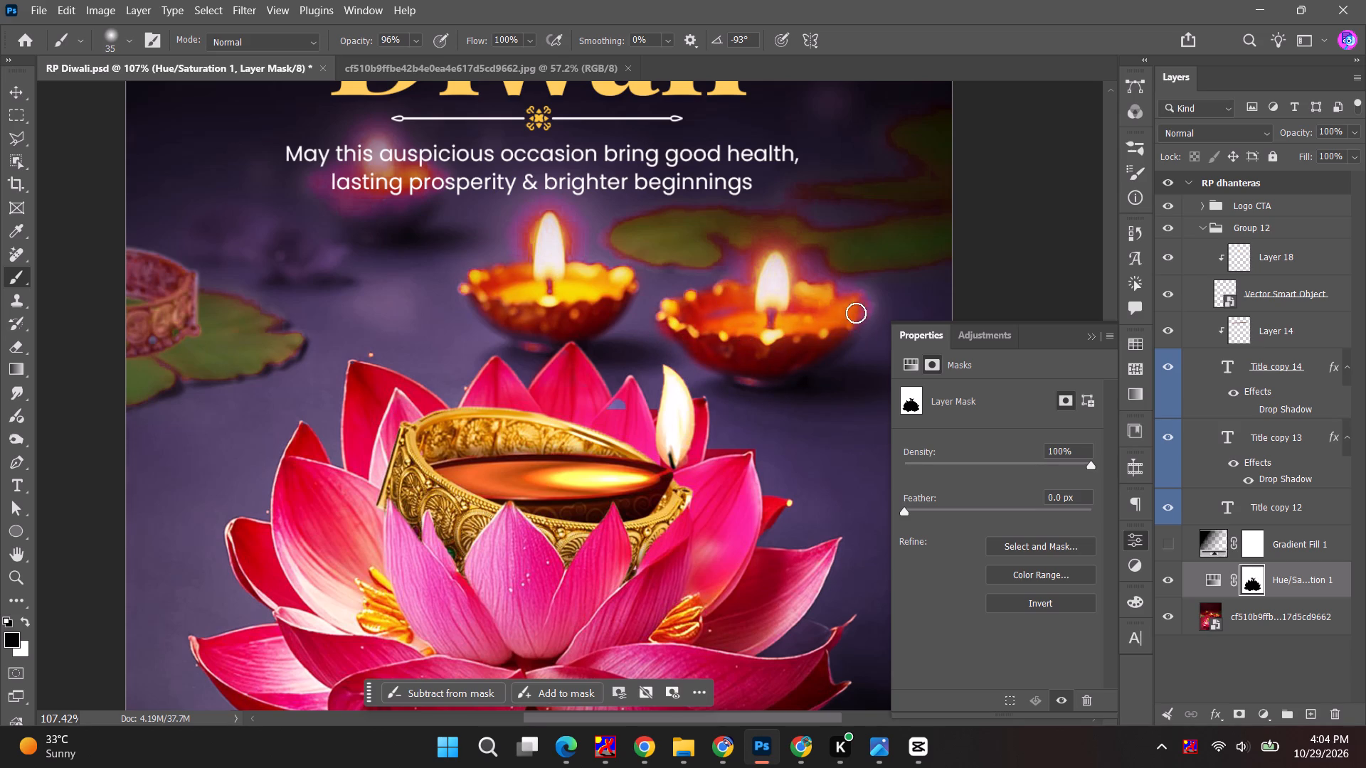
left_click_drag(856, 313, 840, 325)
left_click_drag(764, 371, 821, 355)
Mask the color adjustment off the blurred diya behind the greeting text.
scroll(293, 328, "down", 4, "alt")
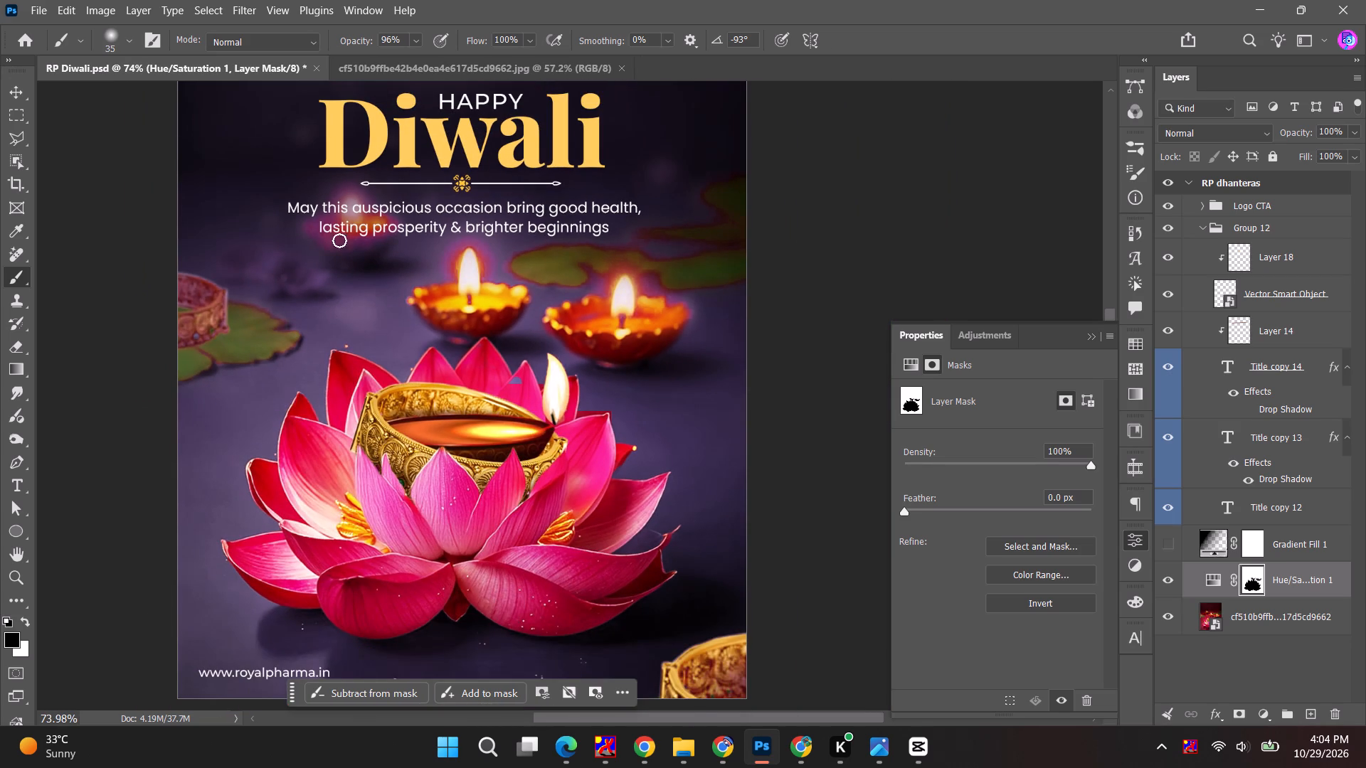
left_click_drag(315, 228, 380, 237)
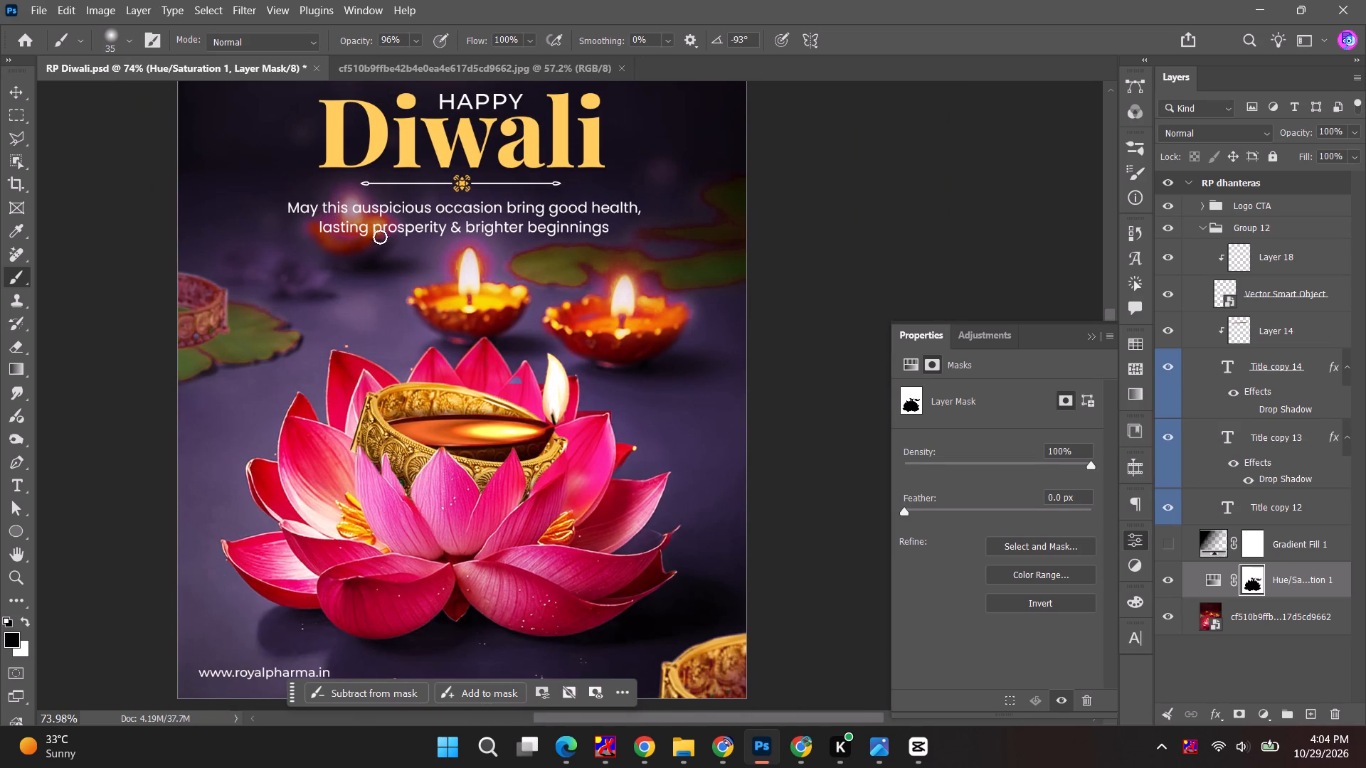
left_click_drag(380, 237, 373, 228)
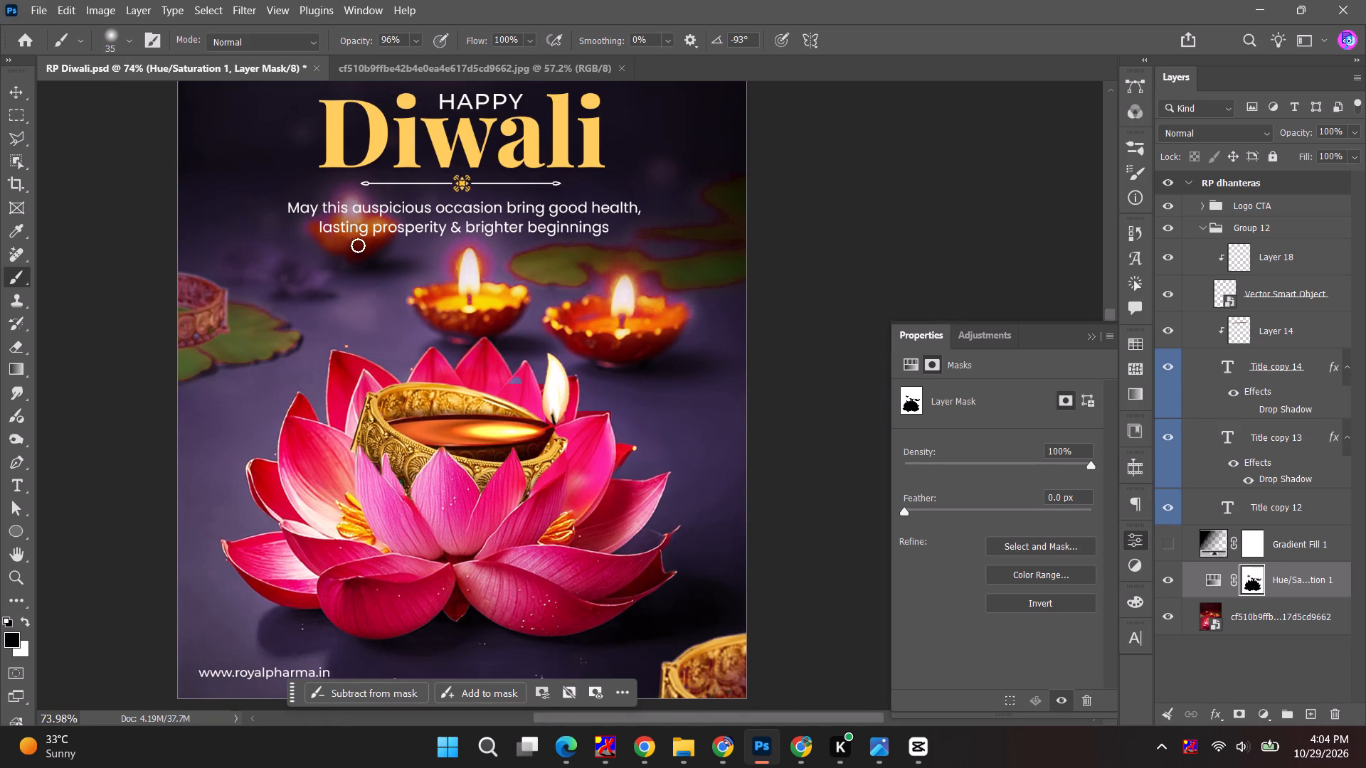
Paint black on the mask over the small uncorrected petal spot beside the main diya's flame.
scroll(358, 252, "down", 3, "alt")
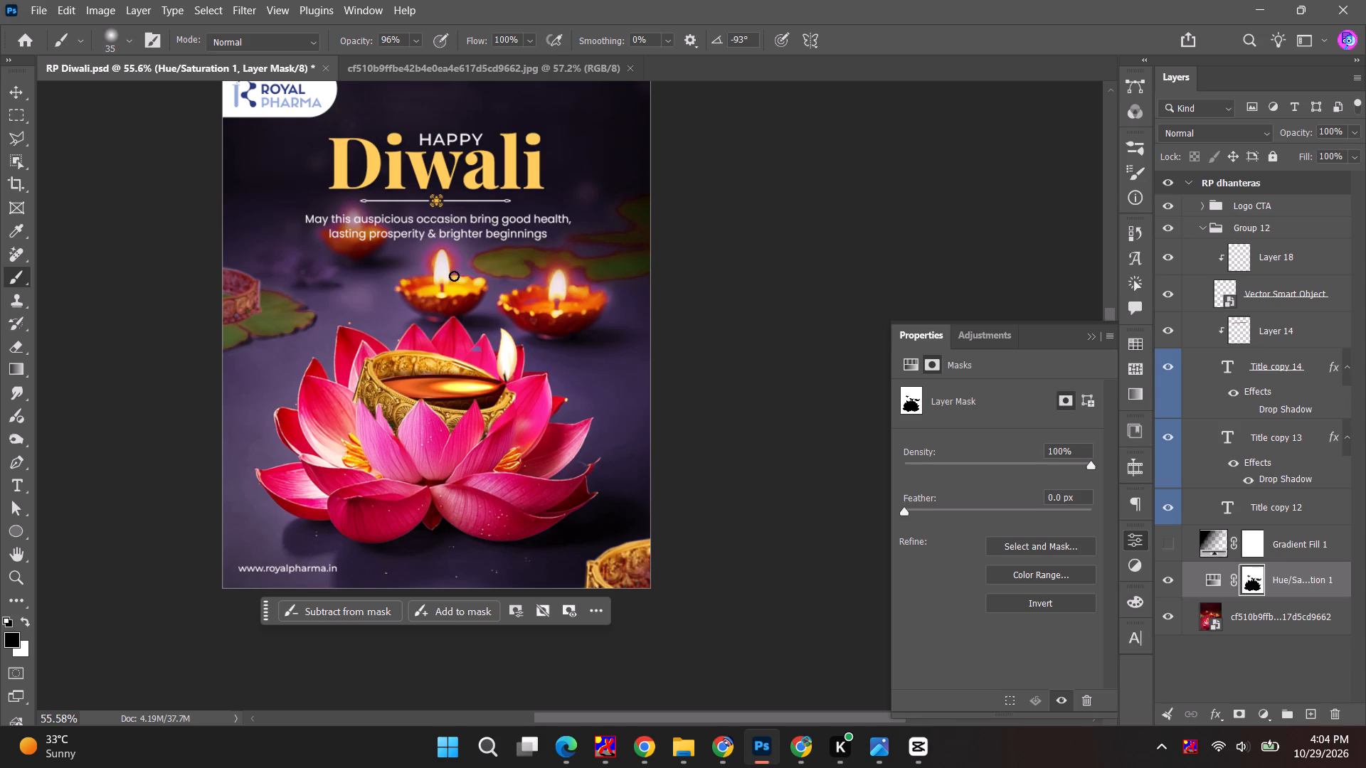
key("b")
left_click(480, 351)
Undo the last mask stroke, then paint black over the petals behind the main diya and the lotus's lower-right petals.
key("ctrl+z")
left_click_drag(482, 348, 467, 361)
left_click_drag(566, 467, 515, 479)
left_click_drag(515, 479, 548, 474)
Enlarge the brush to 800 px for painting on the Hue/Saturation layer's mask.
scroll(414, 492, "down", 5, "alt")
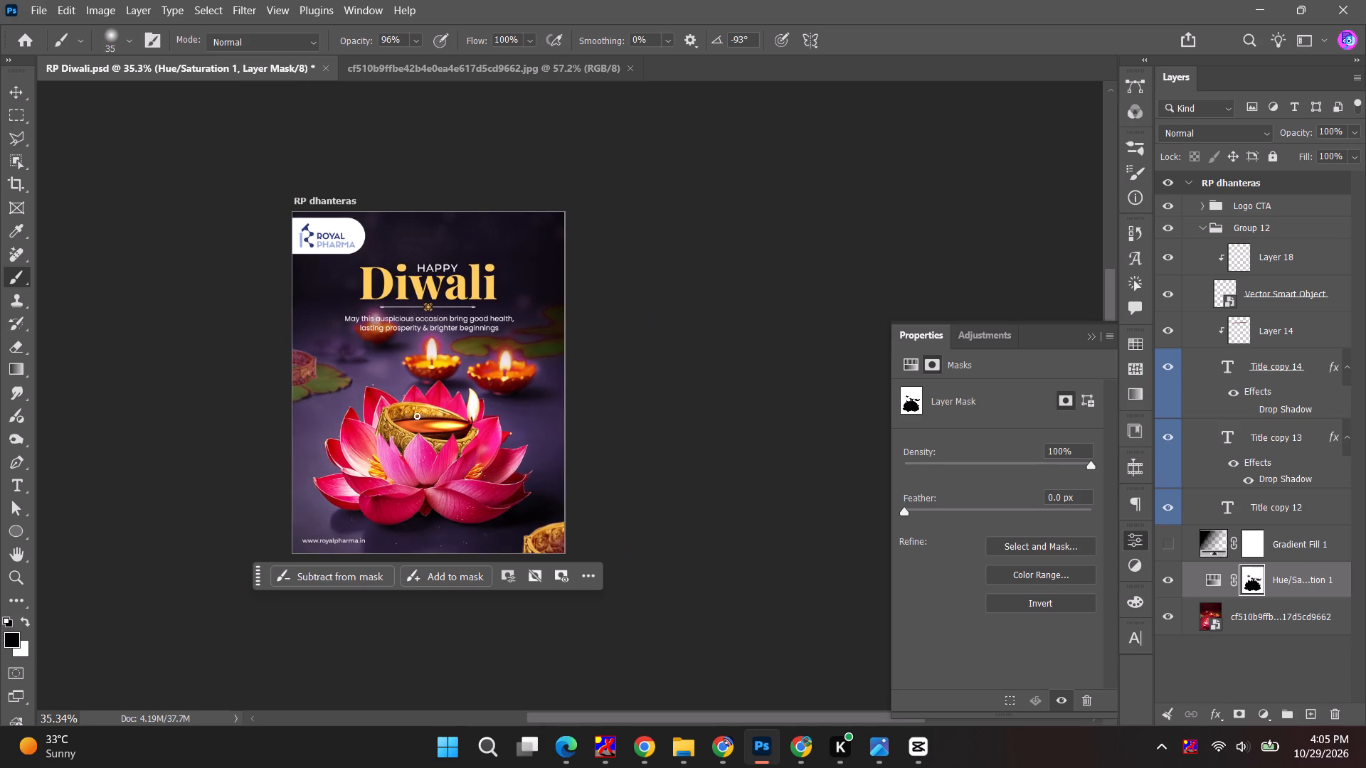
left_click(1254, 580)
key("b")
key("bracketright")
key("bracketright")
key("bracketright")
key("bracketright")
key("bracketright")
key("bracketright")
key("bracketright")
key("bracketright")
key("bracketright")
key("bracketright")
key("bracketright")
key("bracketright")
key("bracketright")
key("bracketright")
key("bracketright")
key("bracketright")
key("bracketright")
key("bracketright")
key("bracketright")
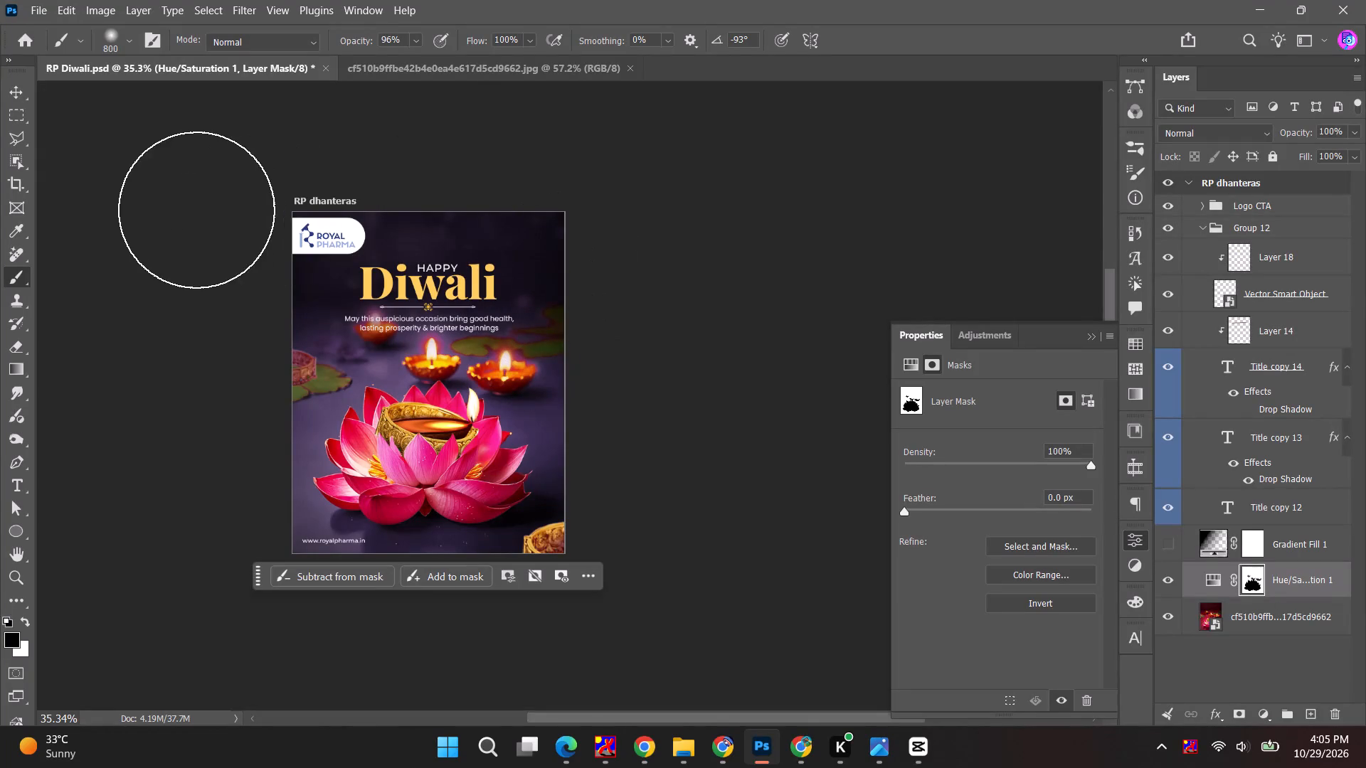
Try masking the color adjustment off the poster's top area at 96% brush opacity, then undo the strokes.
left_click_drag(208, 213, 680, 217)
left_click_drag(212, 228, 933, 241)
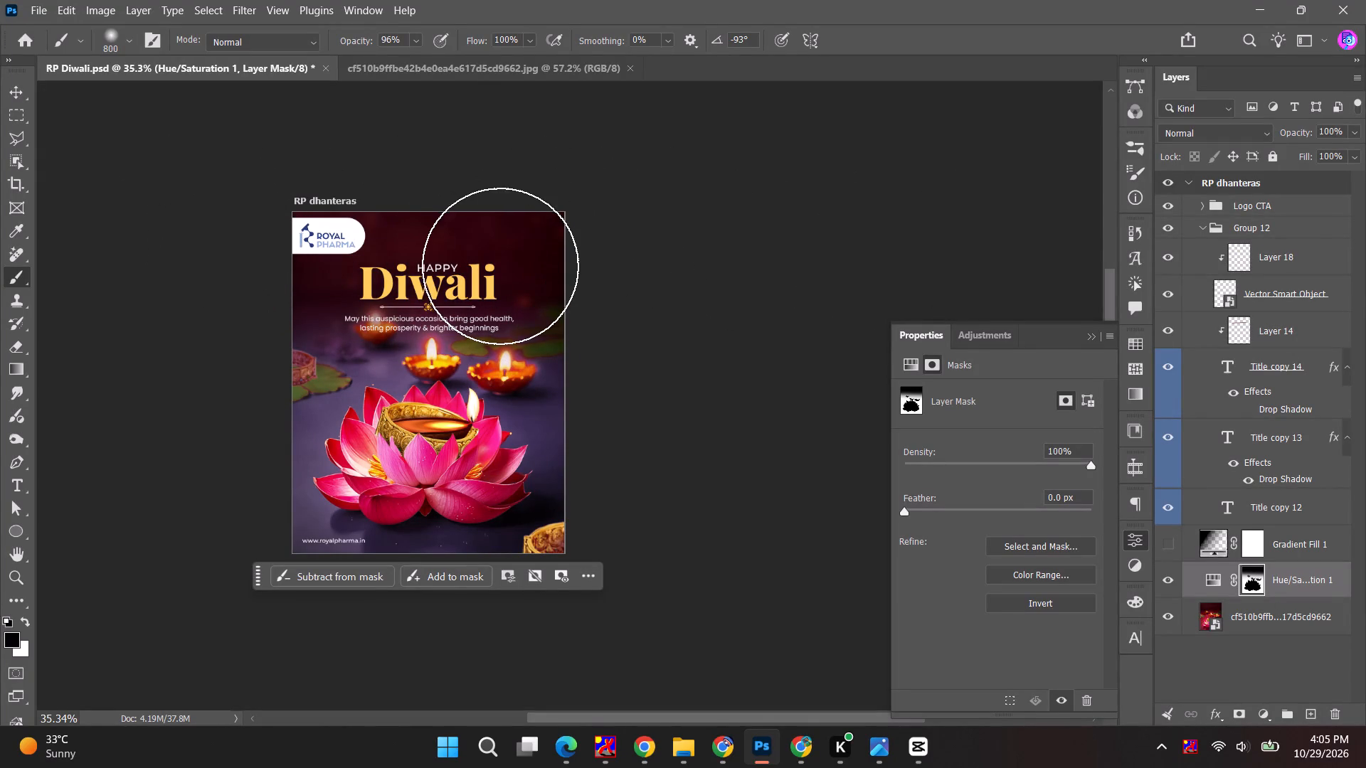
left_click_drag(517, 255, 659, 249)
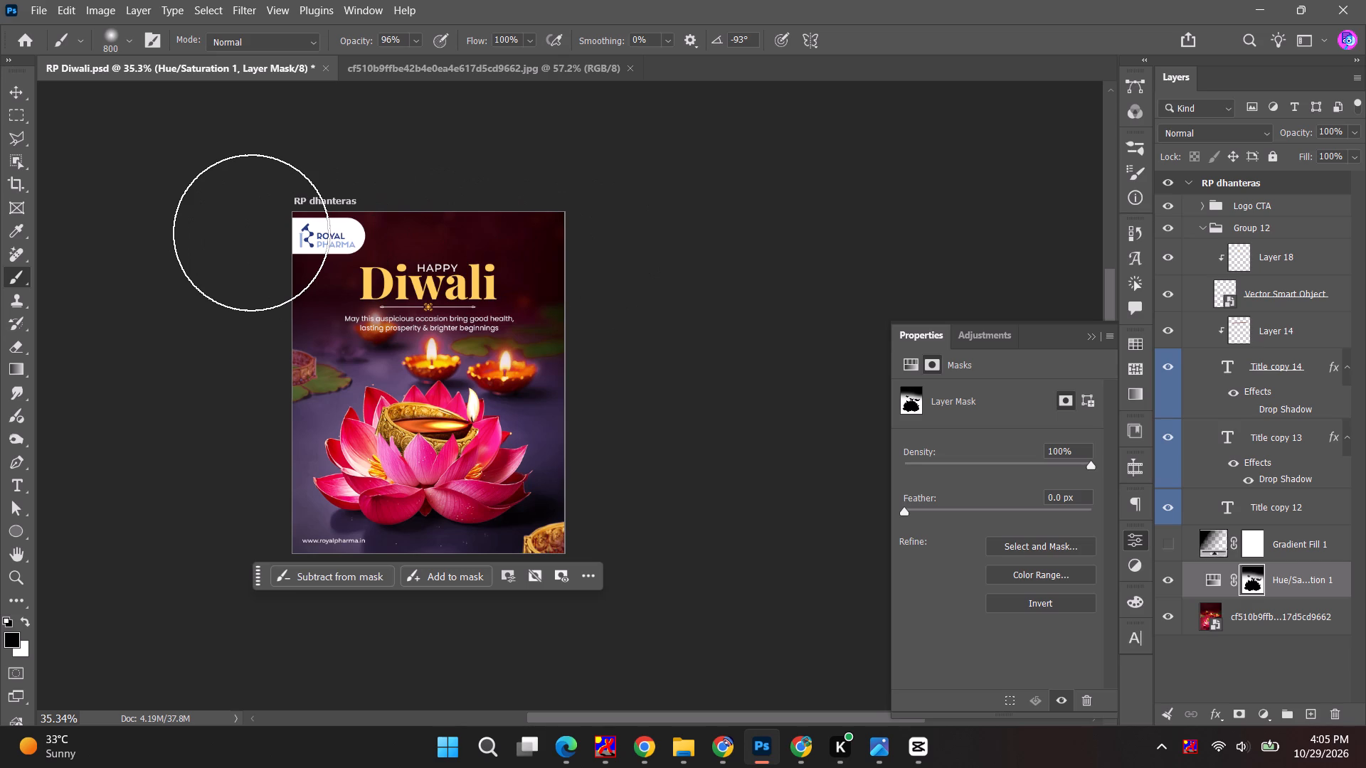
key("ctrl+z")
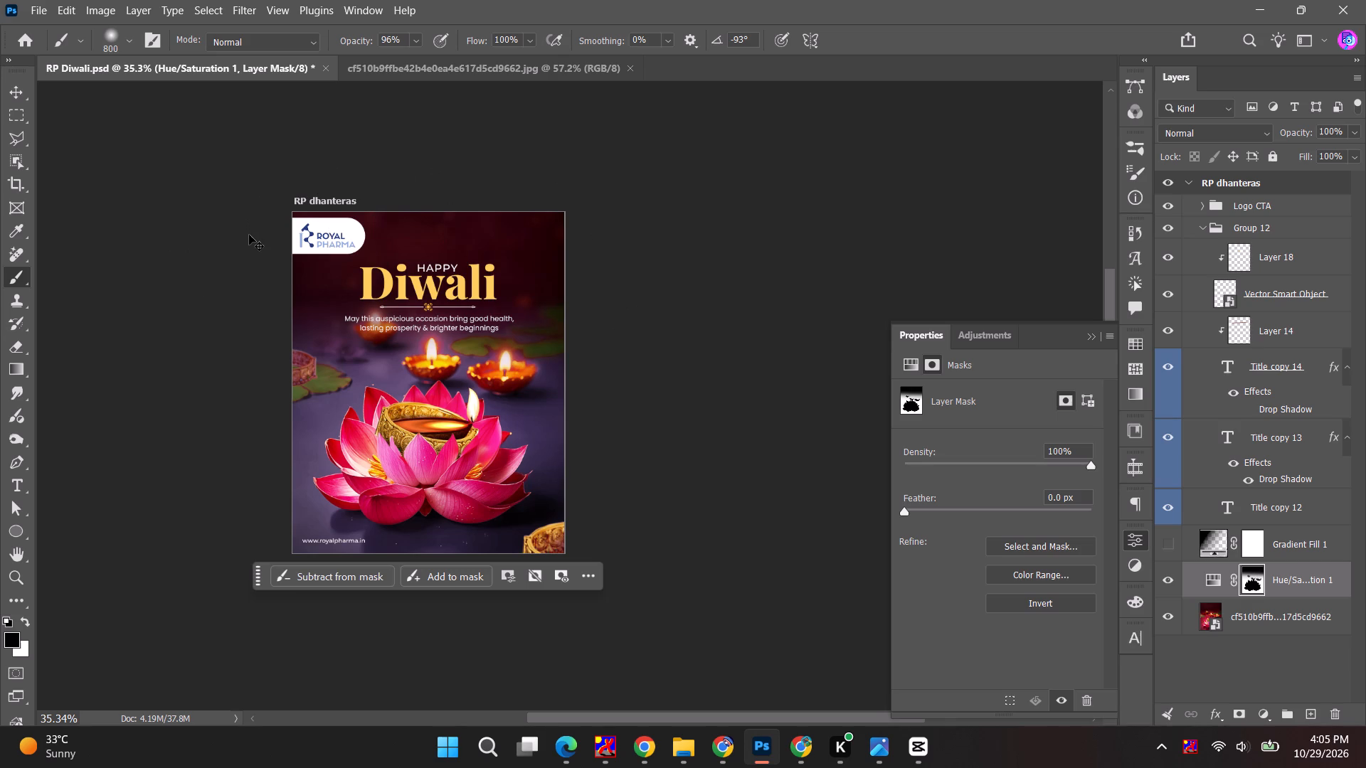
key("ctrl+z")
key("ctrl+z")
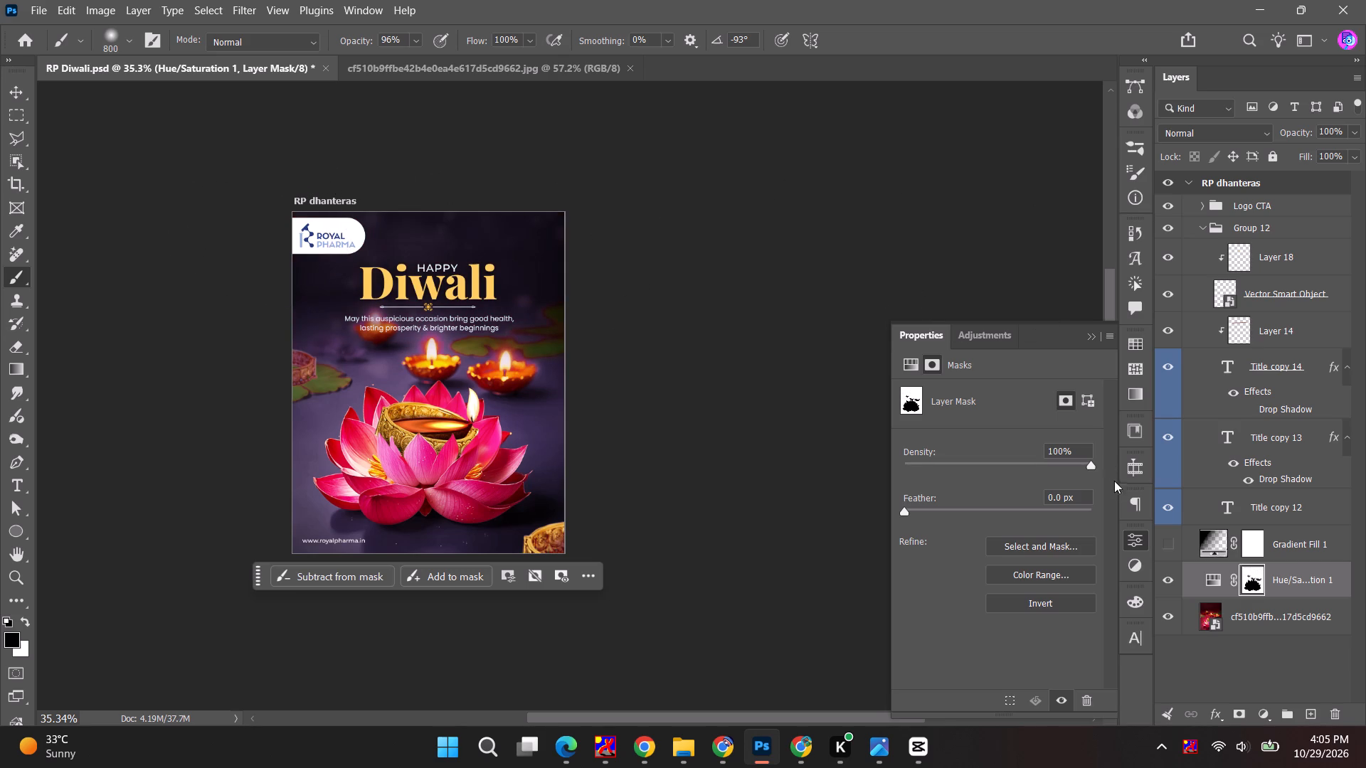
Partially mask the color adjustment off the poster's top area at 66% brush opacity and compare with the adjustment hidden.
left_click_drag(362, 40, 344, 40)
left_click_drag(344, 40, 335, 40)
left_click_drag(166, 221, 1013, 201)
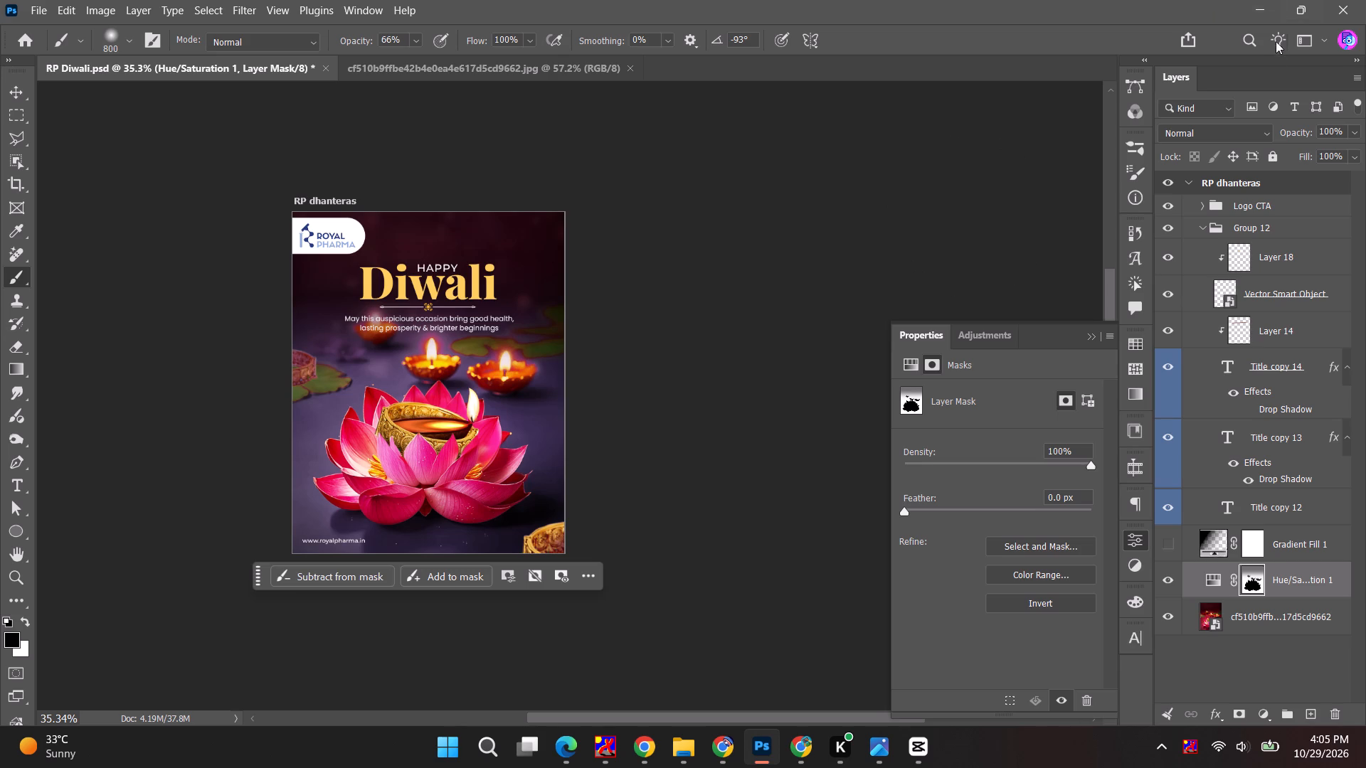
left_click(1170, 586)
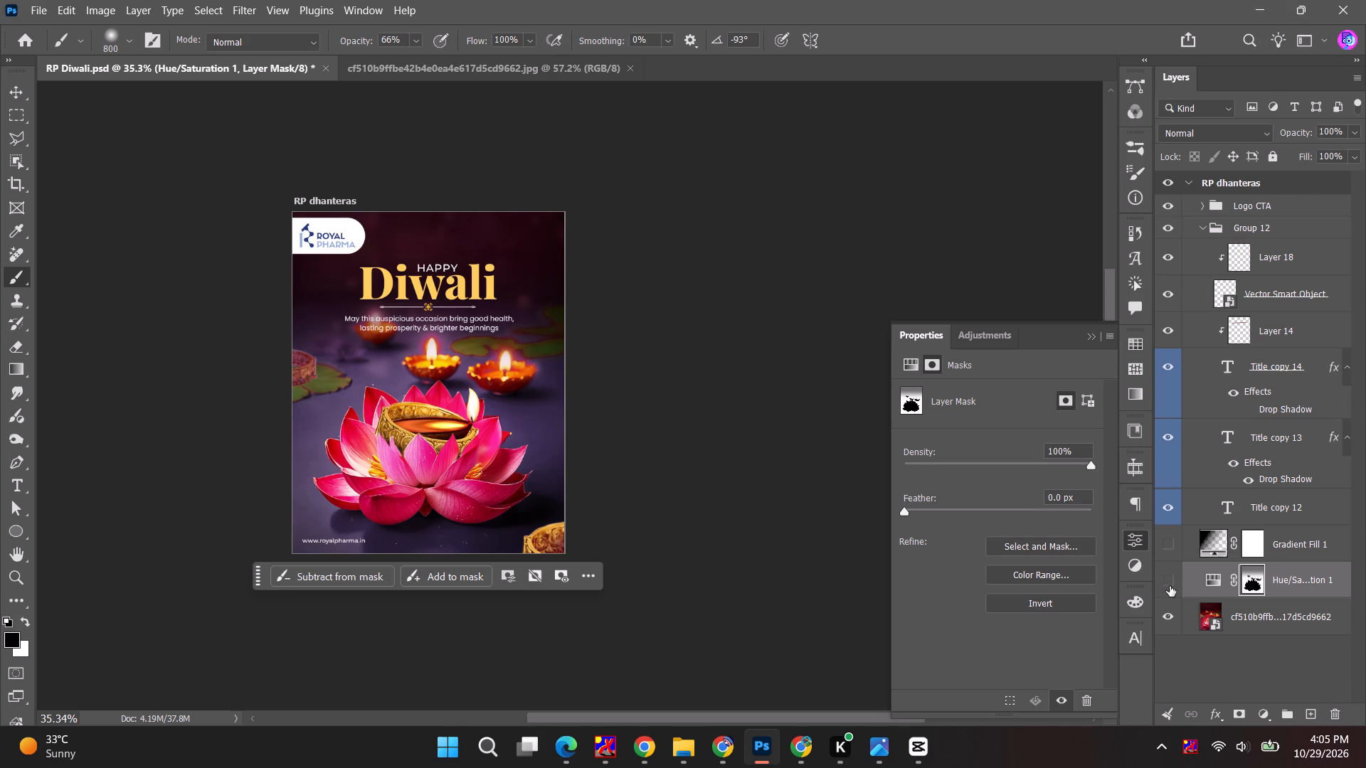
left_click(1168, 586)
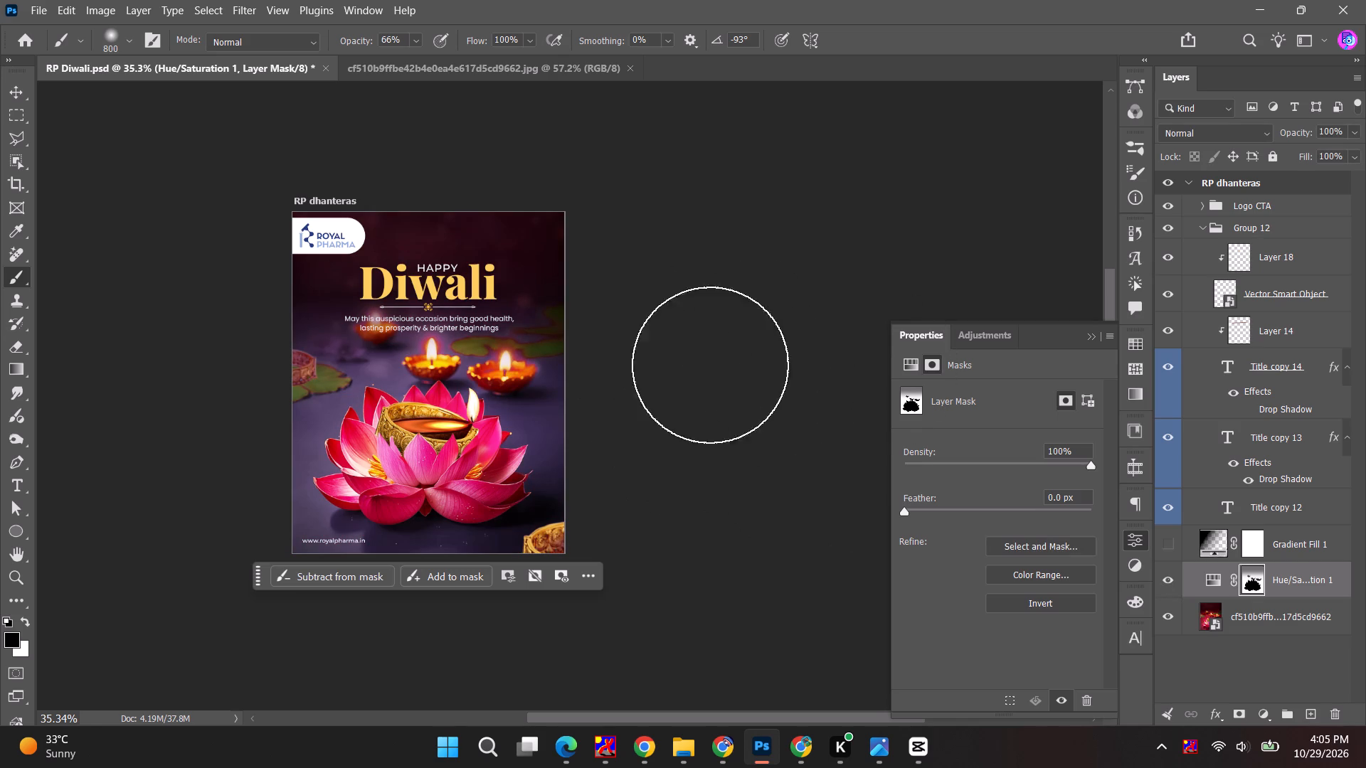
Add a layer above the Hue/Saturation adjustment and brush a dark purple sampled from the background across the poster's upper half.
left_click(1309, 707)
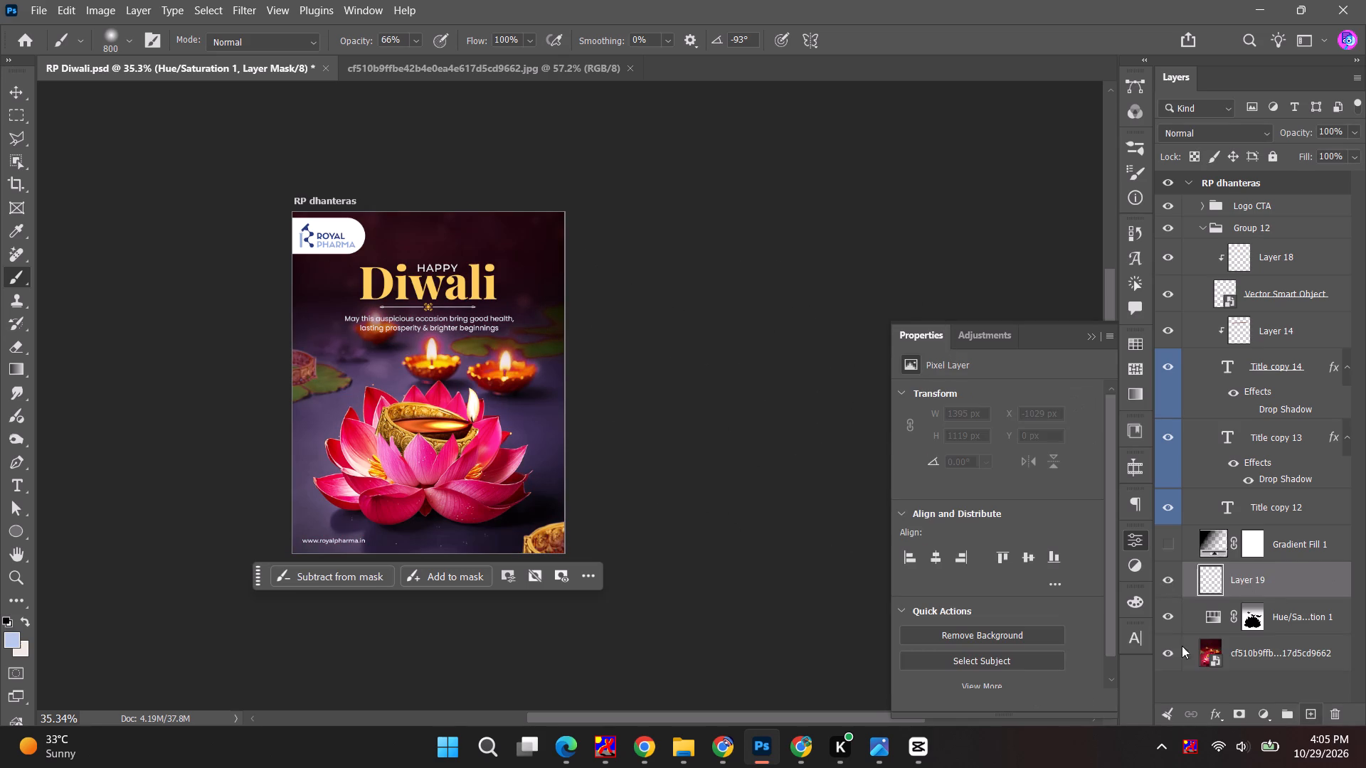
left_click(561, 434, "alt")
left_click_drag(281, 186, 856, 178)
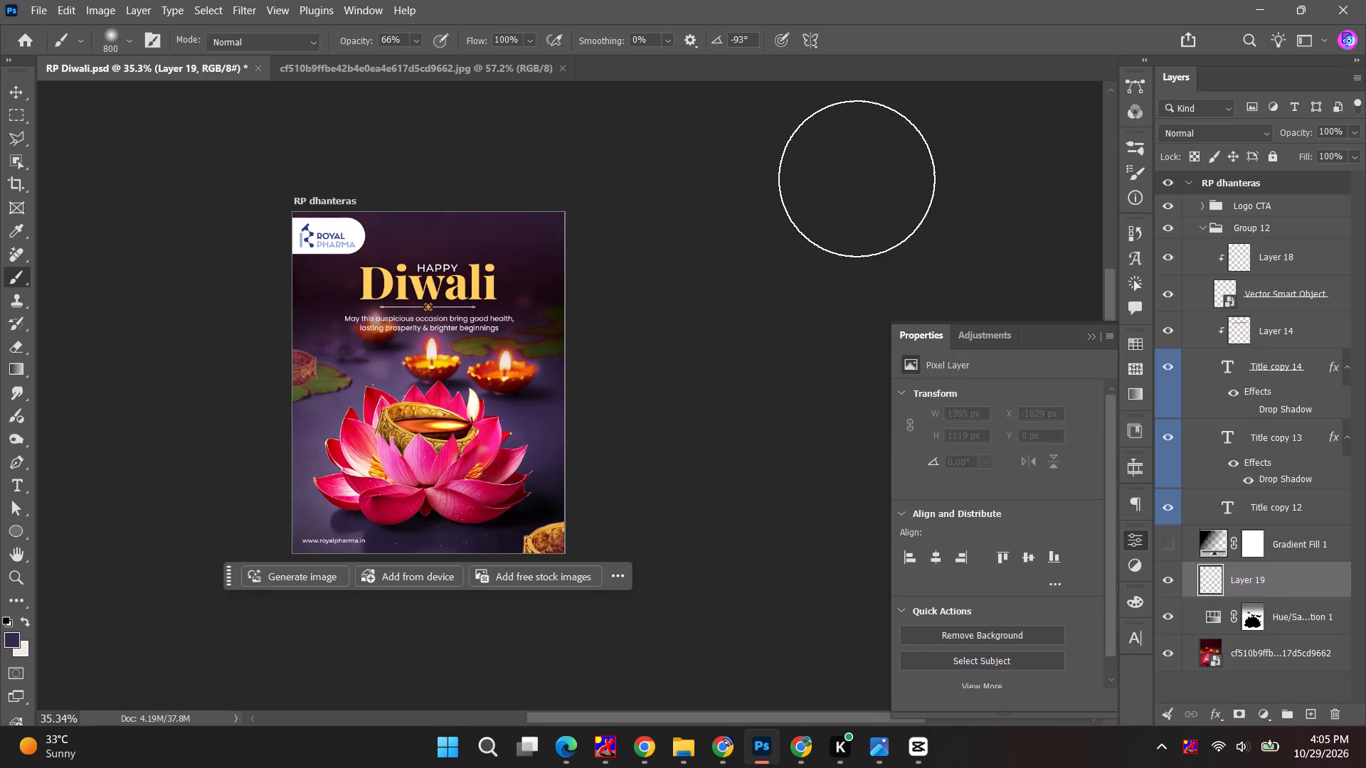
left_click_drag(579, 201, 1010, 183)
left_click_drag(615, 270, 858, 208)
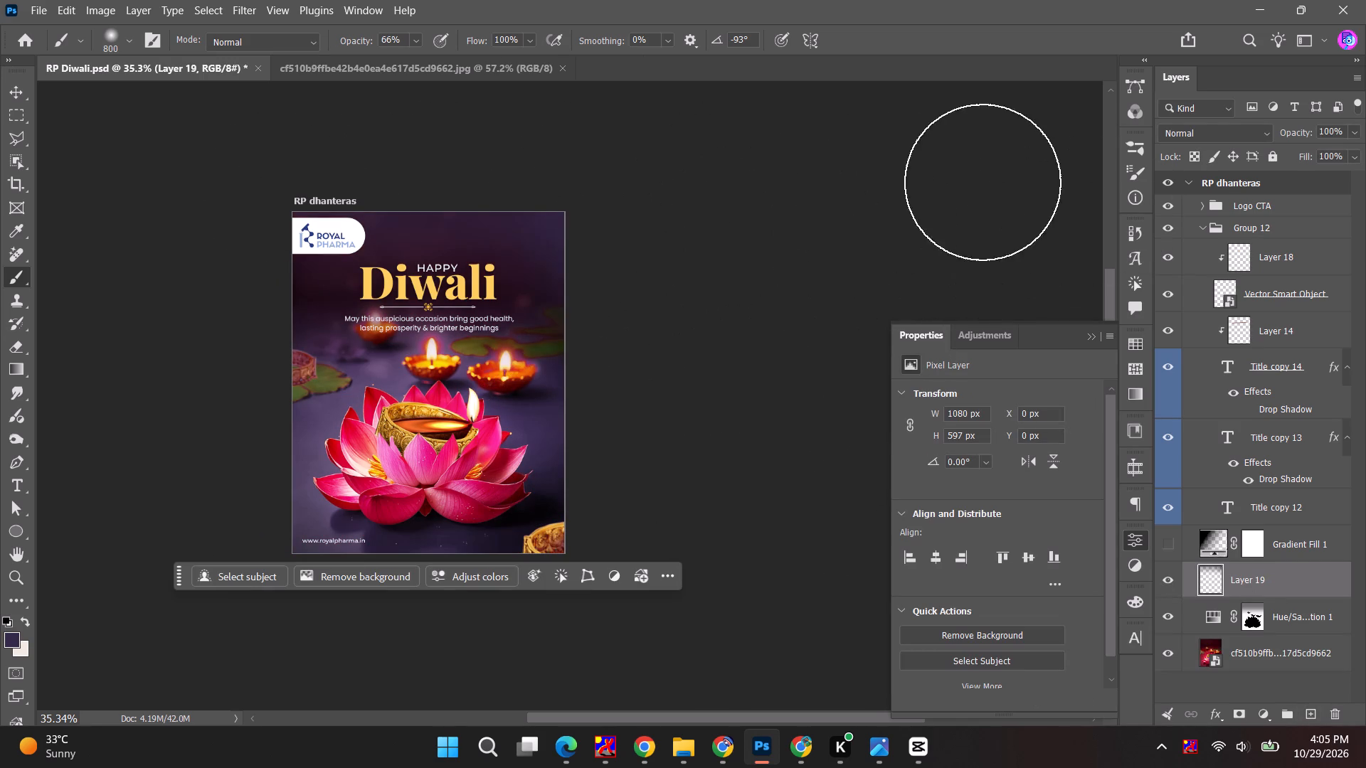
left_click_drag(560, 319, 899, 267)
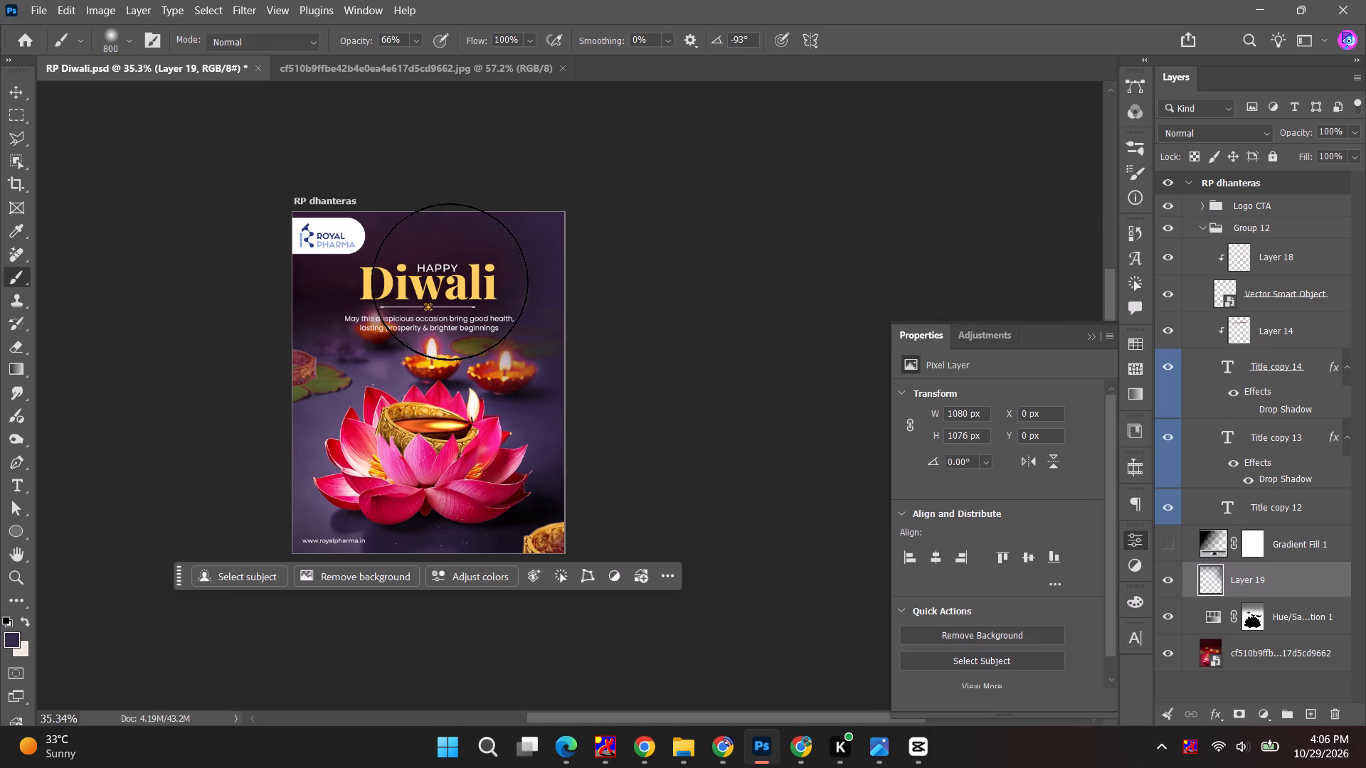
left_click_drag(450, 295, 805, 212)
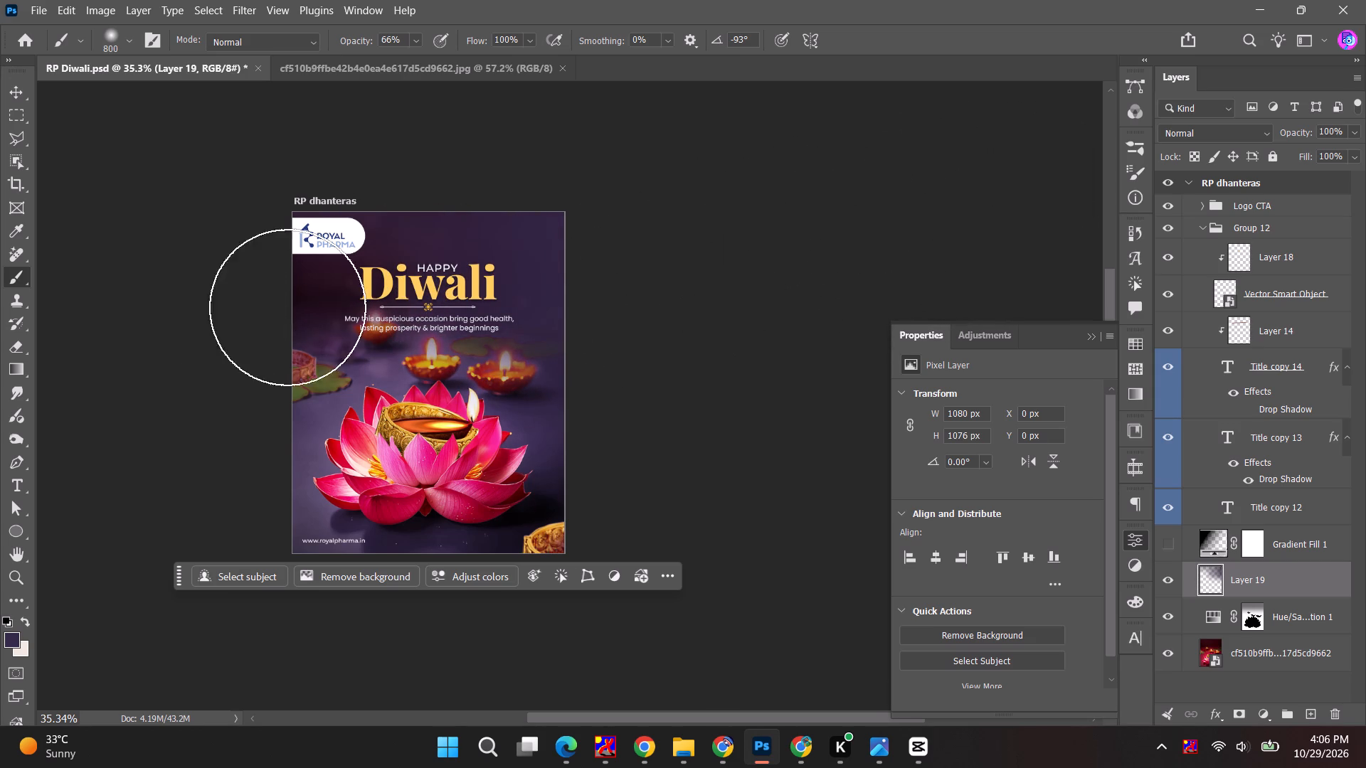
left_click_drag(268, 298, 1, 238)
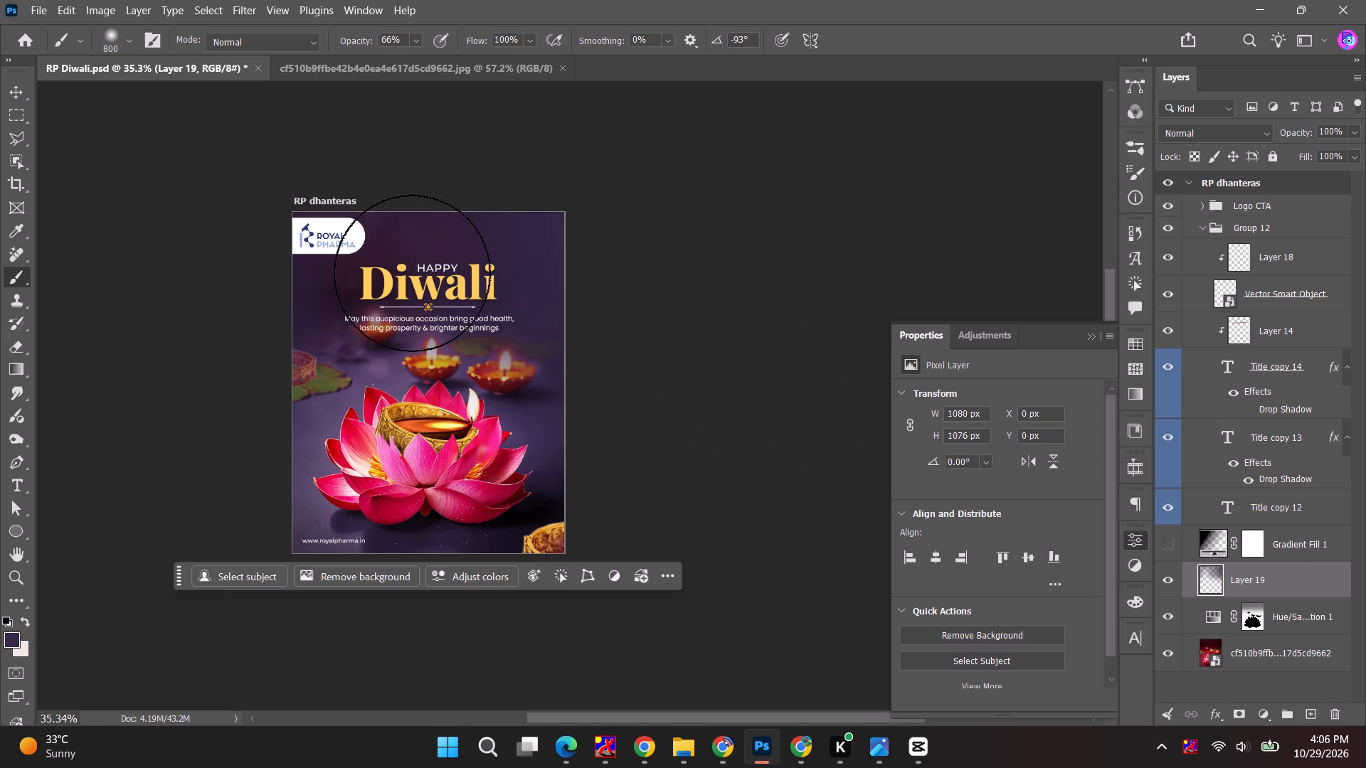
left_click_drag(371, 220, 118, 207)
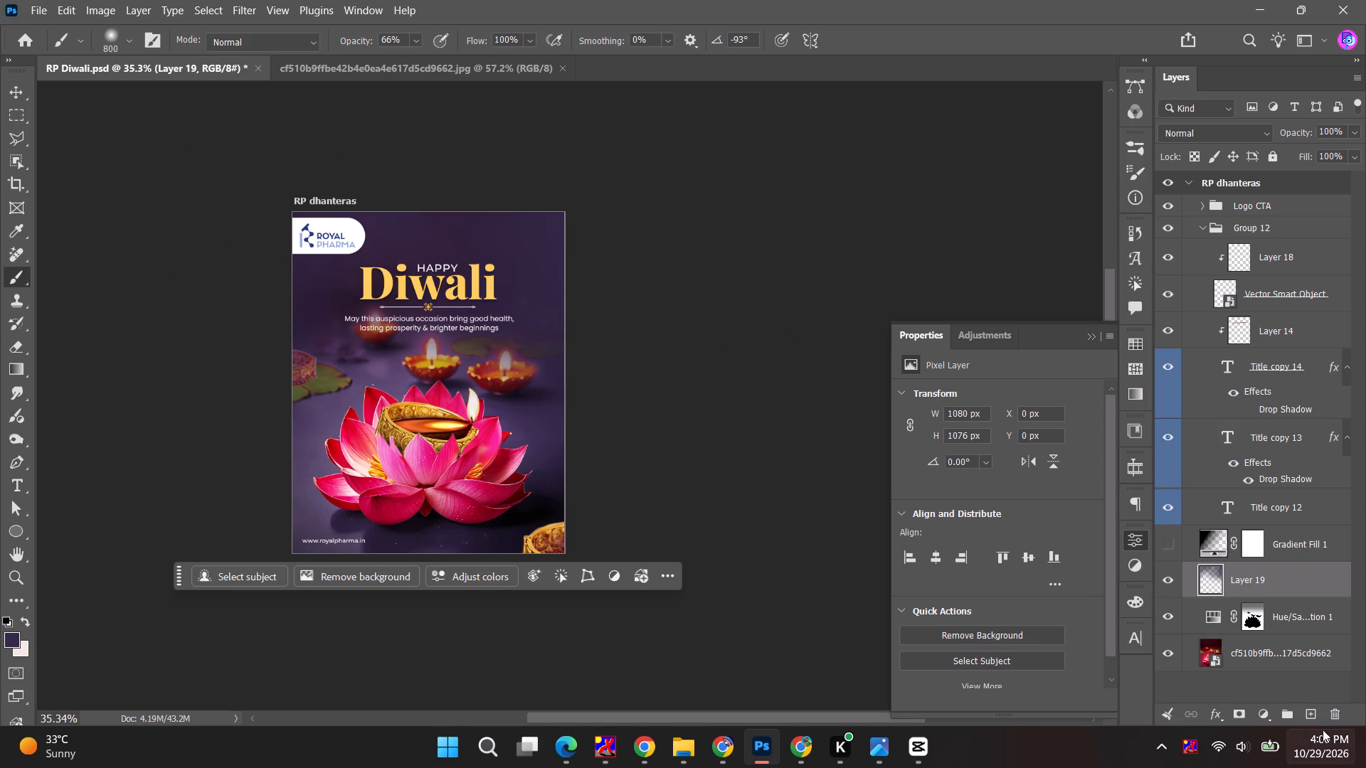
Add another layer and brush a near-black purple sampled beside the lotus's base along the poster's top edge.
left_click(1312, 717)
key("b")
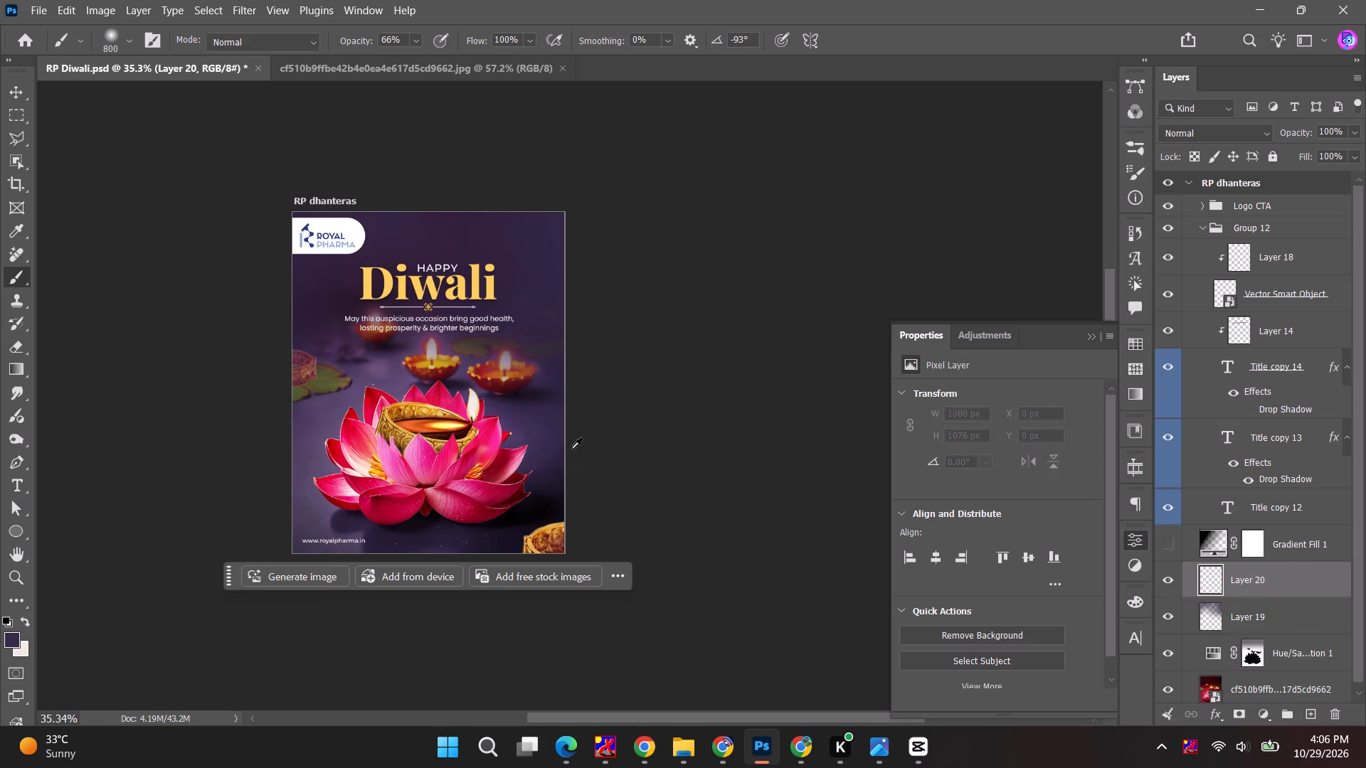
left_click(550, 498, "alt")
left_click_drag(598, 149, 741, 214)
left_click_drag(185, 178, 810, 107)
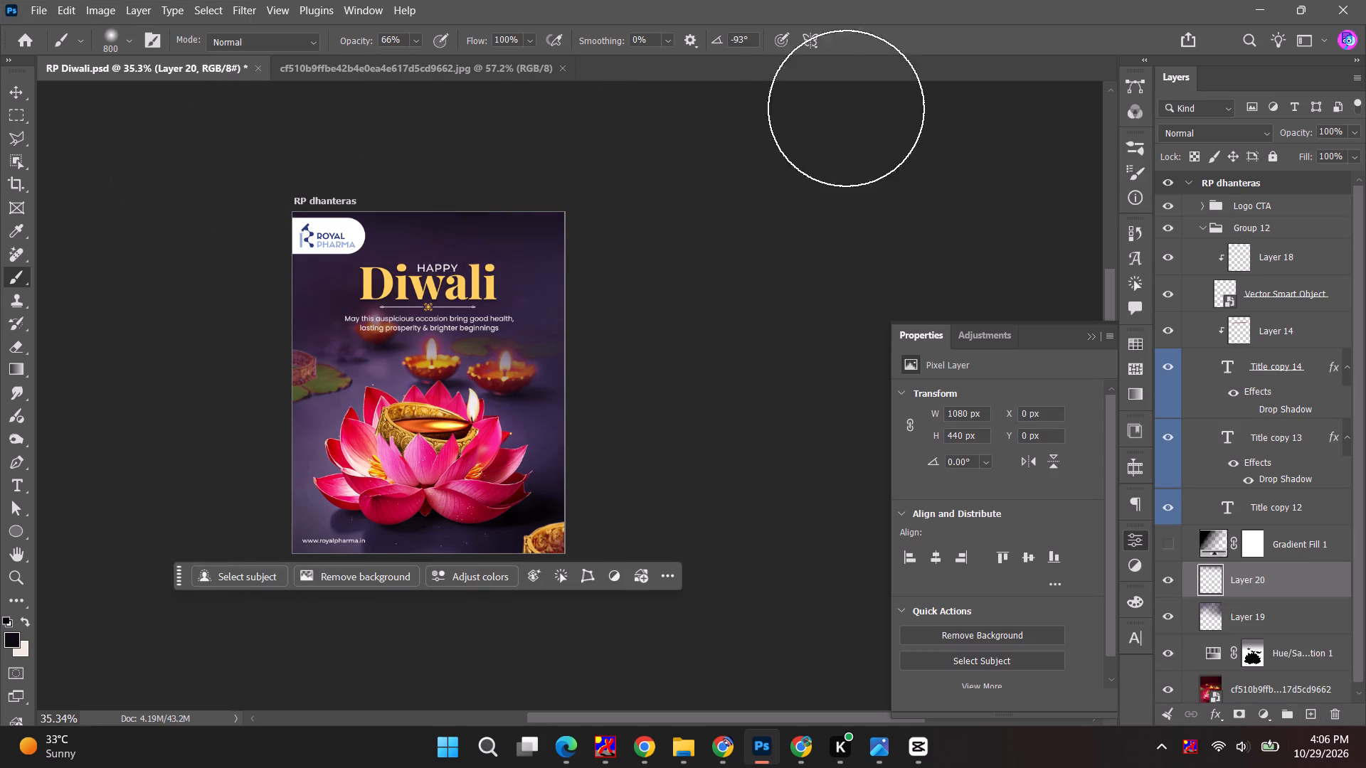
left_click_drag(132, 200, 545, 132)
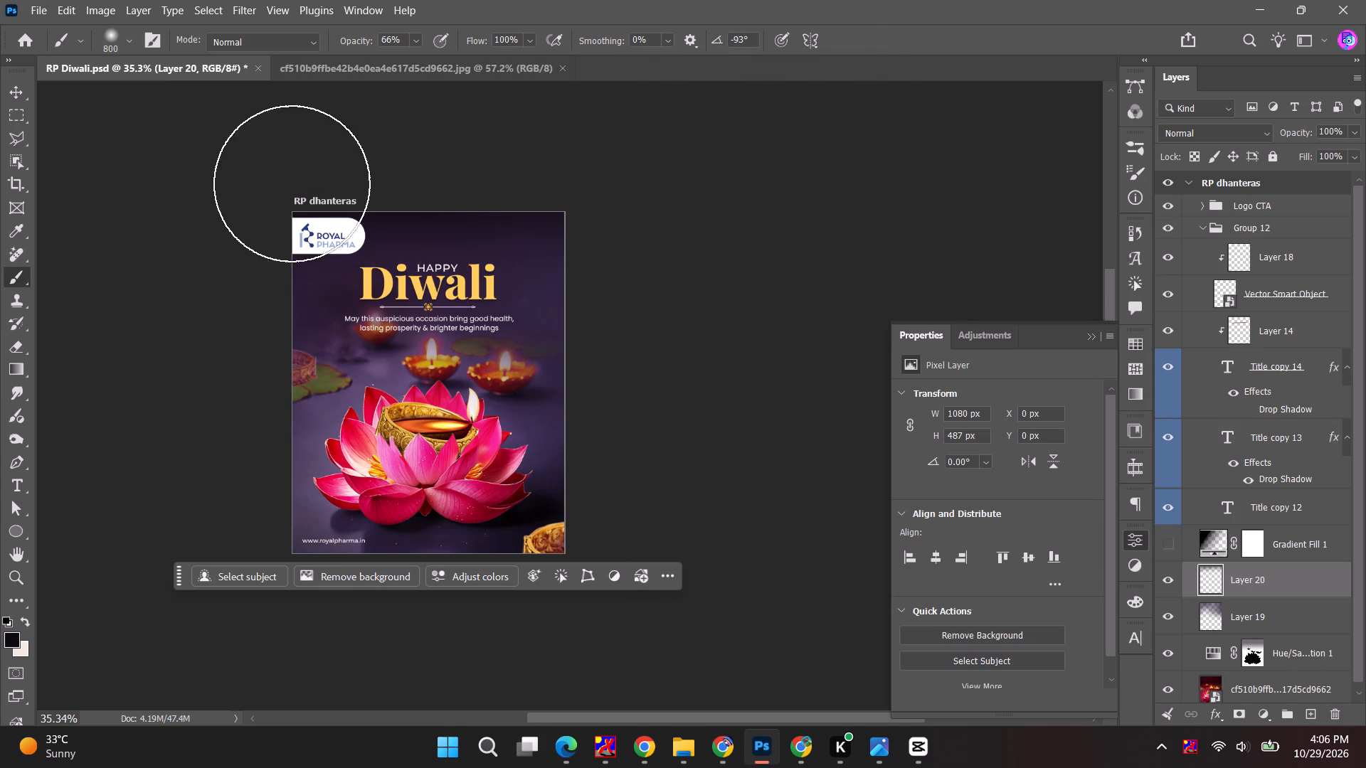
Open the contents of the lotus image smart object for editing, with the Polygonal Lasso ready.
left_click(16, 88)
left_click(434, 141)
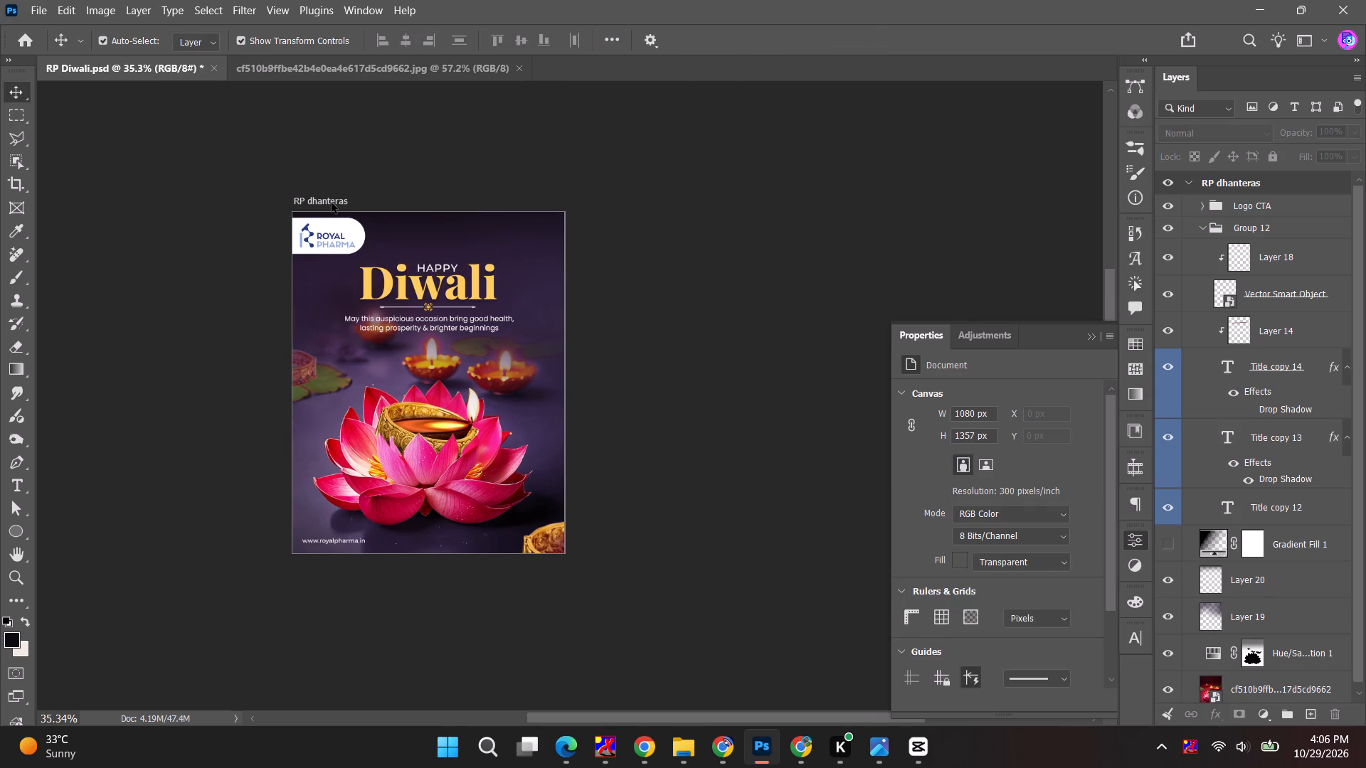
left_click(332, 203)
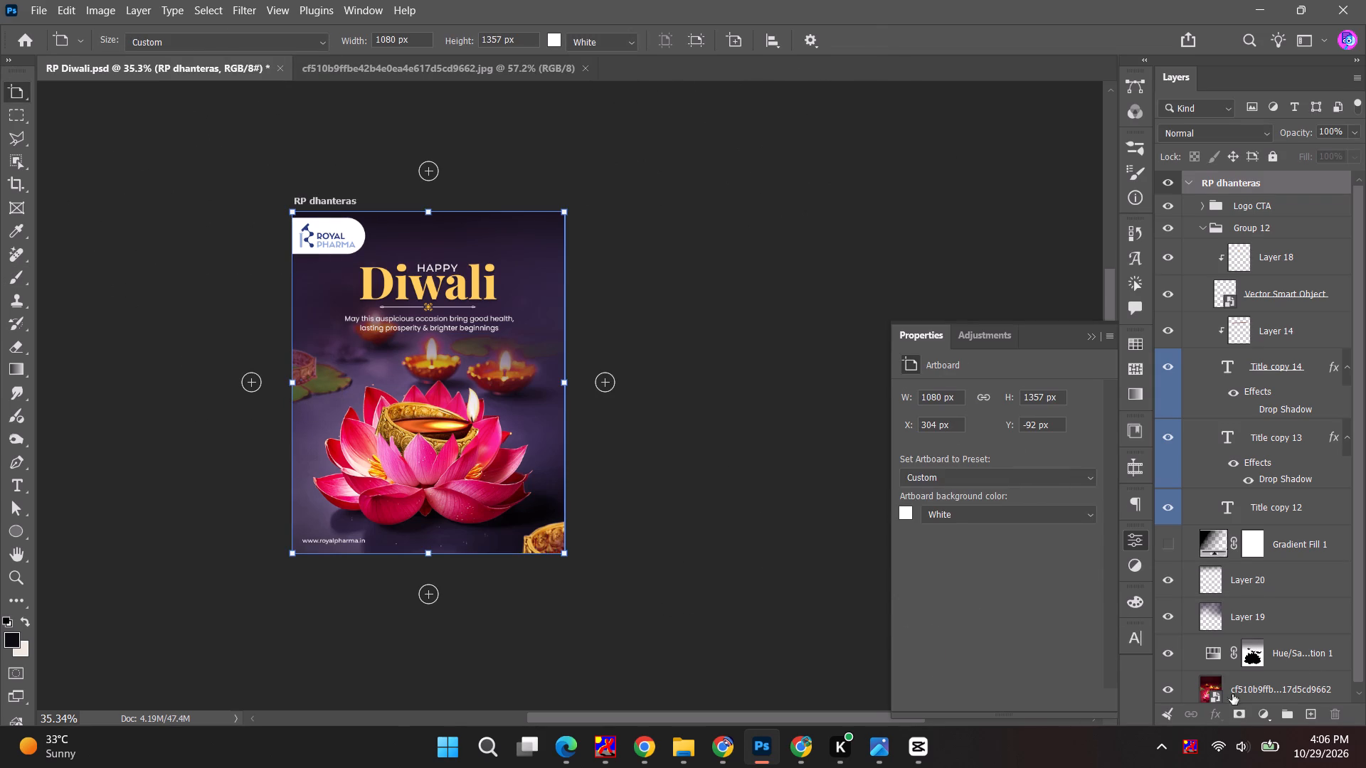
left_click(1244, 686)
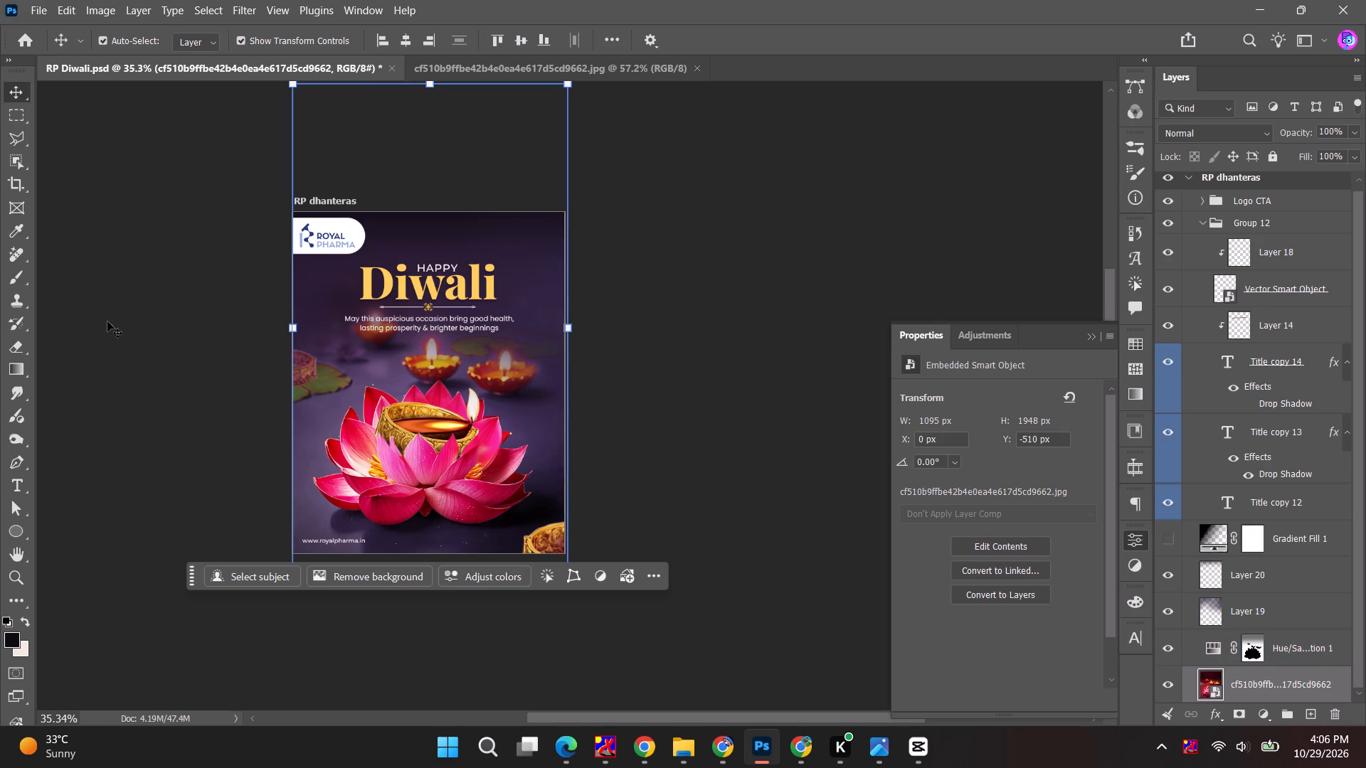
left_click(26, 133)
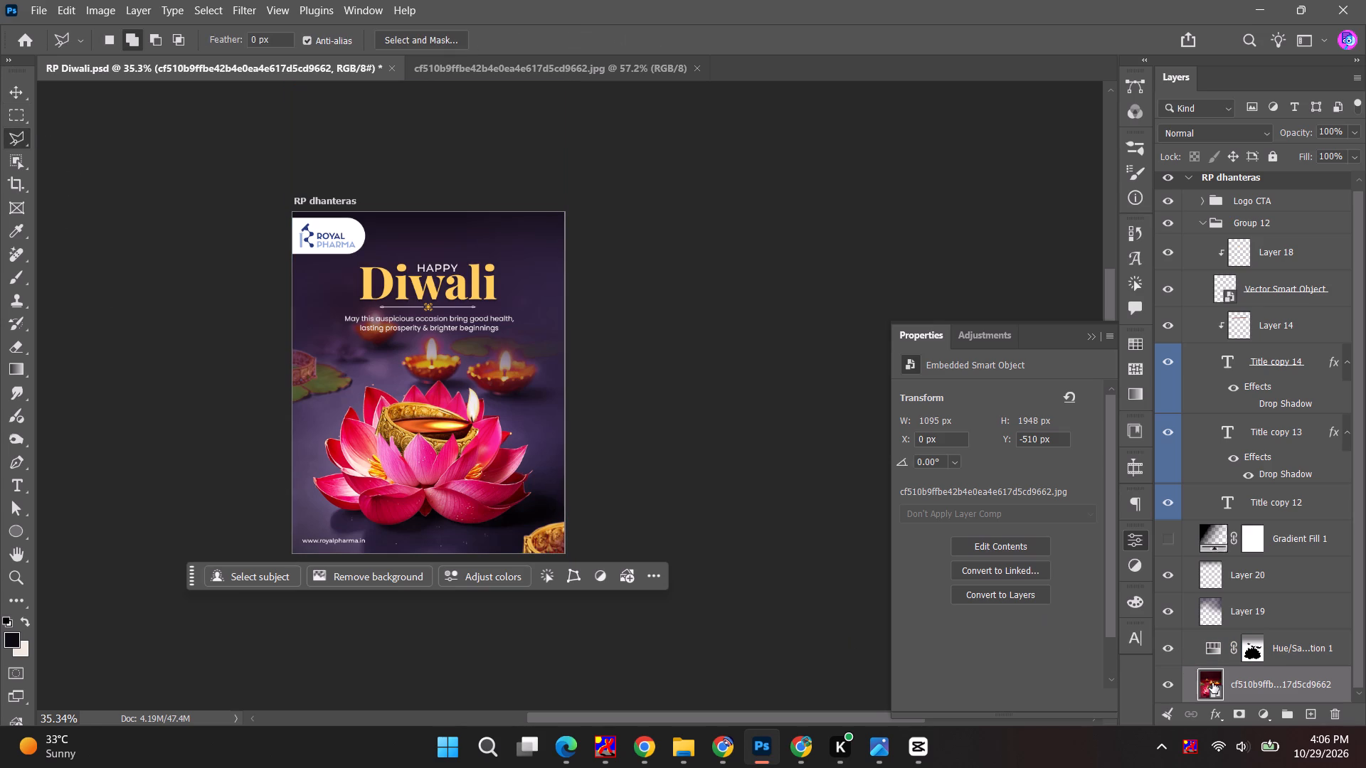
double_click(1212, 683)
Outline the gold bangle and lily leaf at the image's left edge with a polygonal selection.
key("space")
left_click_drag(320, 538, 364, 423)
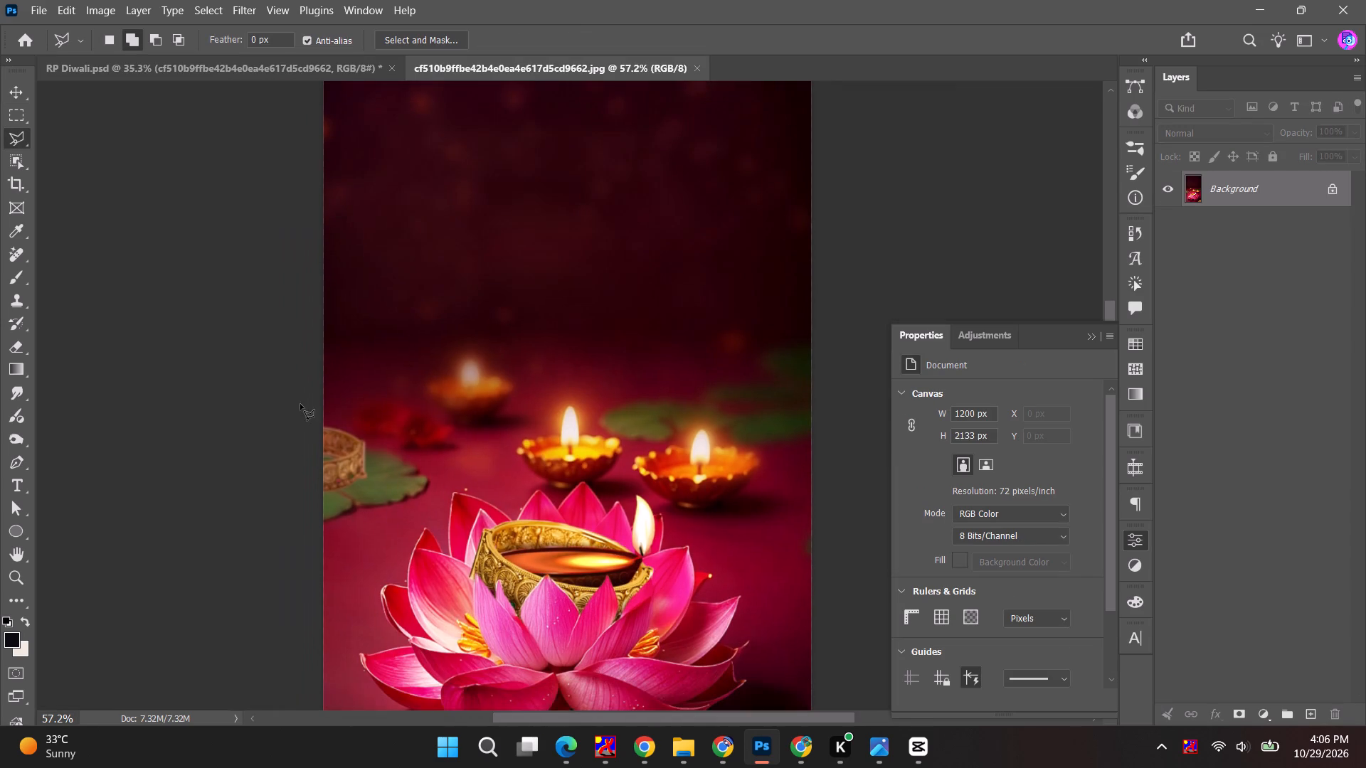
left_click(300, 404)
left_click(372, 427)
left_click(427, 471)
left_click(450, 479)
left_click(429, 497)
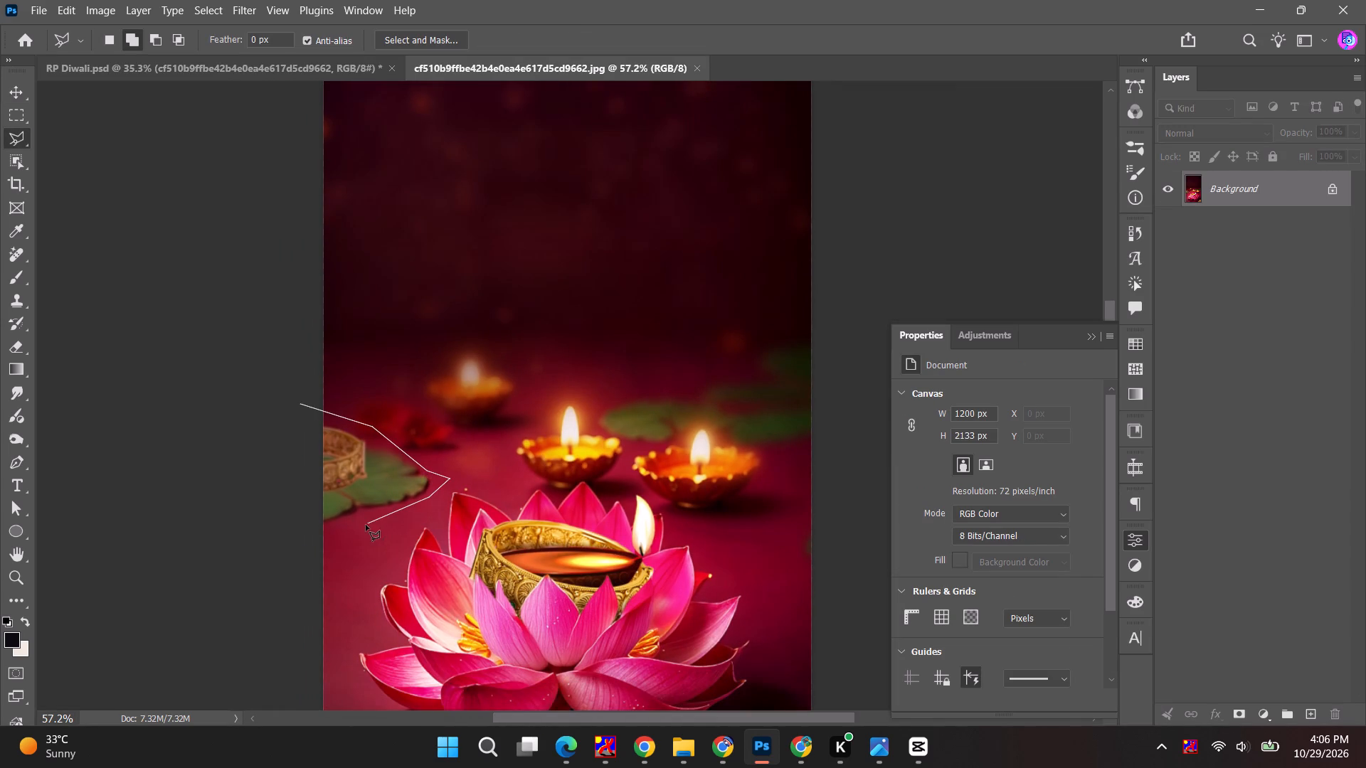
left_click(366, 525)
double_click(302, 541)
double_click(295, 541)
Try to add the gold bangle and leaf strip along the image's bottom edge to the selection.
key("space")
left_click_drag(280, 543, 248, 252)
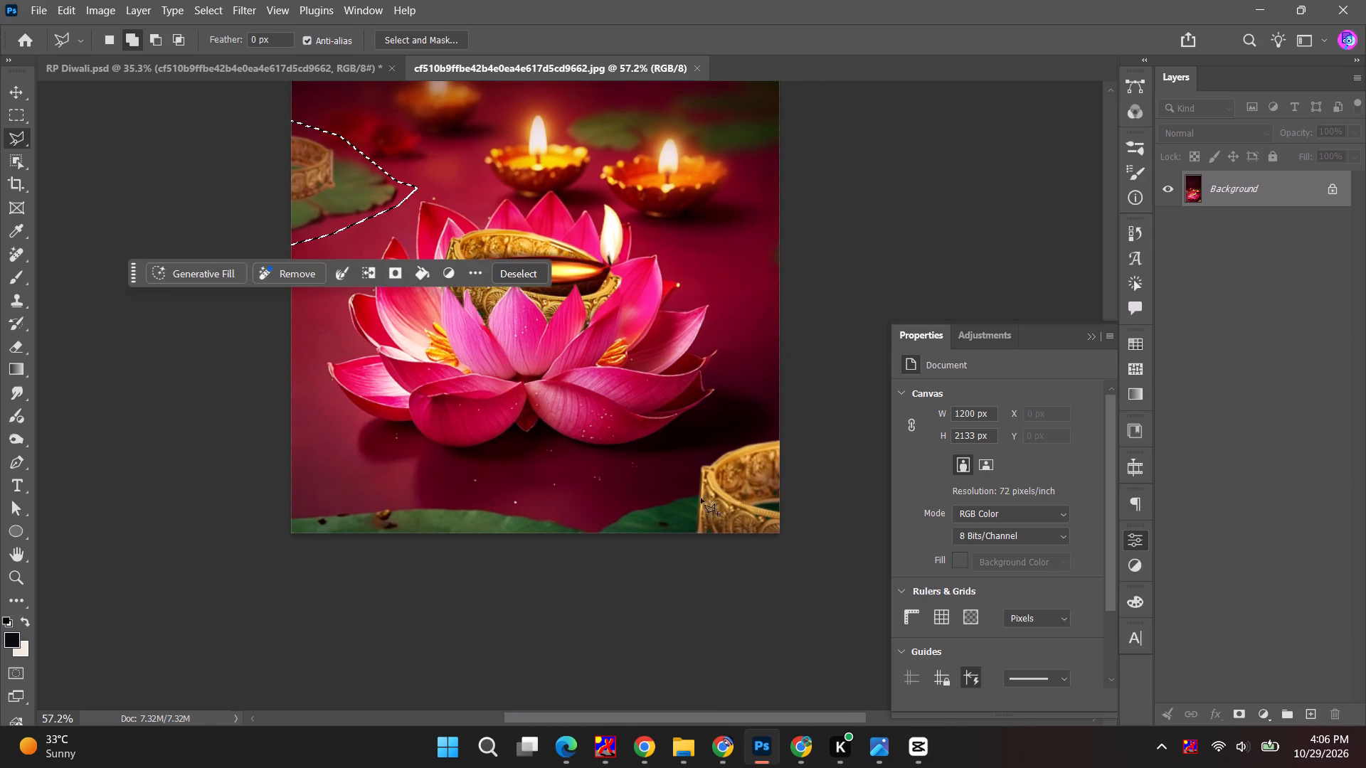
left_click(830, 418)
left_click(724, 440)
left_click(673, 469)
left_click(666, 500)
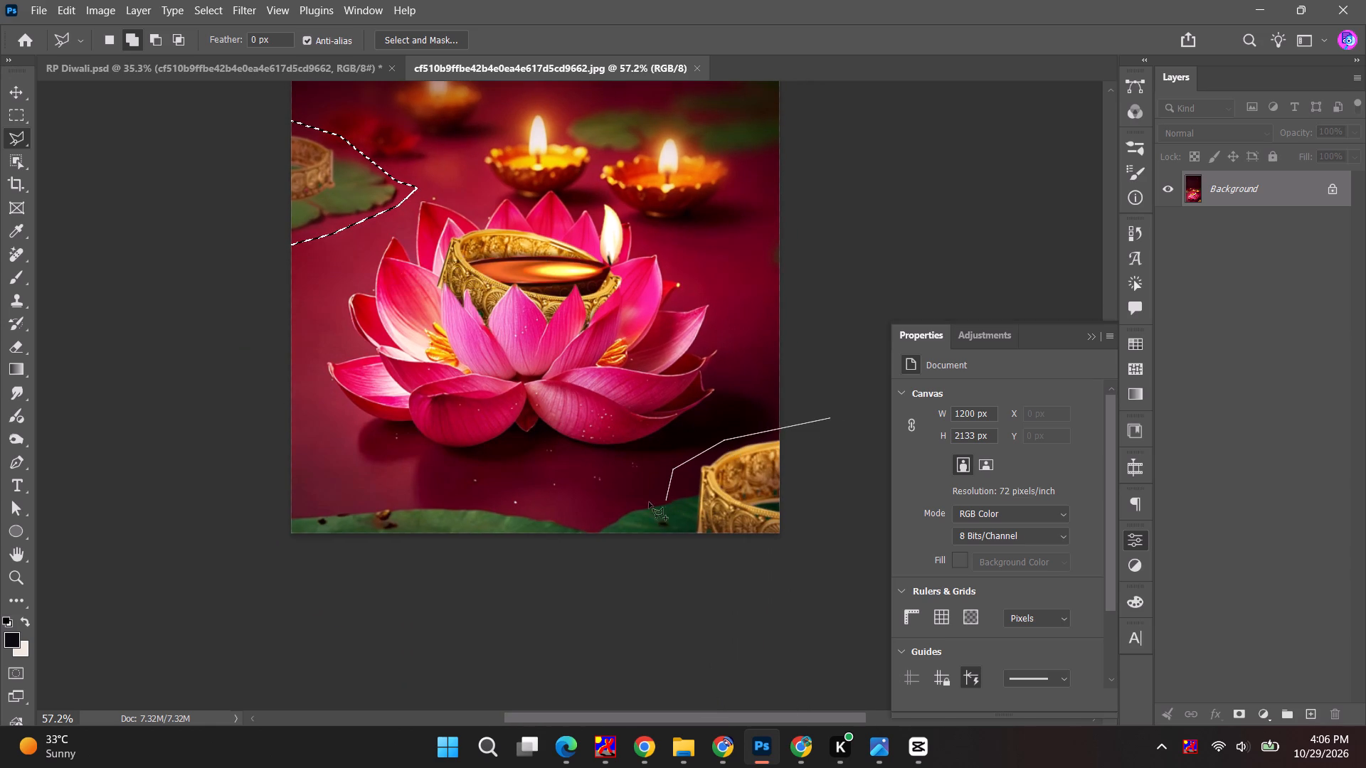
left_click_drag(581, 511, 567, 511)
left_click(323, 501)
left_click(245, 519)
left_click_drag(245, 521, 245, 534)
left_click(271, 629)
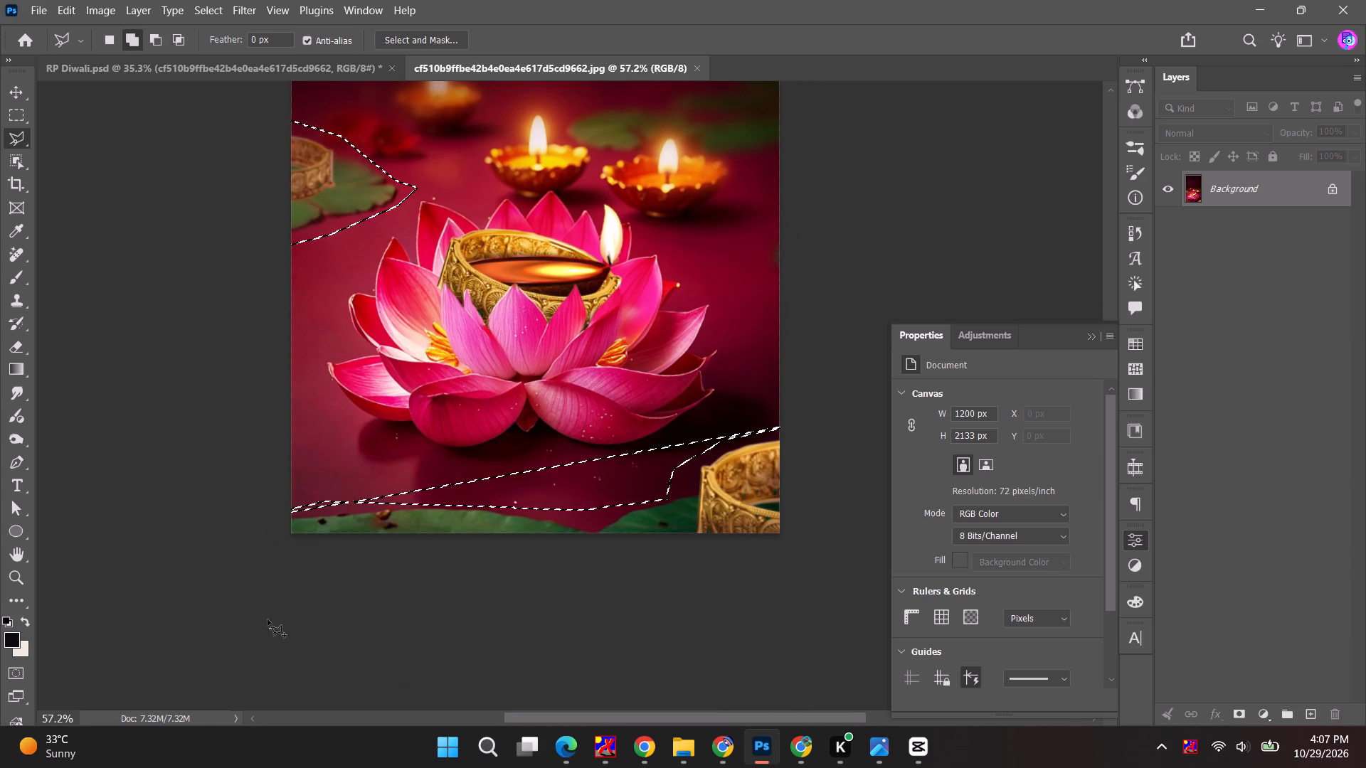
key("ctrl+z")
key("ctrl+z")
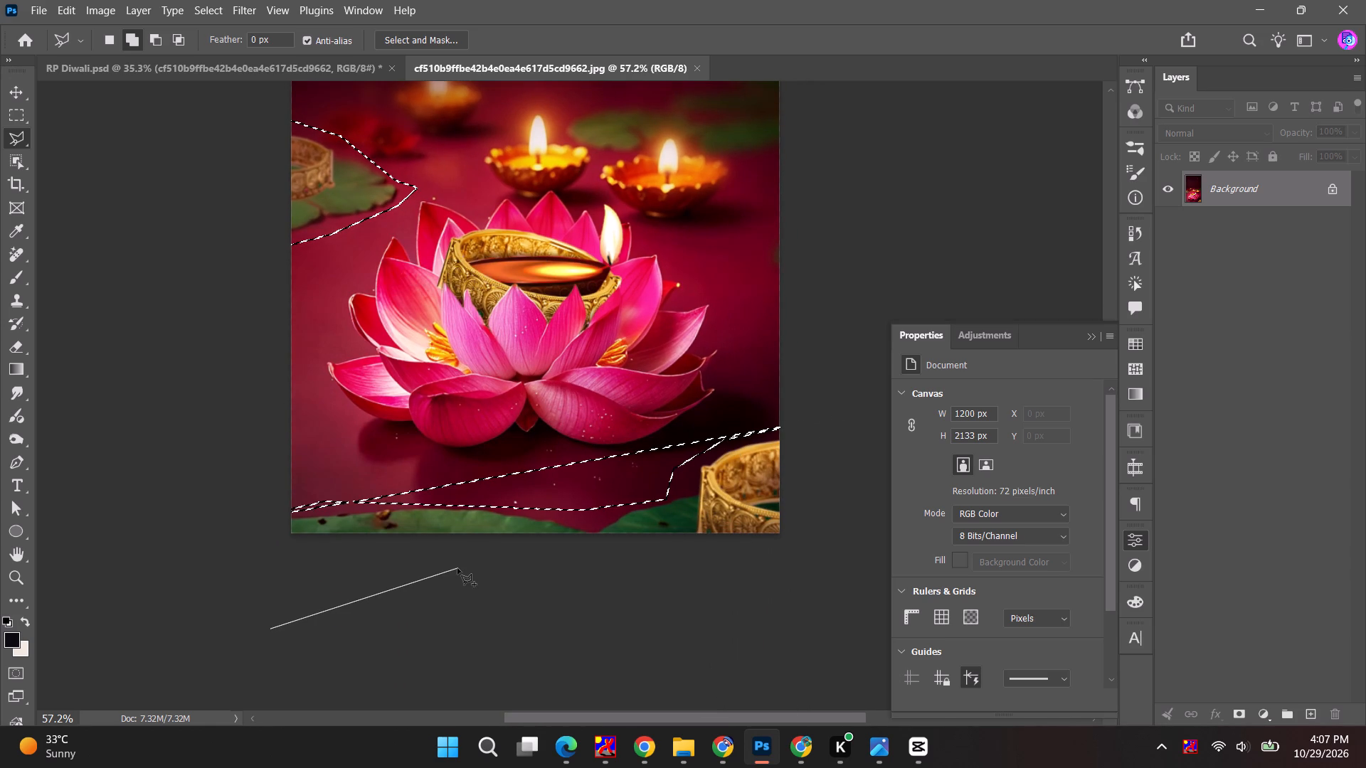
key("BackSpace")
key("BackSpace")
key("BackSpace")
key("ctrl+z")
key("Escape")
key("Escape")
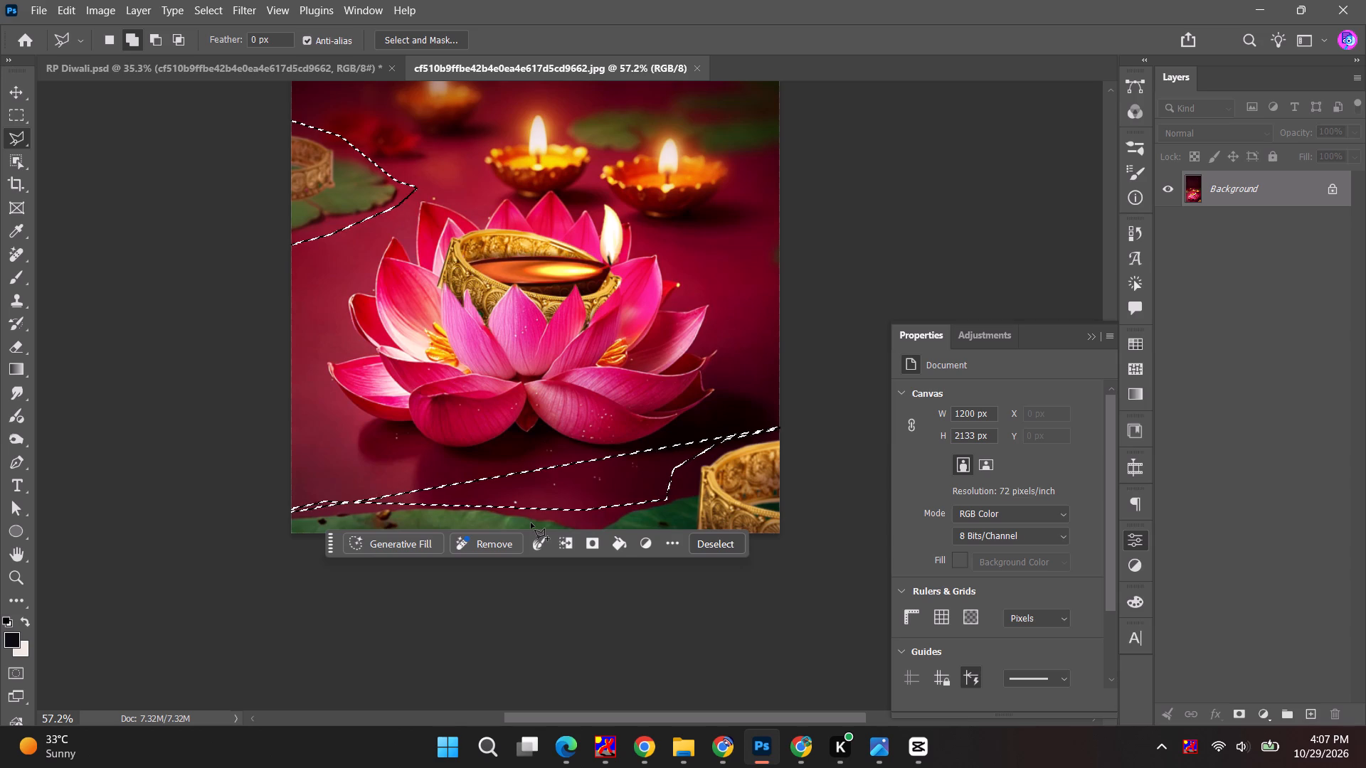
Undo the last selection addition and instead add a polygonal outline around the whole bottom leaf strip and gold bangle.
key("ctrl+z")
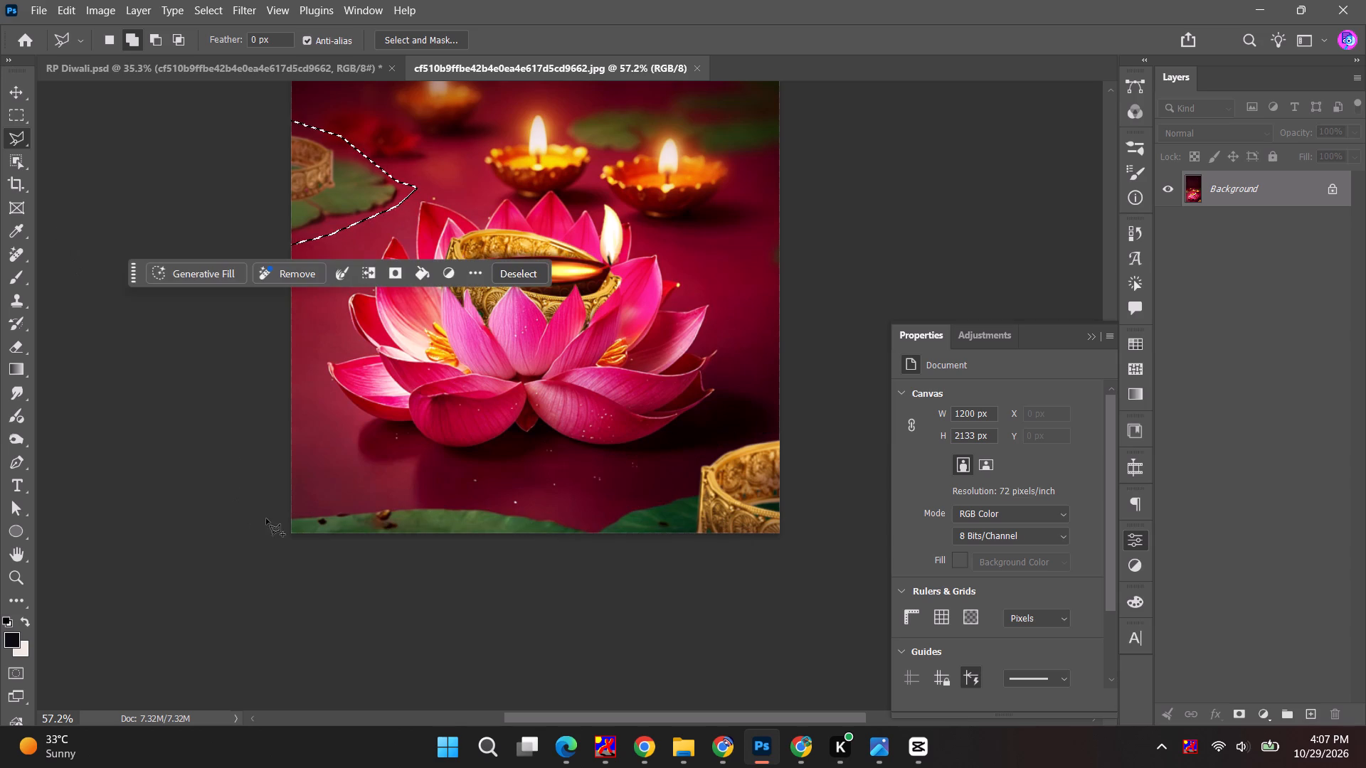
left_click(265, 515)
left_click(436, 498)
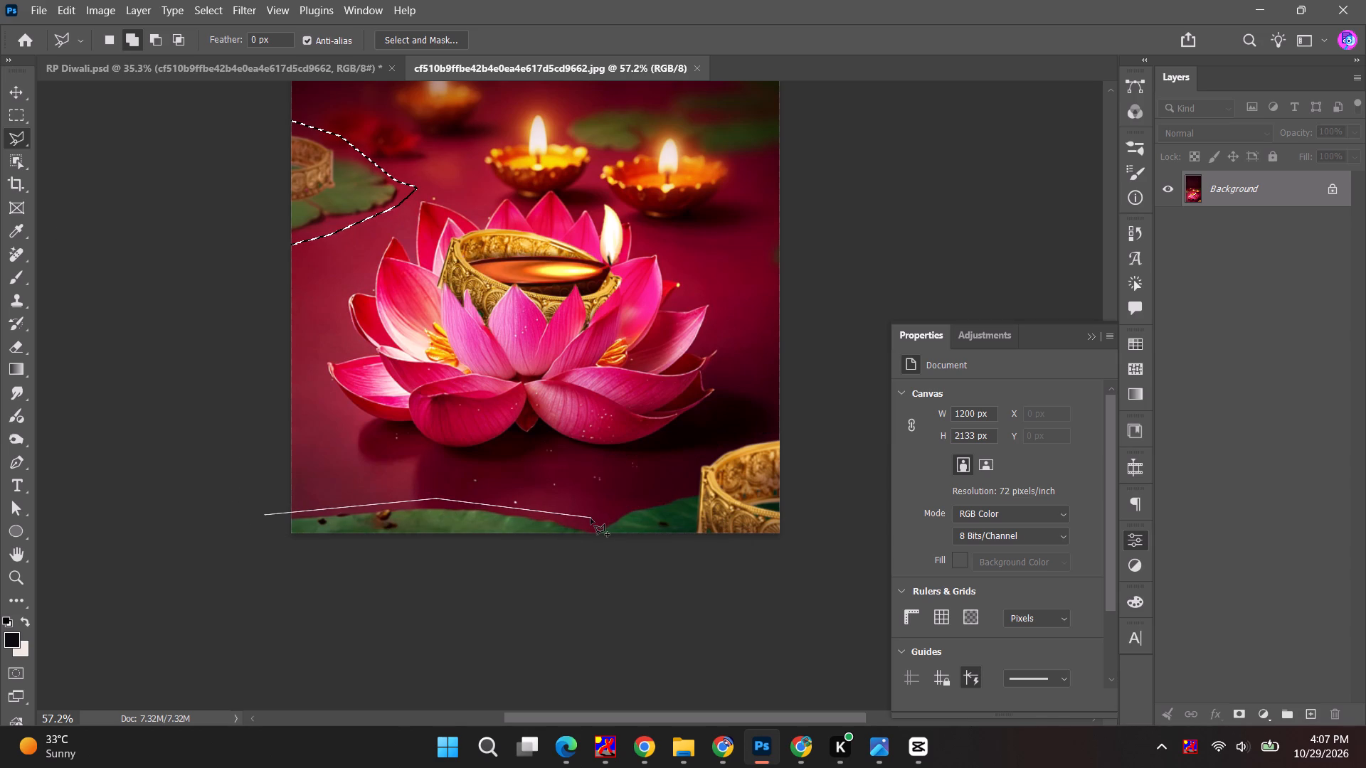
left_click(591, 518)
left_click(688, 485)
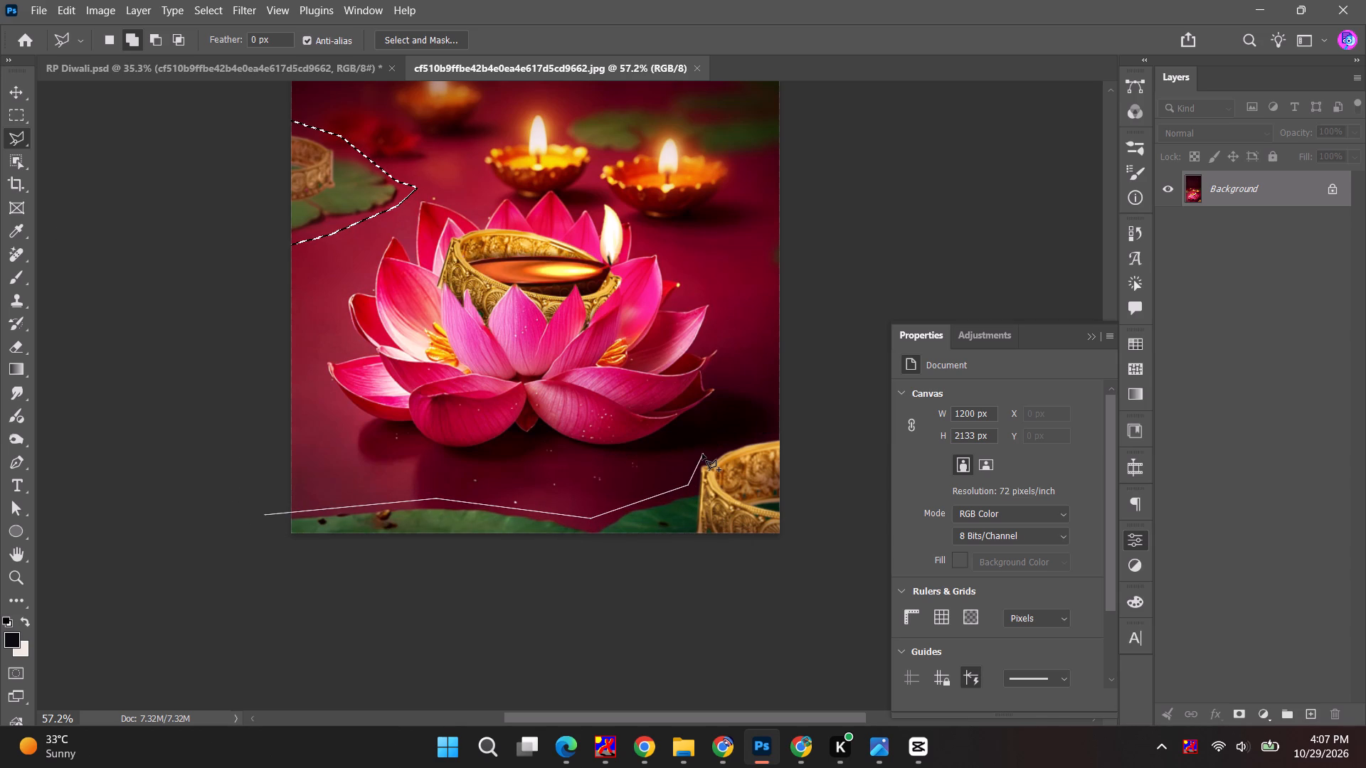
left_click(702, 454)
left_click(813, 410)
left_click(832, 589)
left_click_drag(311, 599, 304, 600)
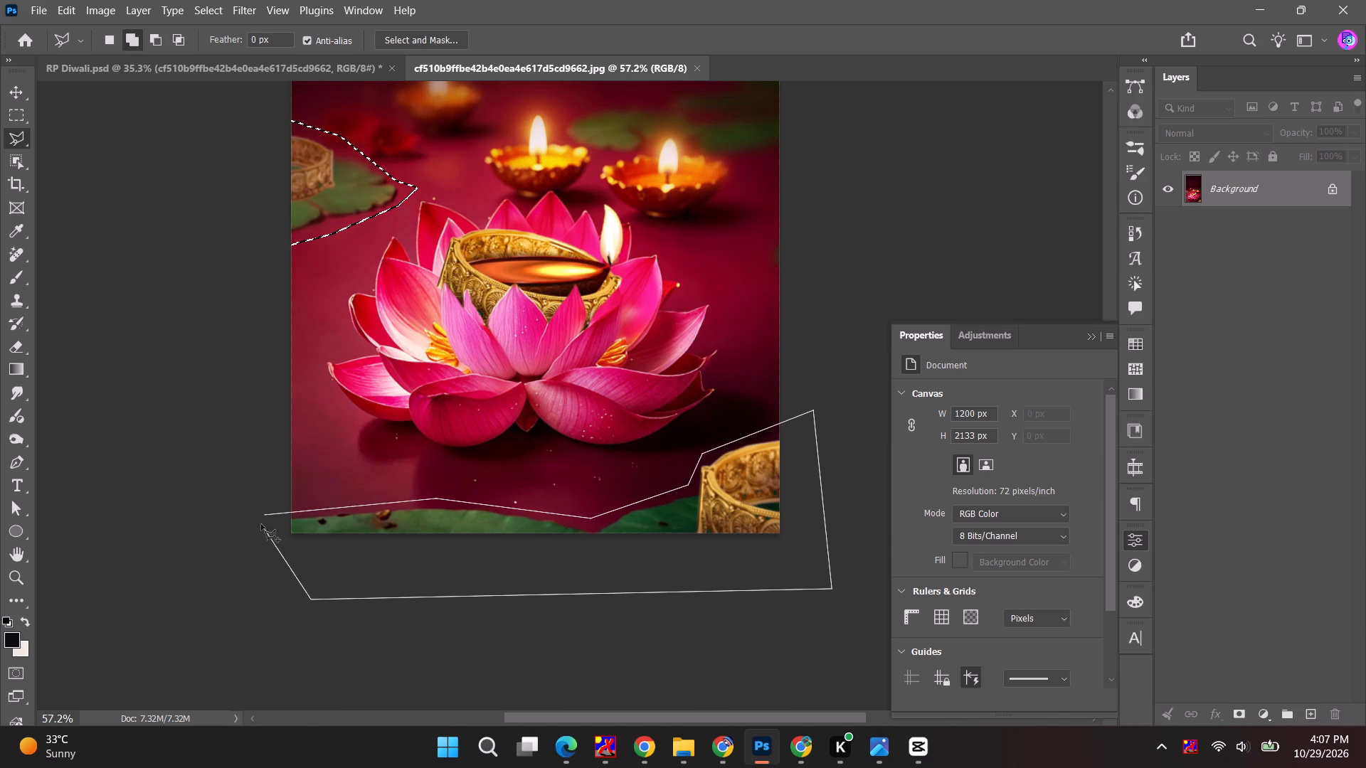
double_click(261, 524)
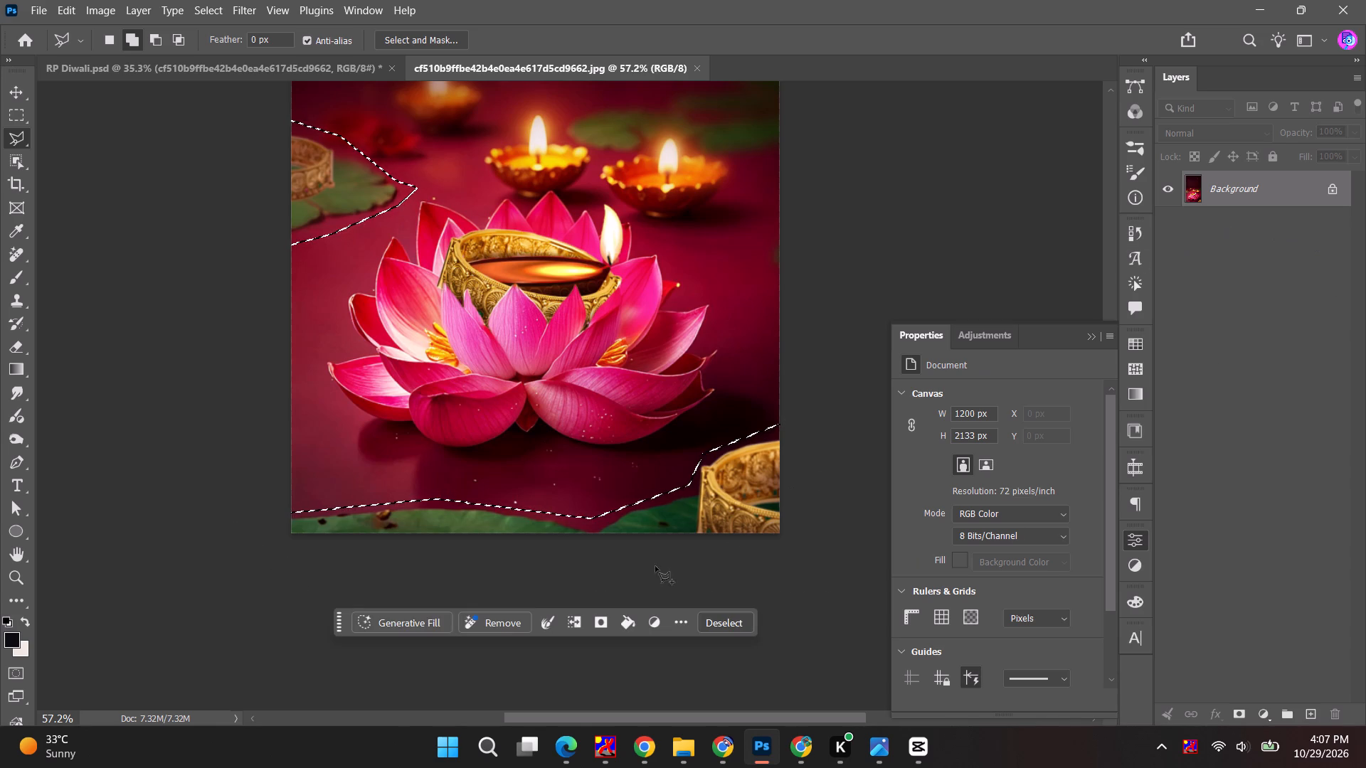
Run Generative Fill on both selected areas with the prompt "remove".
left_click(428, 624)
type("remove")
key("Return")
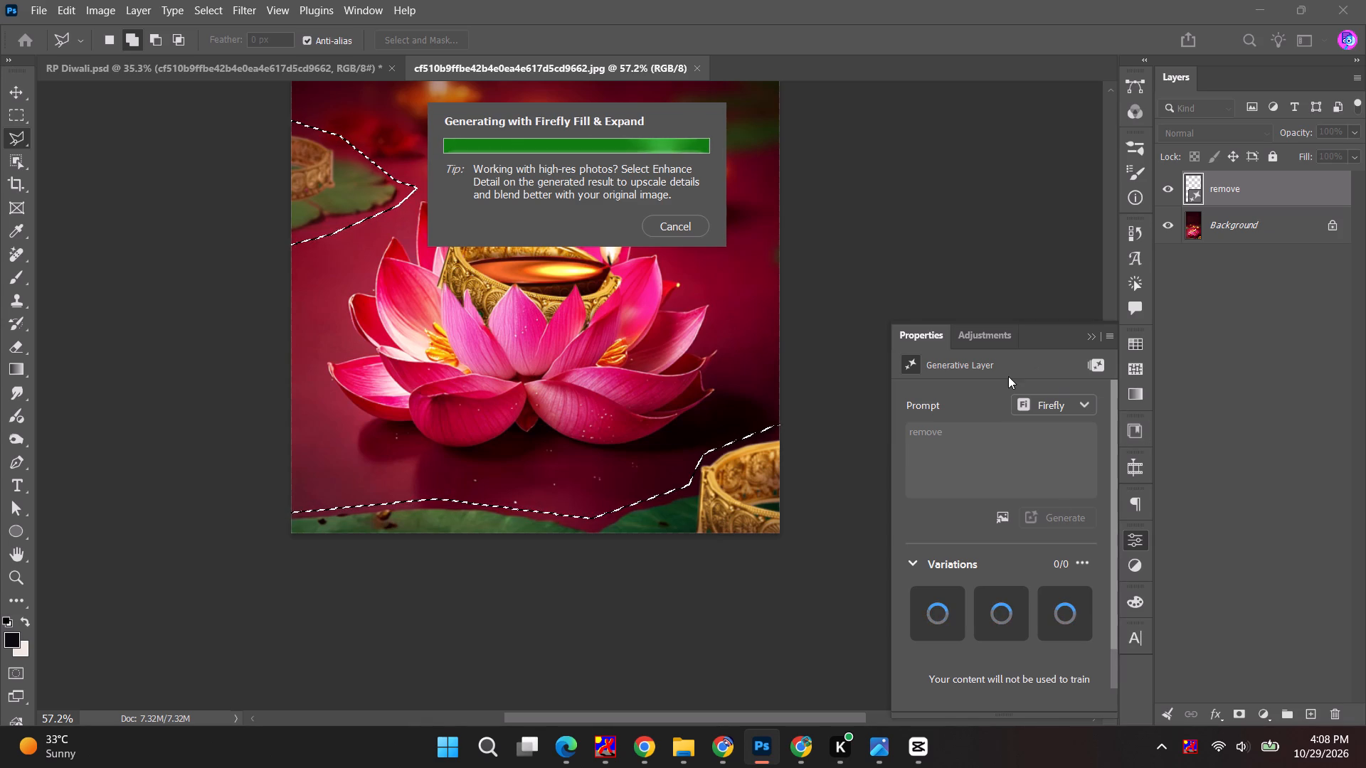
left_click(1084, 335)
left_click(1091, 337)
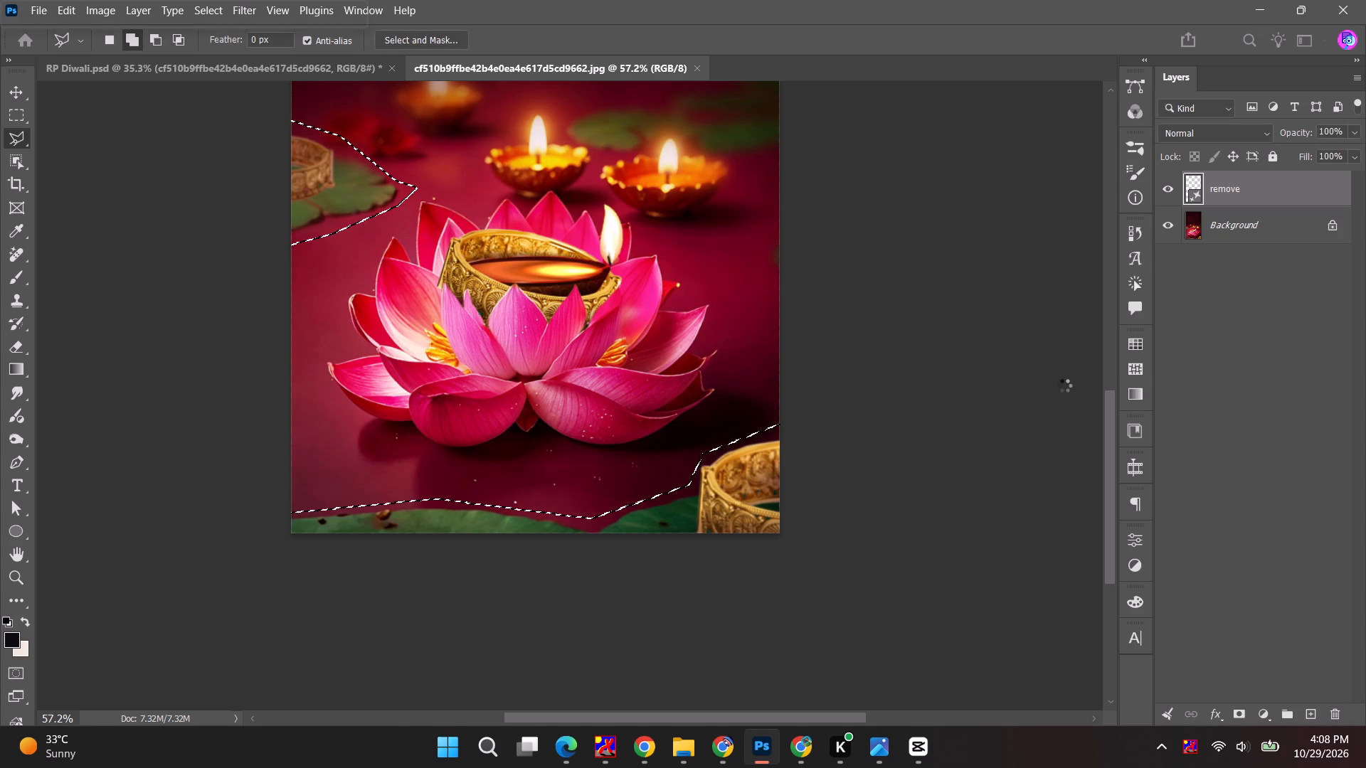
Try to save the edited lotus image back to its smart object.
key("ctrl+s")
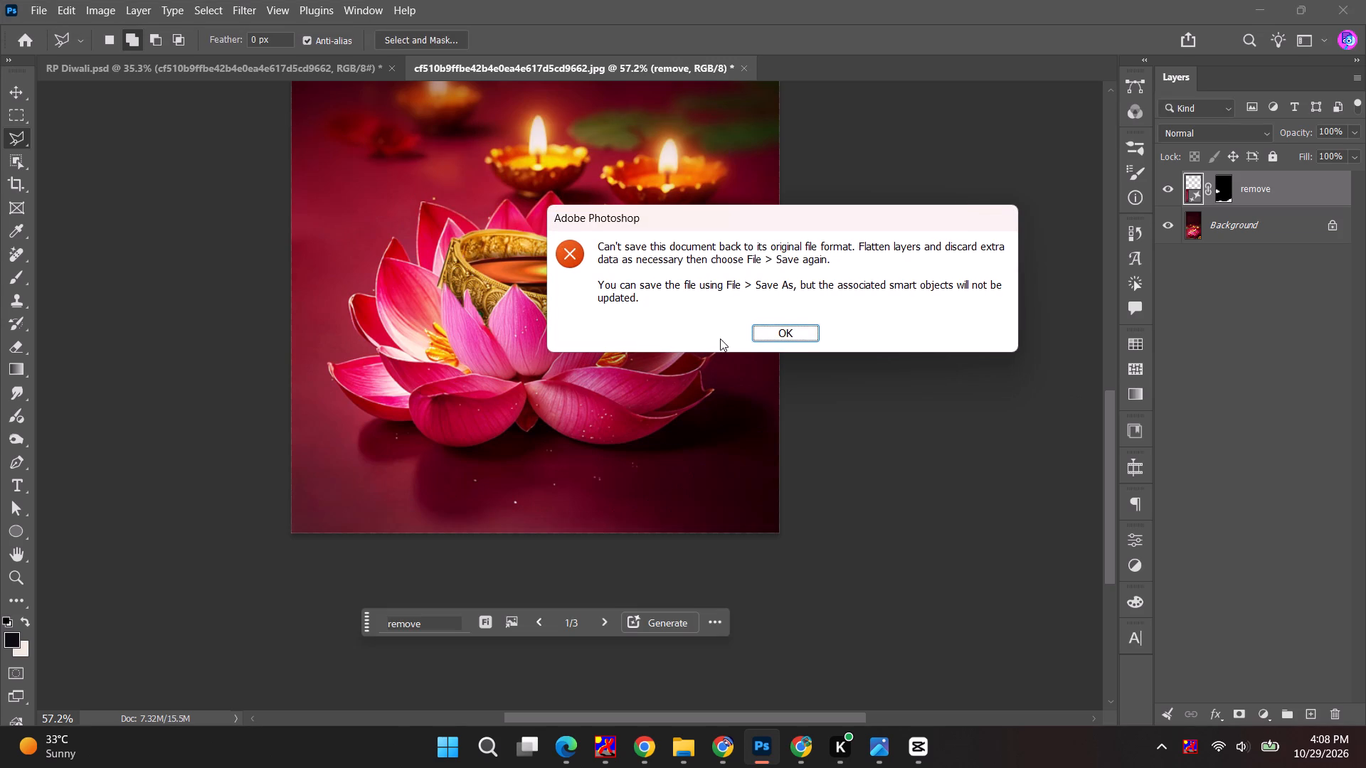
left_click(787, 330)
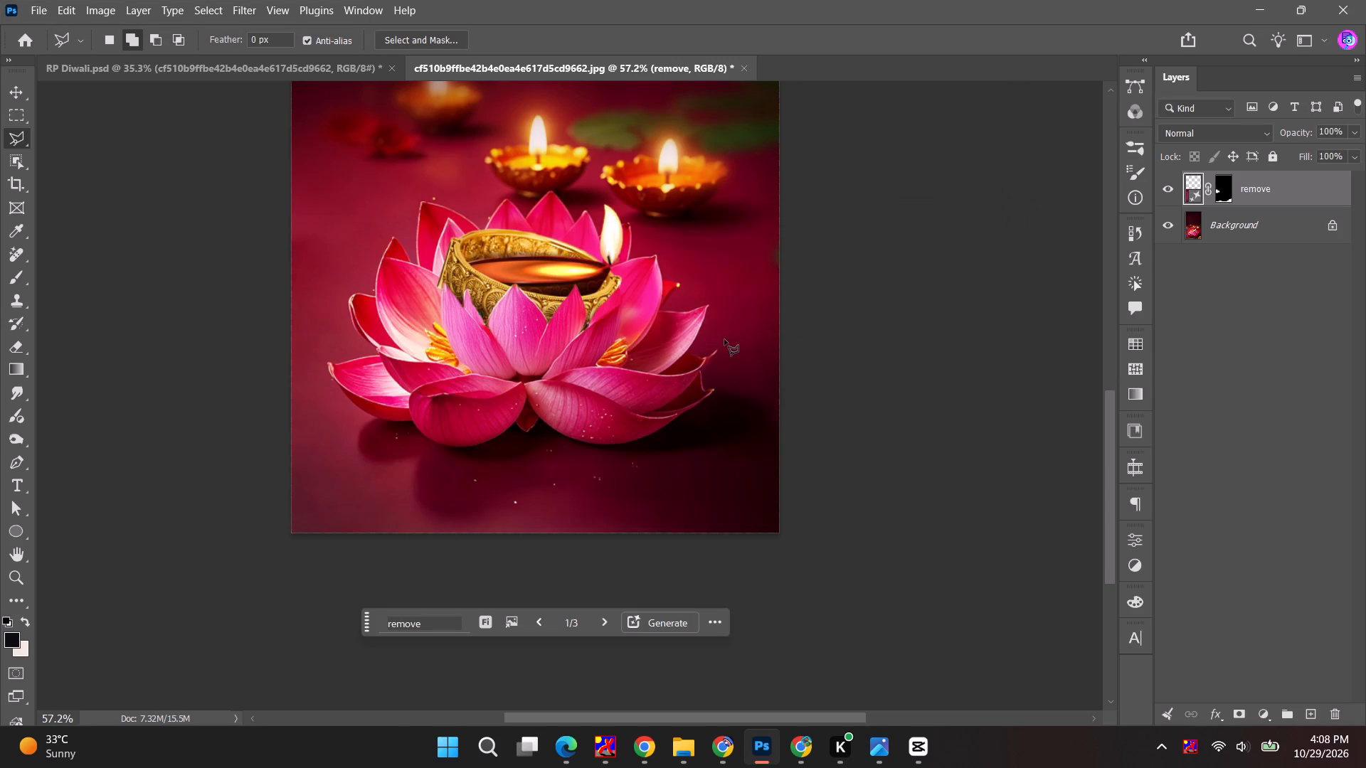
Examine the whole lotus image from top to bottom for remaining bangles and leaf edges.
left_click(7, 95)
left_click(204, 228)
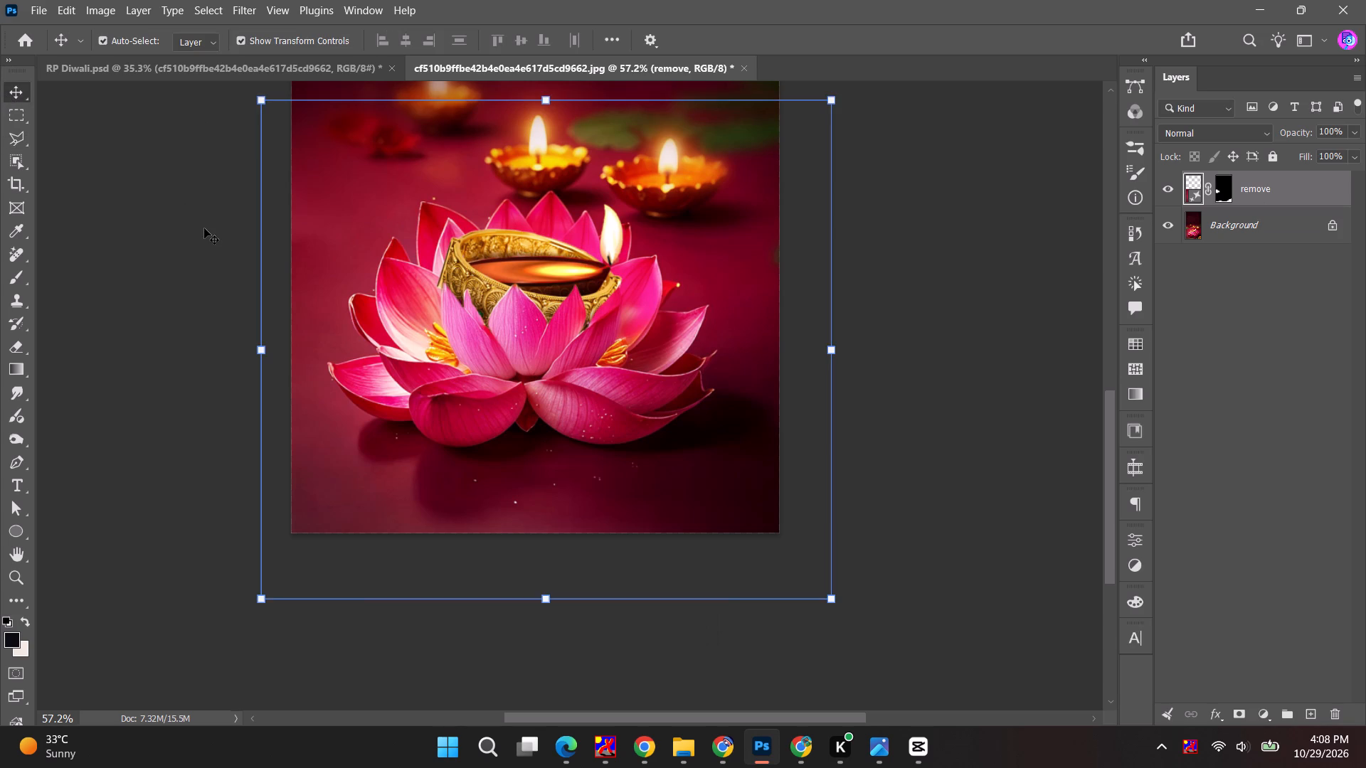
scroll(573, 346, "down", 3, "alt")
key("space")
key("space")
key("space")
key("space")
left_click_drag(591, 305, 580, 387)
key("space")
left_click_drag(577, 296, 577, 344)
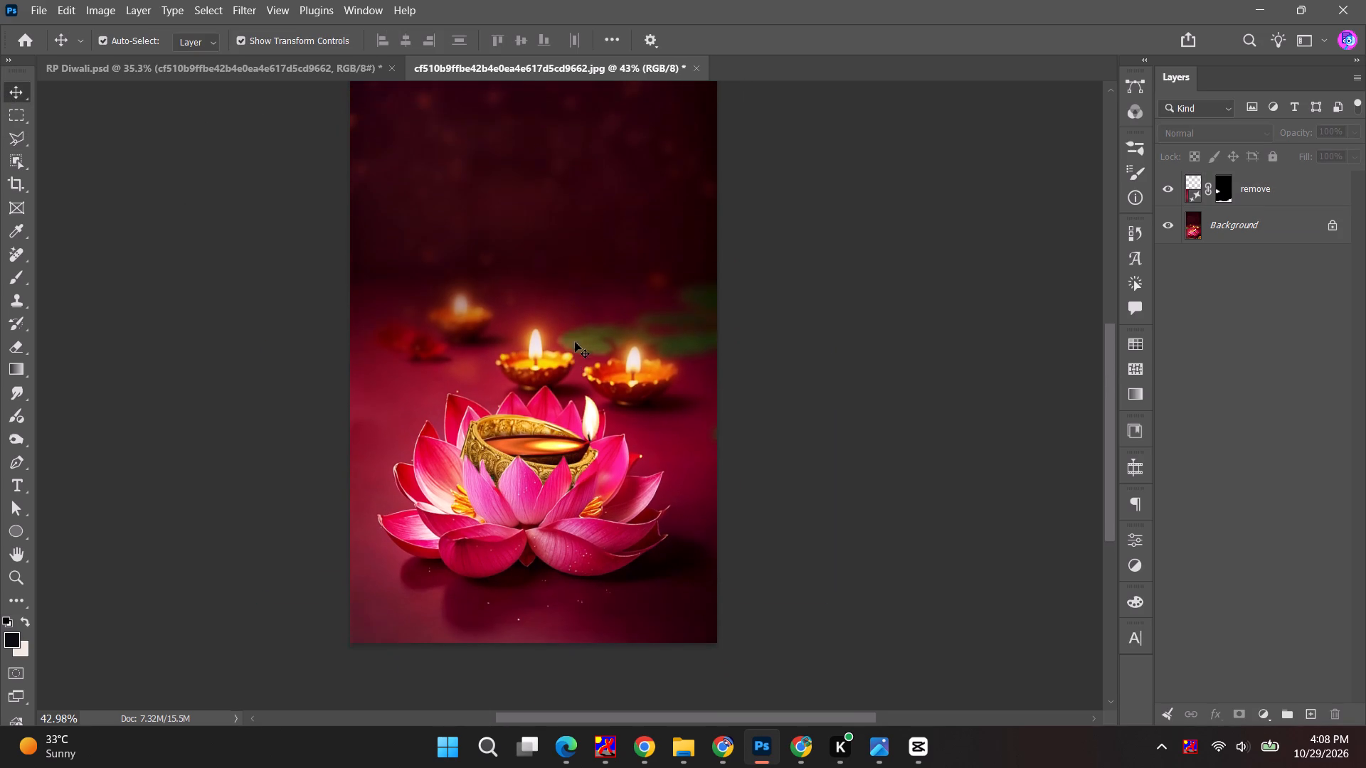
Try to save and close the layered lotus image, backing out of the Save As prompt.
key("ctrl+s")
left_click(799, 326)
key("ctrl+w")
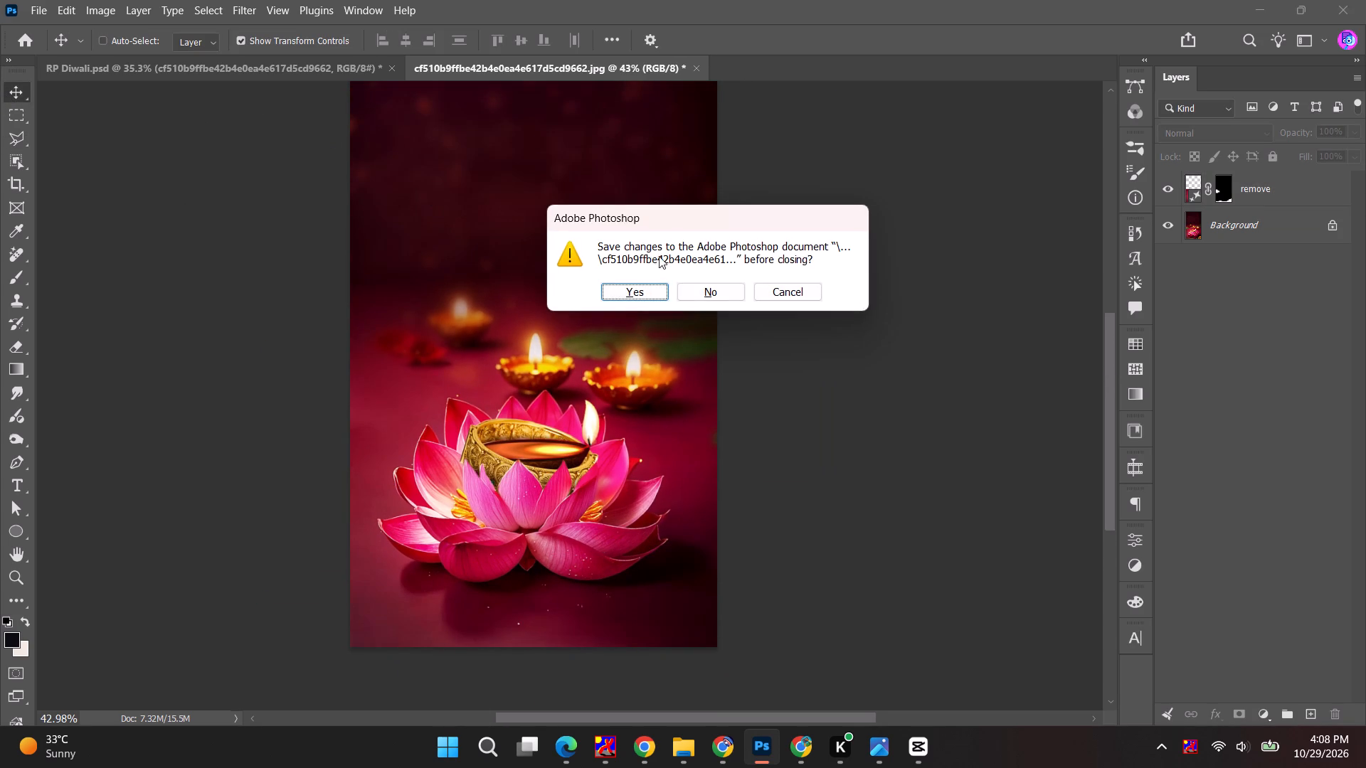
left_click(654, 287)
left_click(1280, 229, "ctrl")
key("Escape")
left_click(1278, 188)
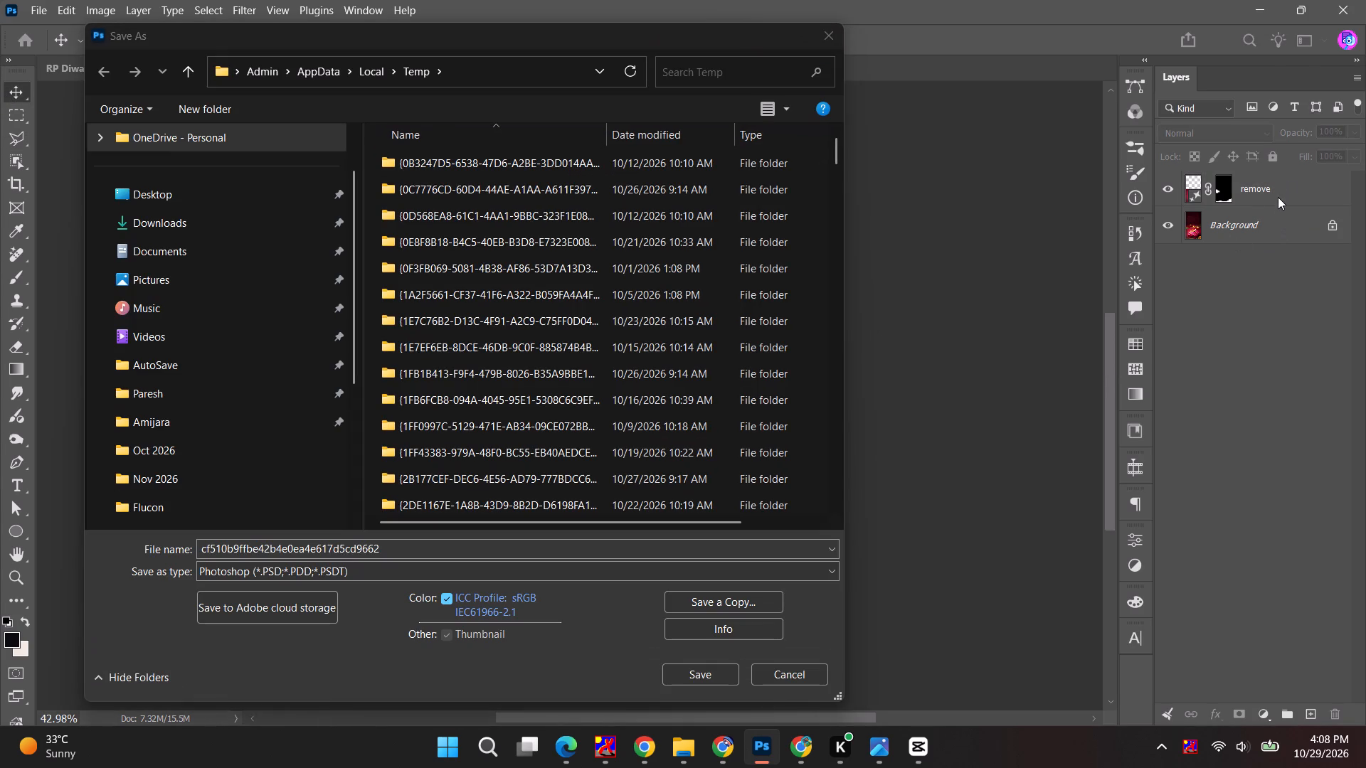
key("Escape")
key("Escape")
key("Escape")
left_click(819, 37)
Merge the "remove" layer with the Background, then save and close the lotus image.
left_click(1257, 193)
left_click(1286, 234, "ctrl")
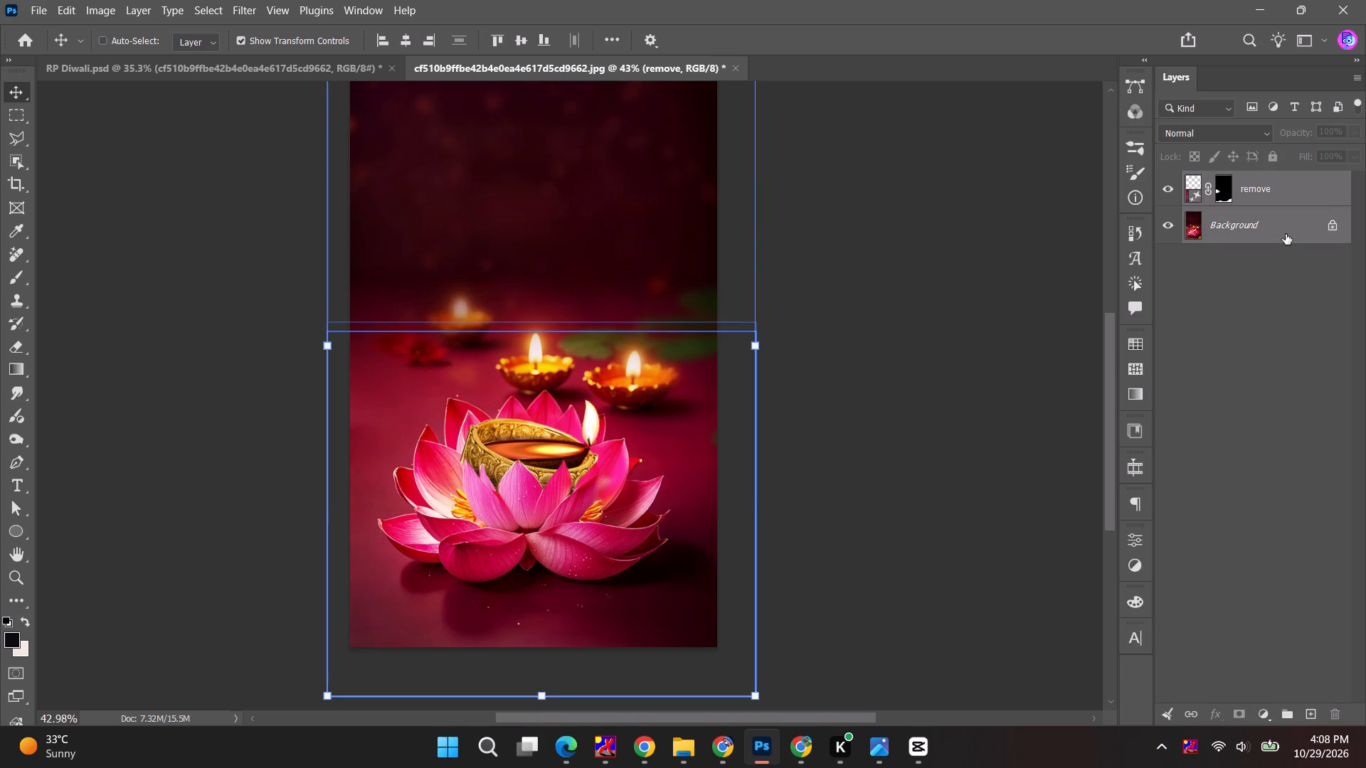
key("ctrl+e")
key("ctrl+s")
key("ctrl+w")
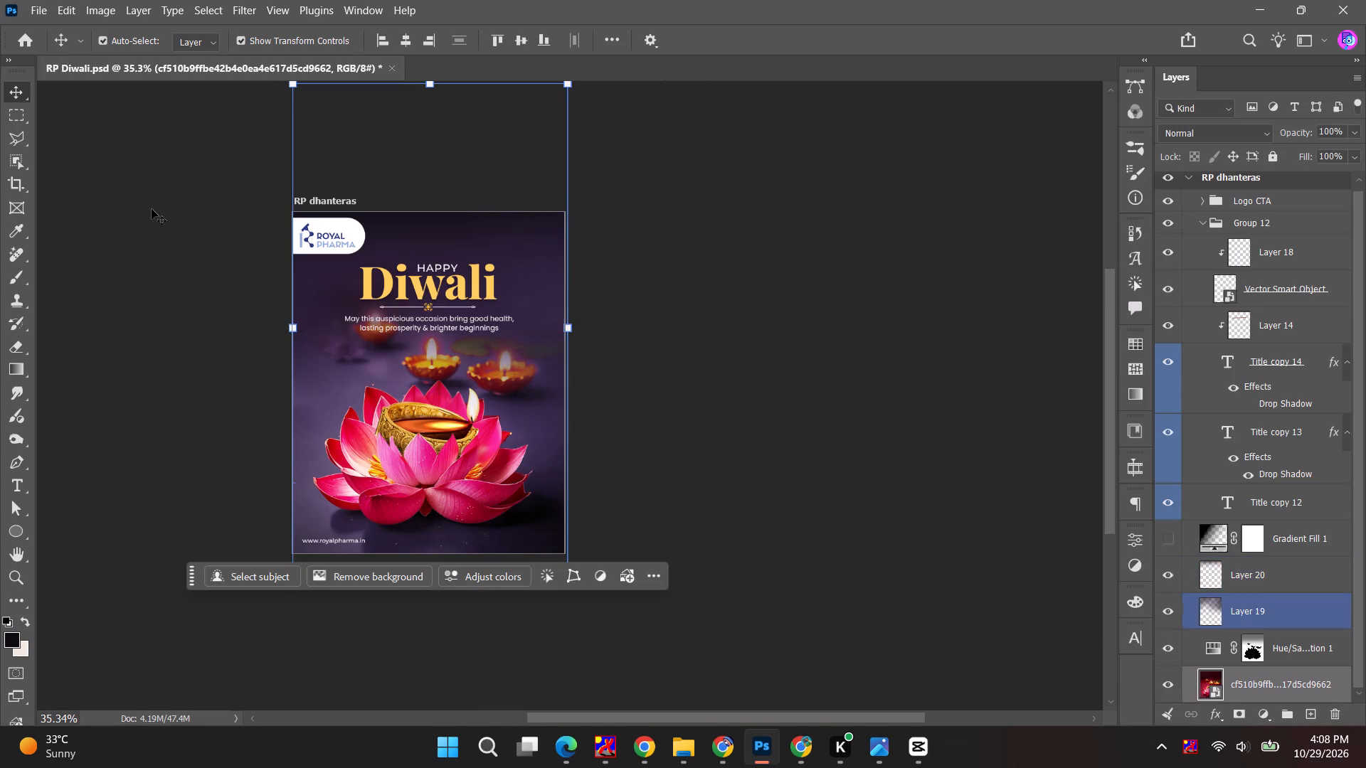
Add a blank artboard of the same size to the left of the Diwali poster's artboard.
left_click(13, 93)
left_click(137, 187)
scroll(430, 278, "up", 4, "alt")
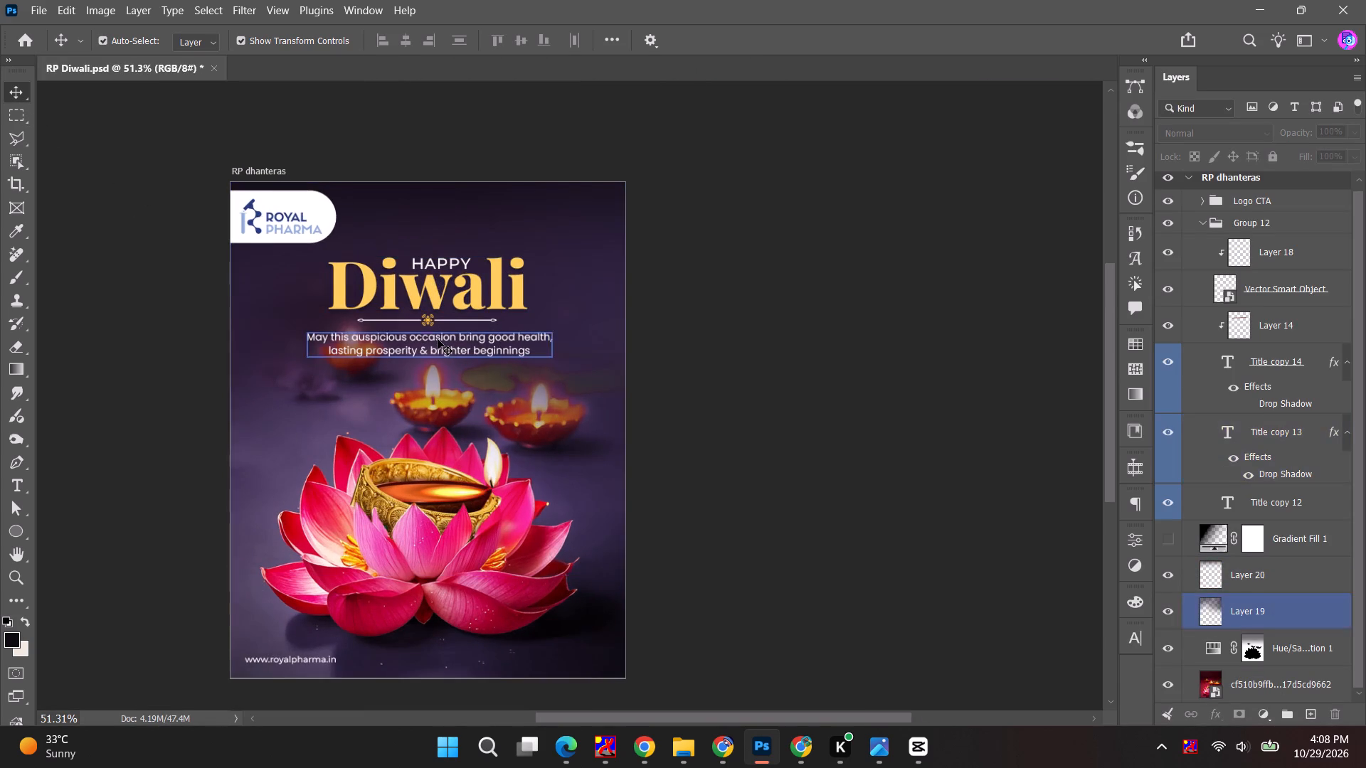
left_click(438, 339)
key("alt+Tab")
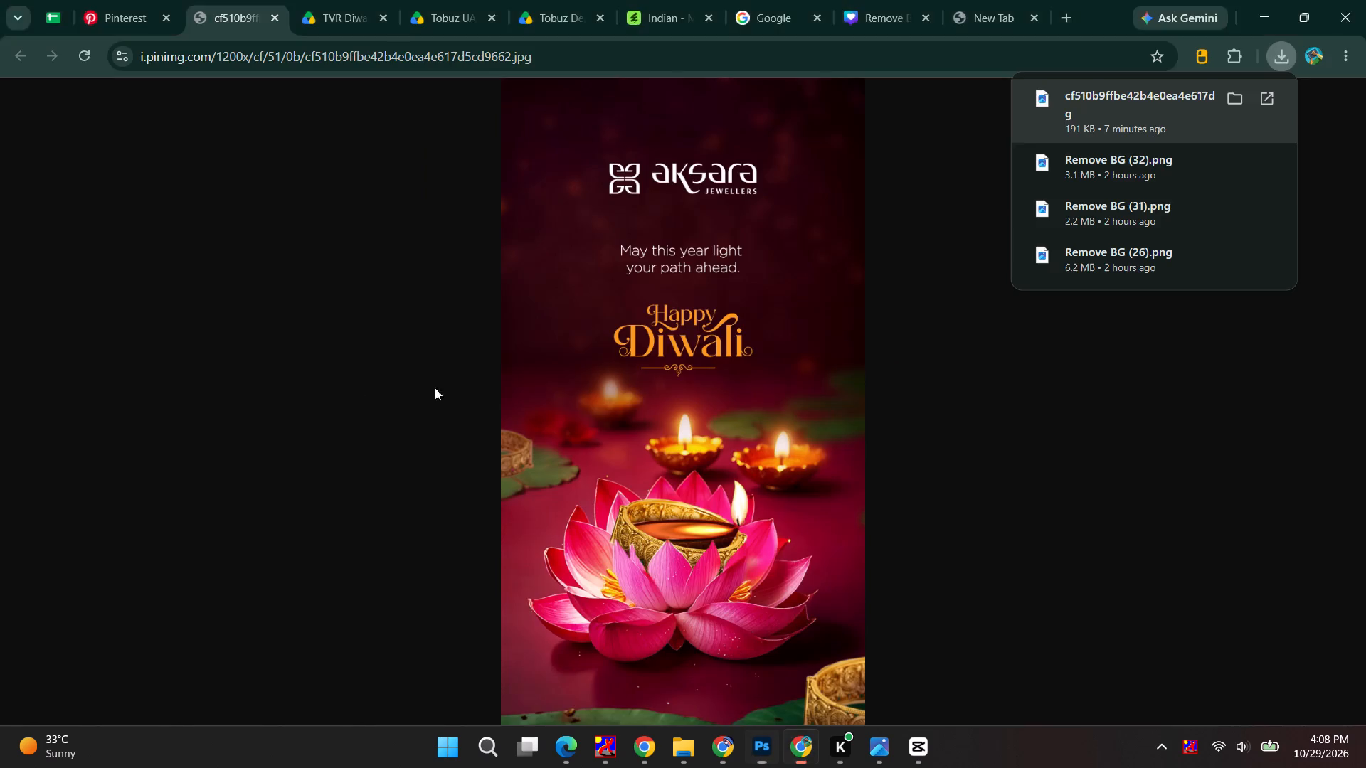
key("alt+Tab")
left_click(586, 286)
left_click(300, 134)
left_click(270, 176)
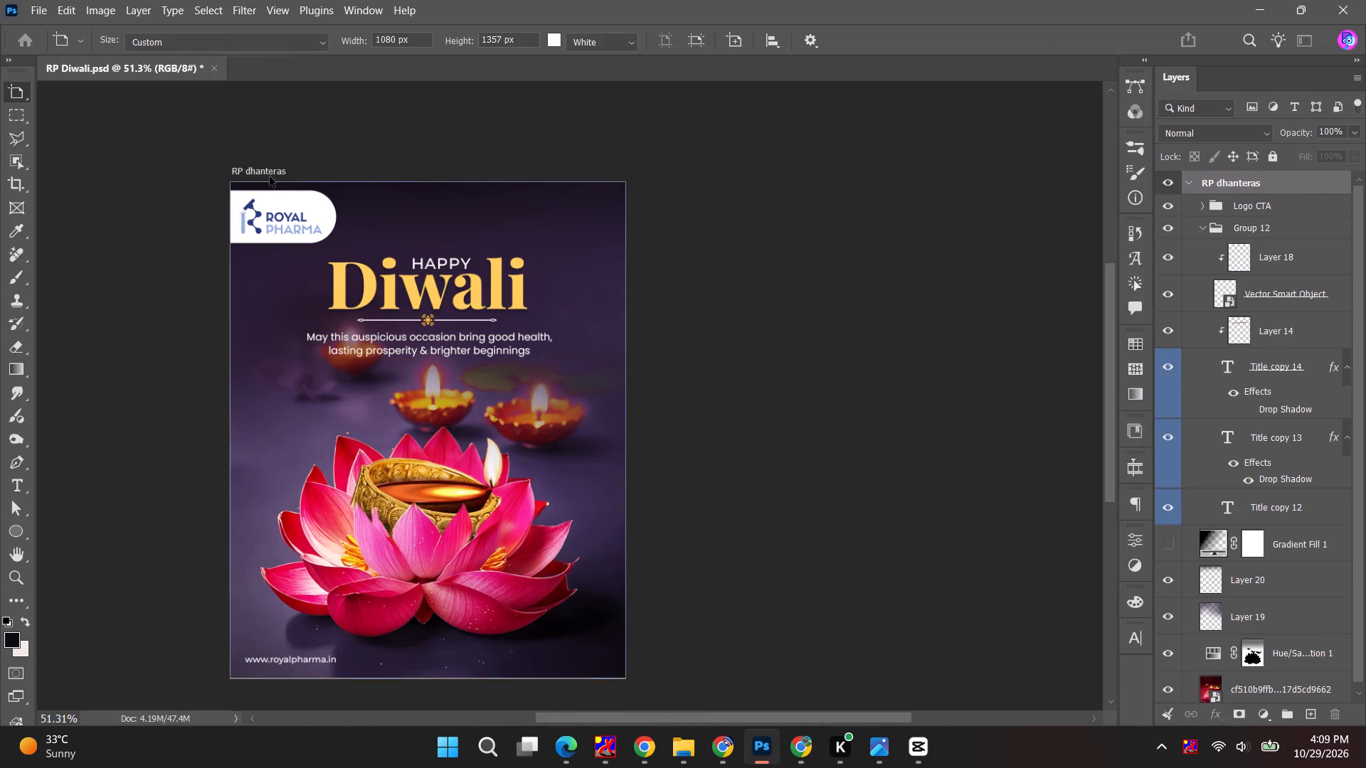
left_click(186, 429)
Place the RP dhanteras image from the Nov 2026 folder onto the new artboard at 100%.
key("alt+Tab")
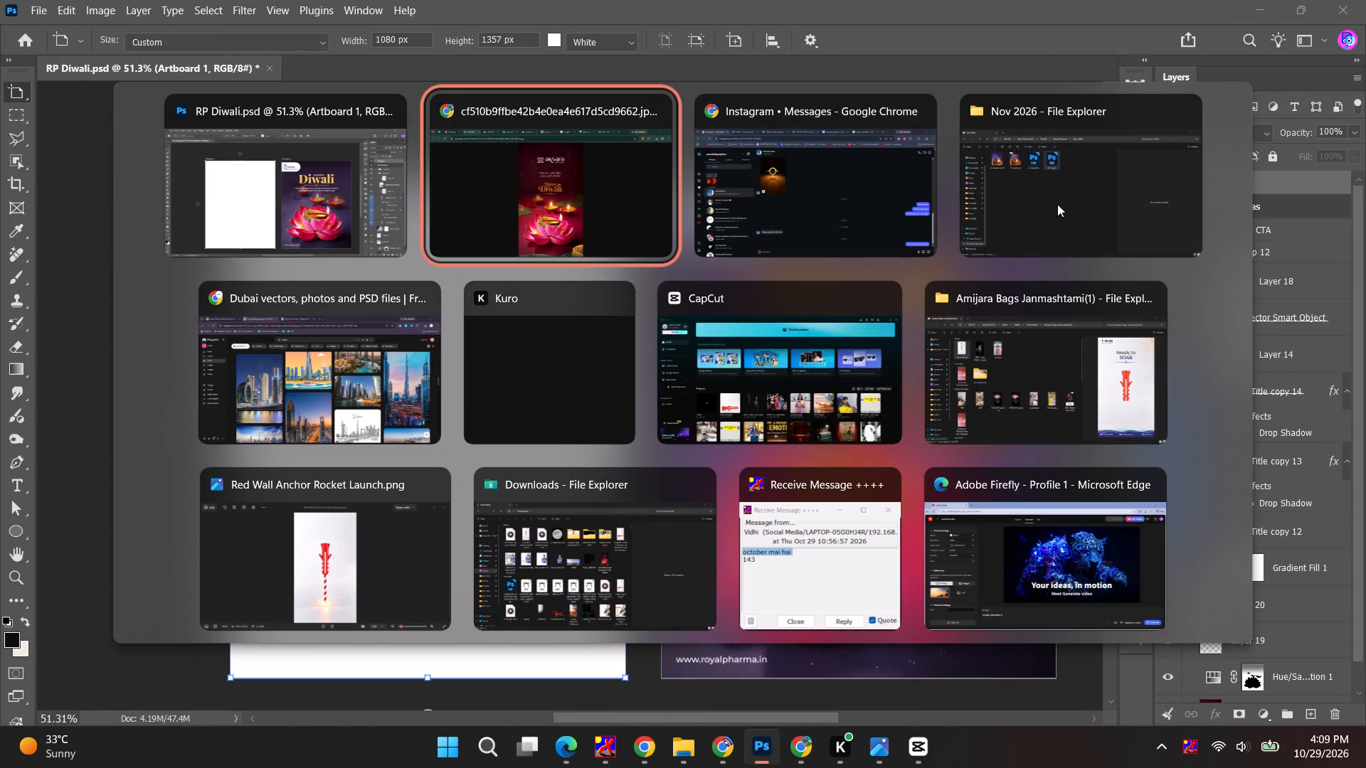
left_click(1057, 204, "alt")
left_click(249, 198)
left_click(343, 191)
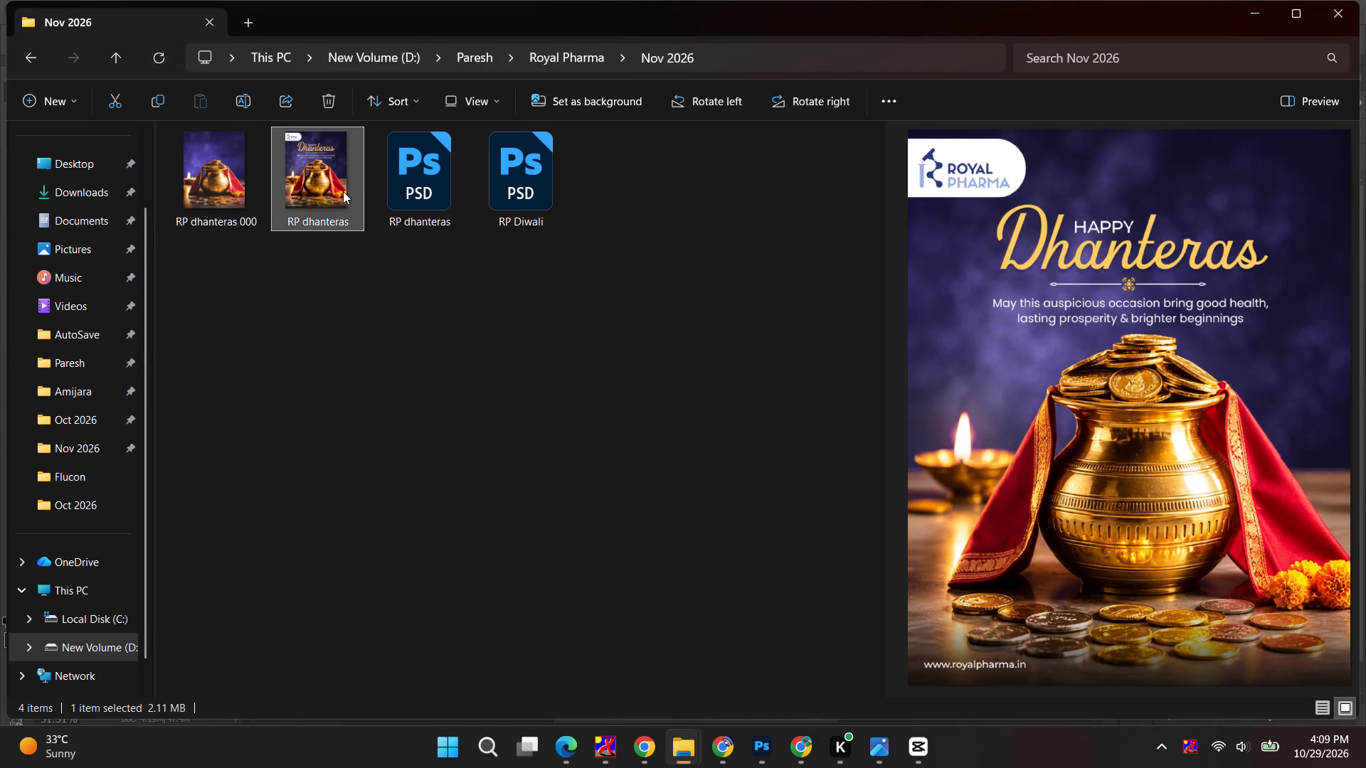
left_click_drag(328, 187, 387, 380)
key("alt+Tab")
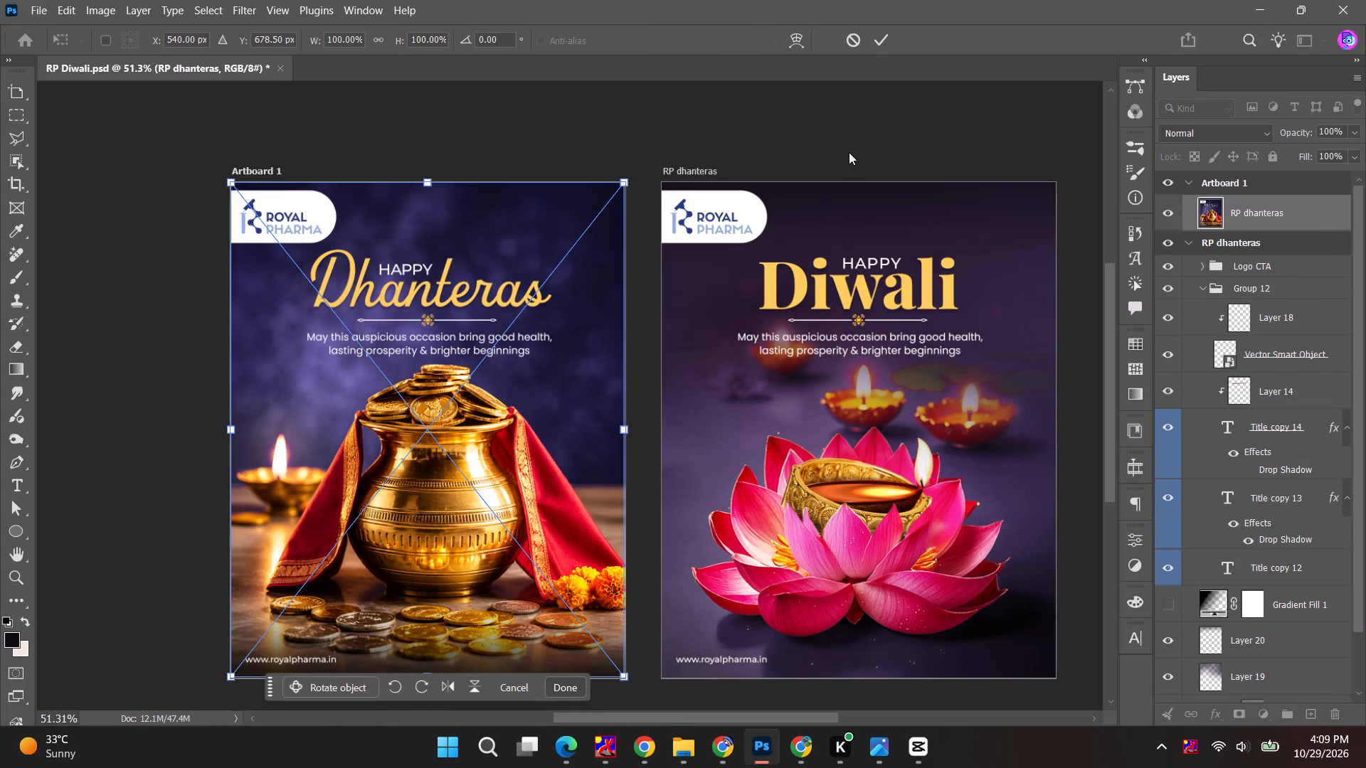
left_click(880, 41)
Shift the dark red range in the Hue/Saturation adjustment to hue -120, saturation -58 and lightness +1.
key("space")
key("space")
left_click_drag(1057, 357, 911, 315)
left_click(962, 491)
scroll(1244, 496, "down", 2)
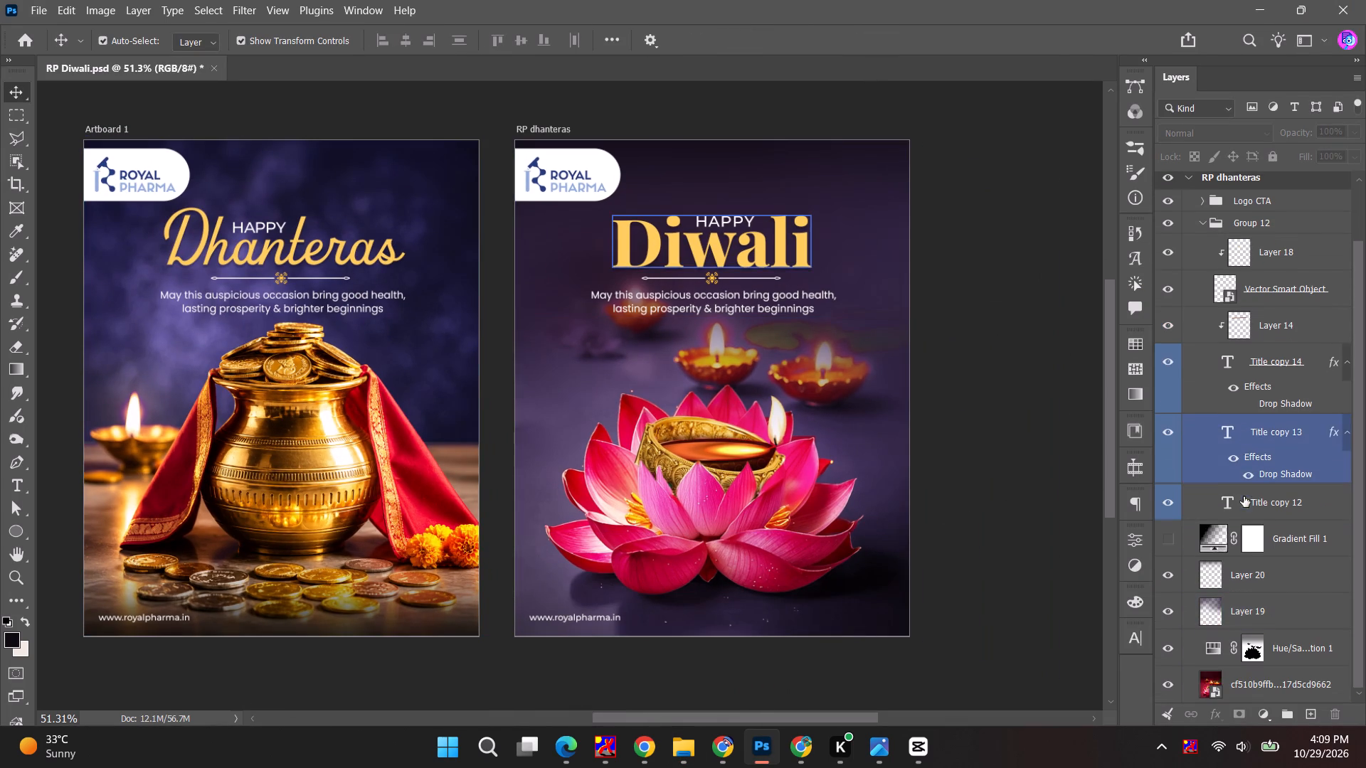
scroll(1244, 496, "down", 7)
left_click(1212, 654)
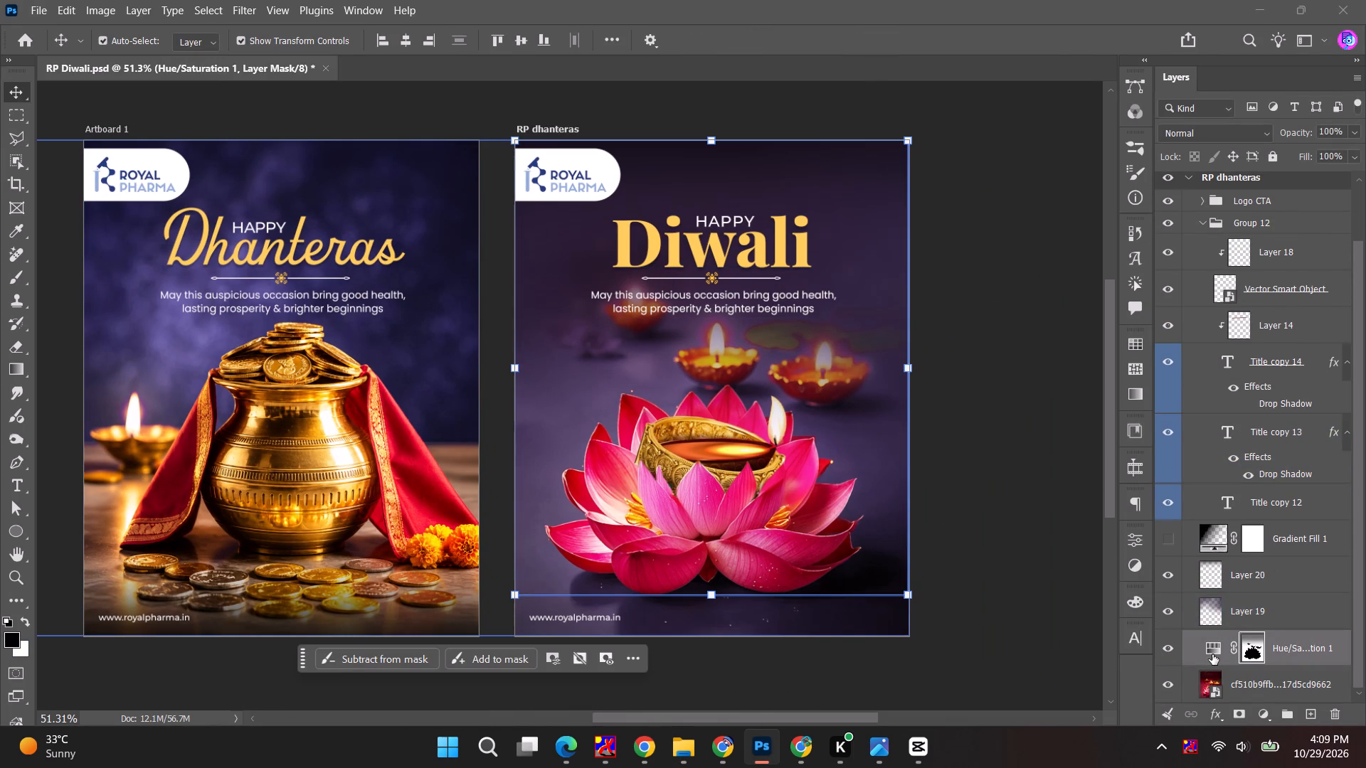
double_click(1212, 654)
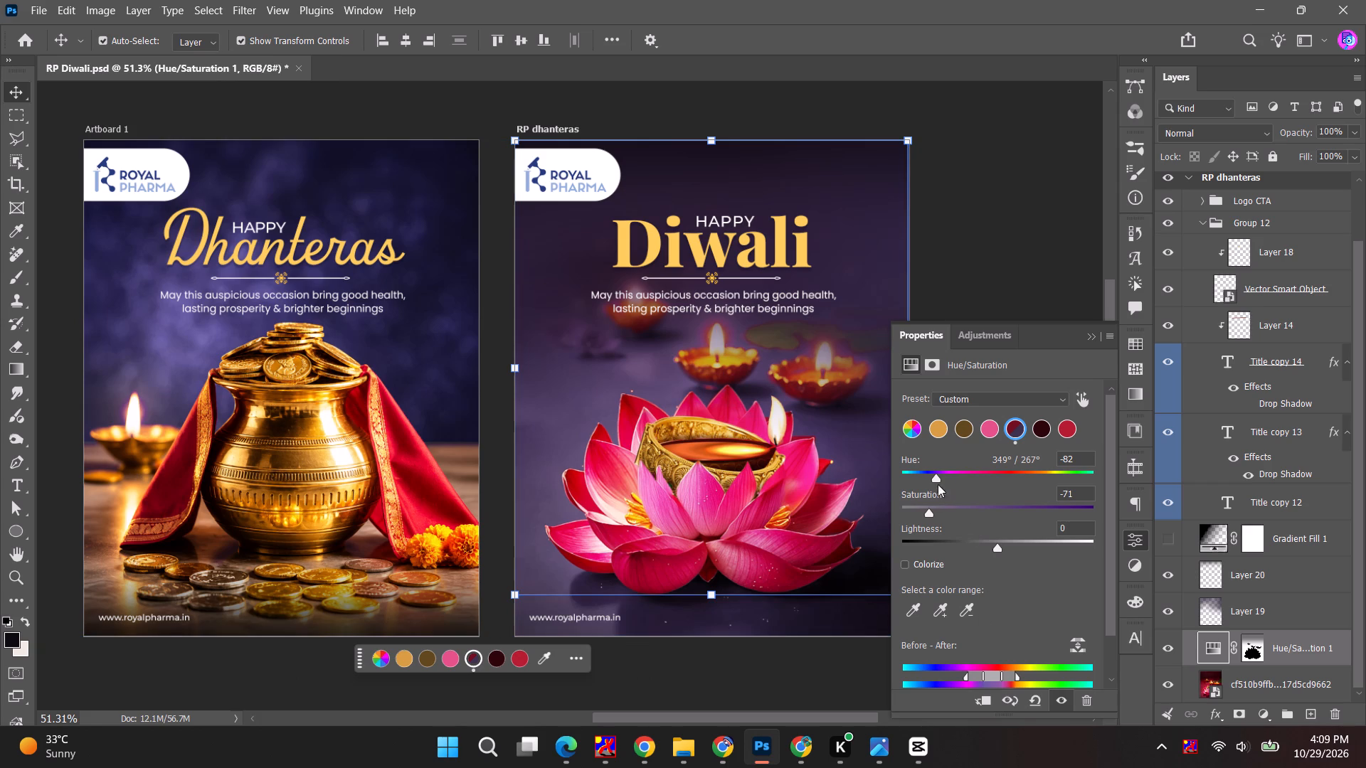
left_click_drag(938, 479, 926, 477)
left_click_drag(926, 477, 923, 476)
left_click(997, 543)
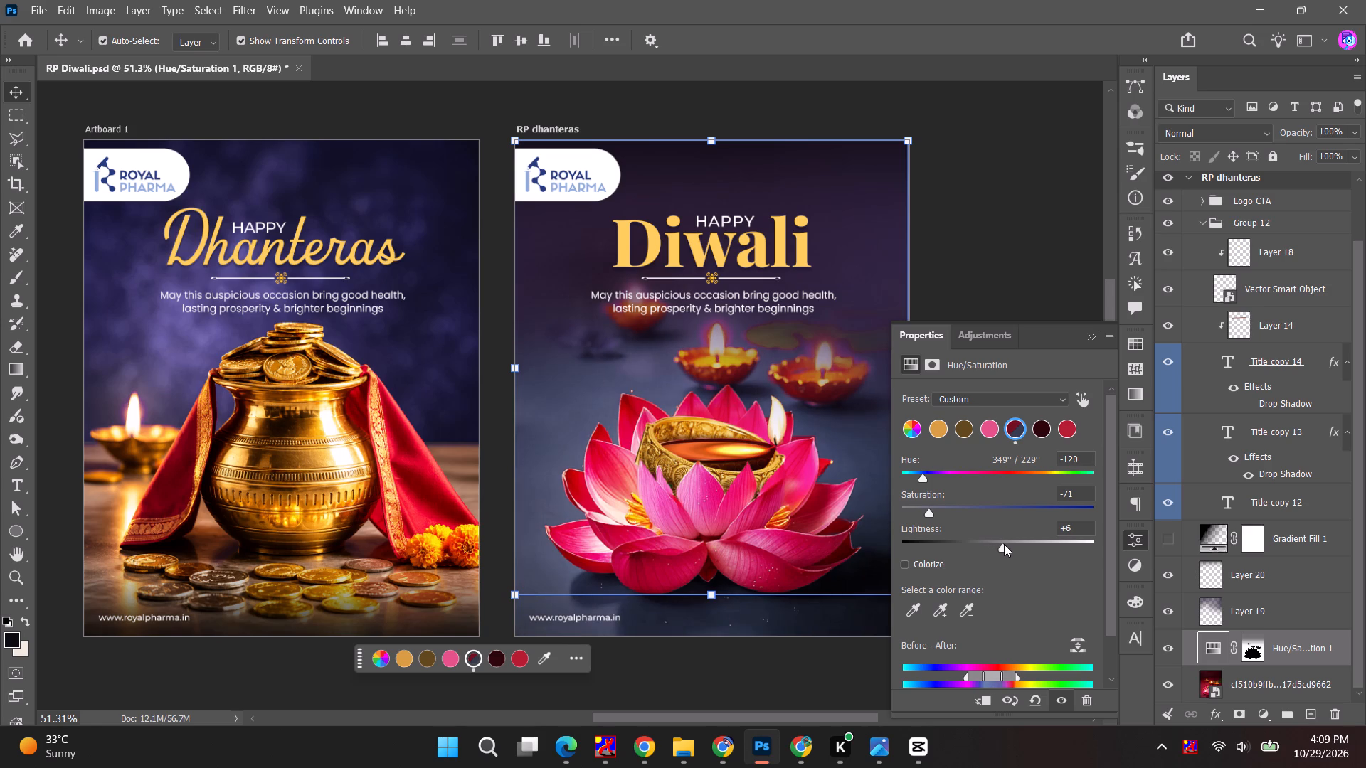
left_click_drag(928, 509, 937, 514)
left_click_drag(937, 514, 940, 516)
left_click_drag(940, 516, 941, 516)
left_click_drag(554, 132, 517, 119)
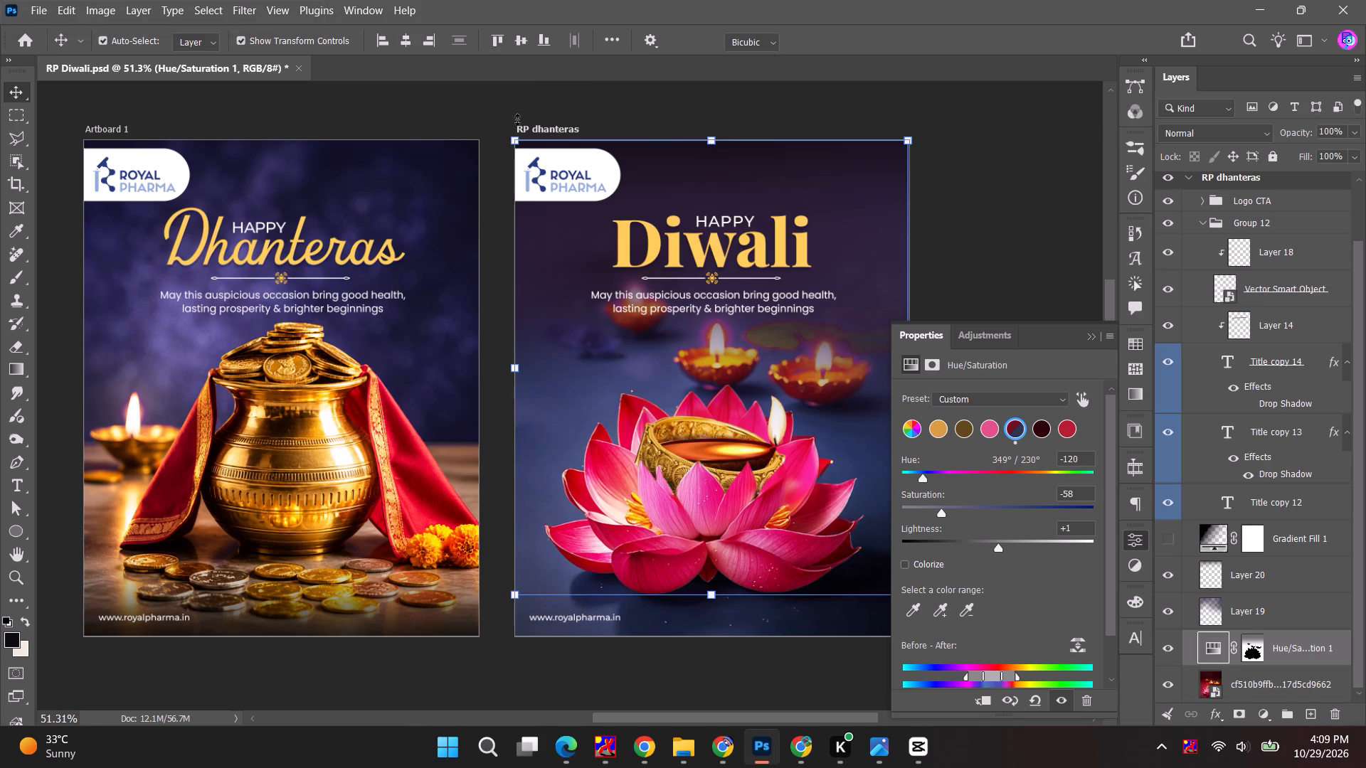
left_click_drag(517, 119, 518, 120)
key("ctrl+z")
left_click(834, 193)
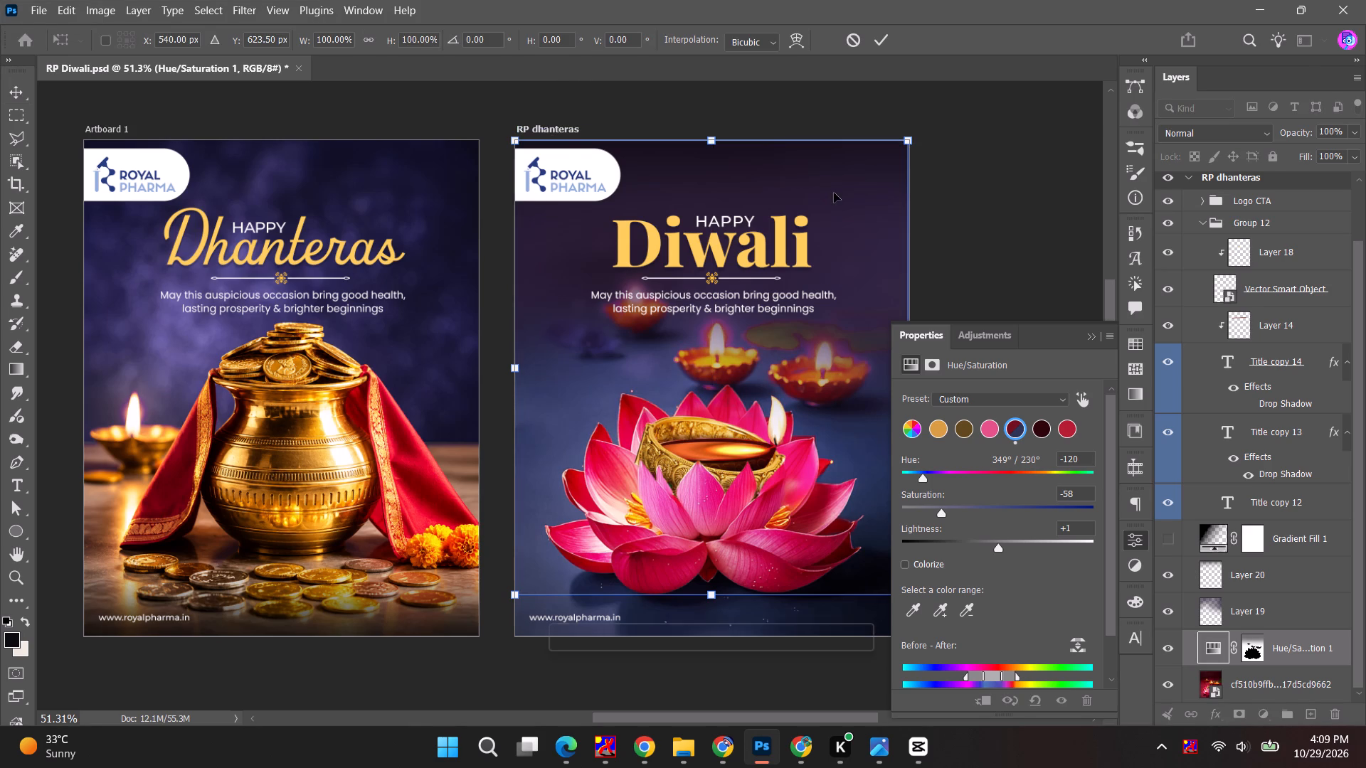
Hide the purple shading layer, Layer 19.
left_click(1284, 607)
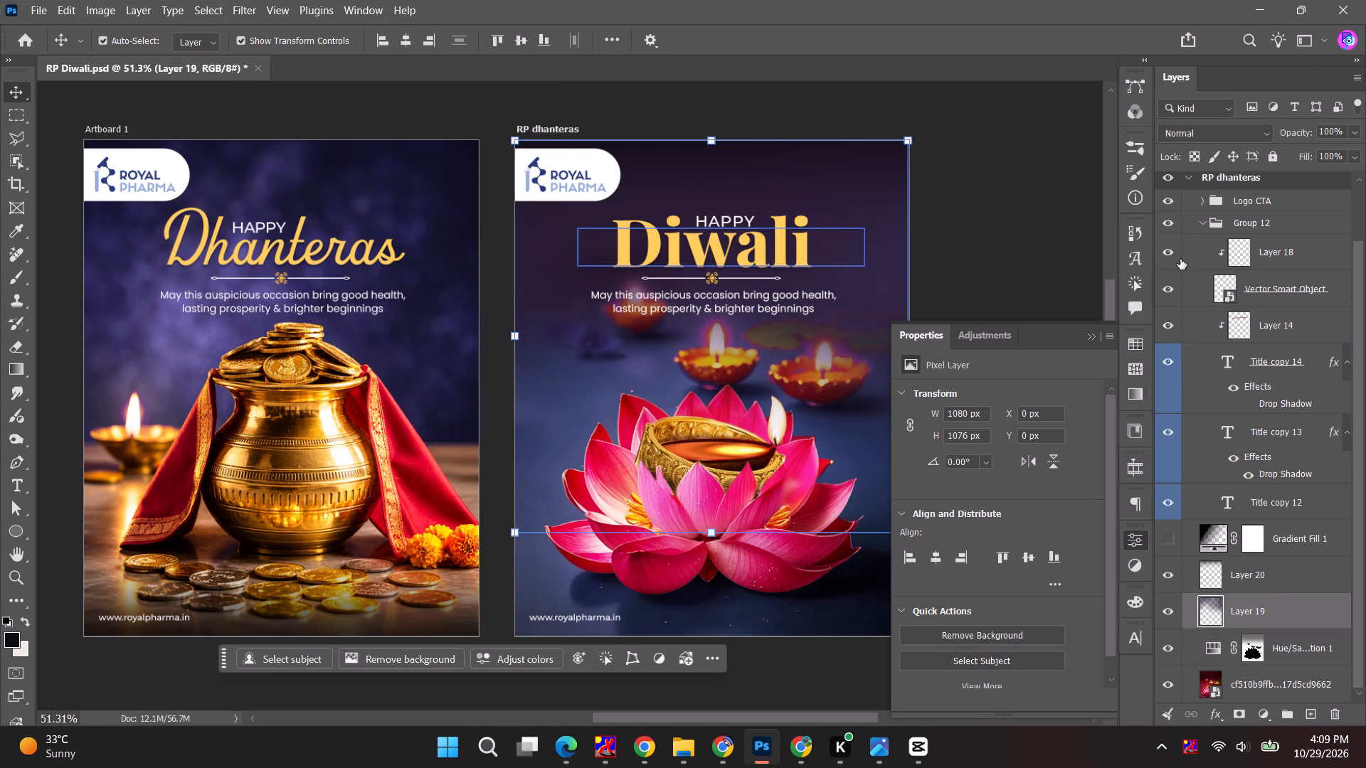
left_click(1170, 615)
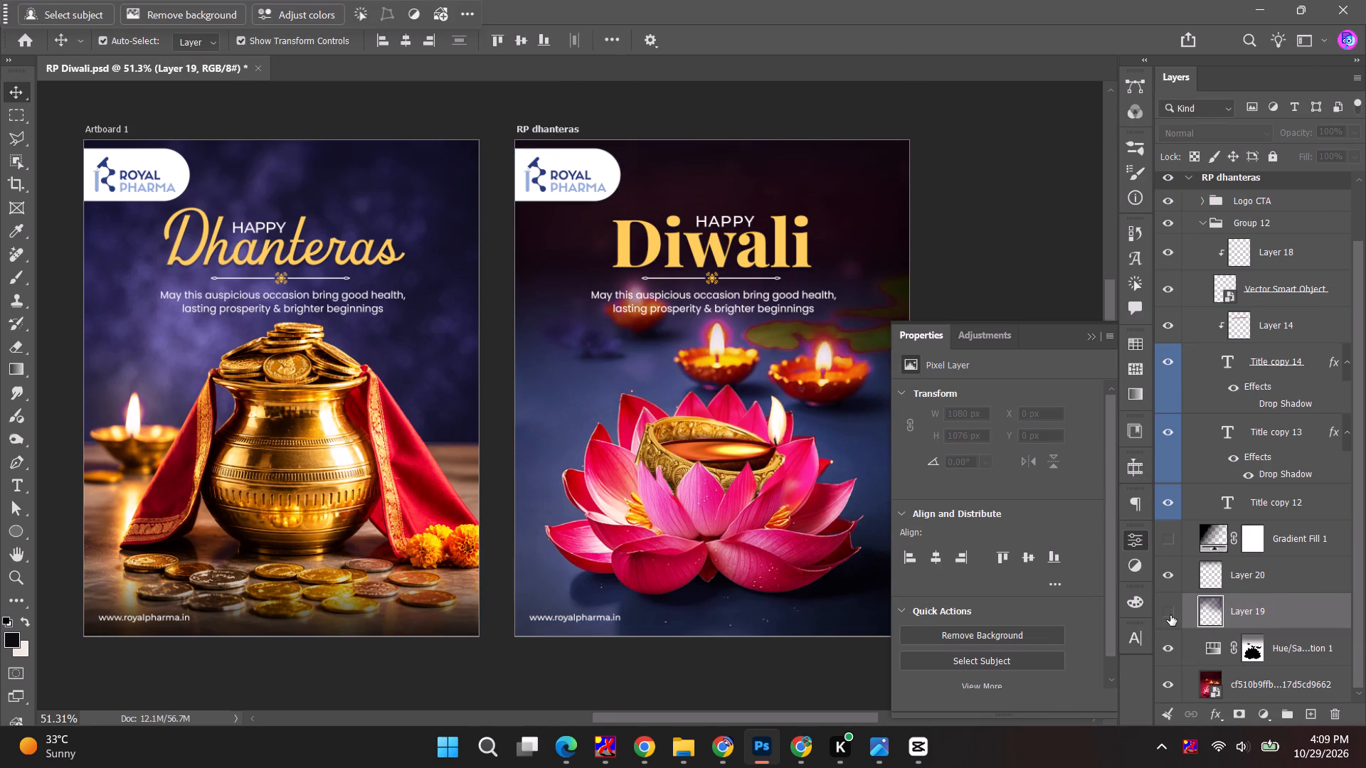
Compare the Diwali poster with the Hue/Saturation adjustment hidden and shown.
left_click(1173, 649)
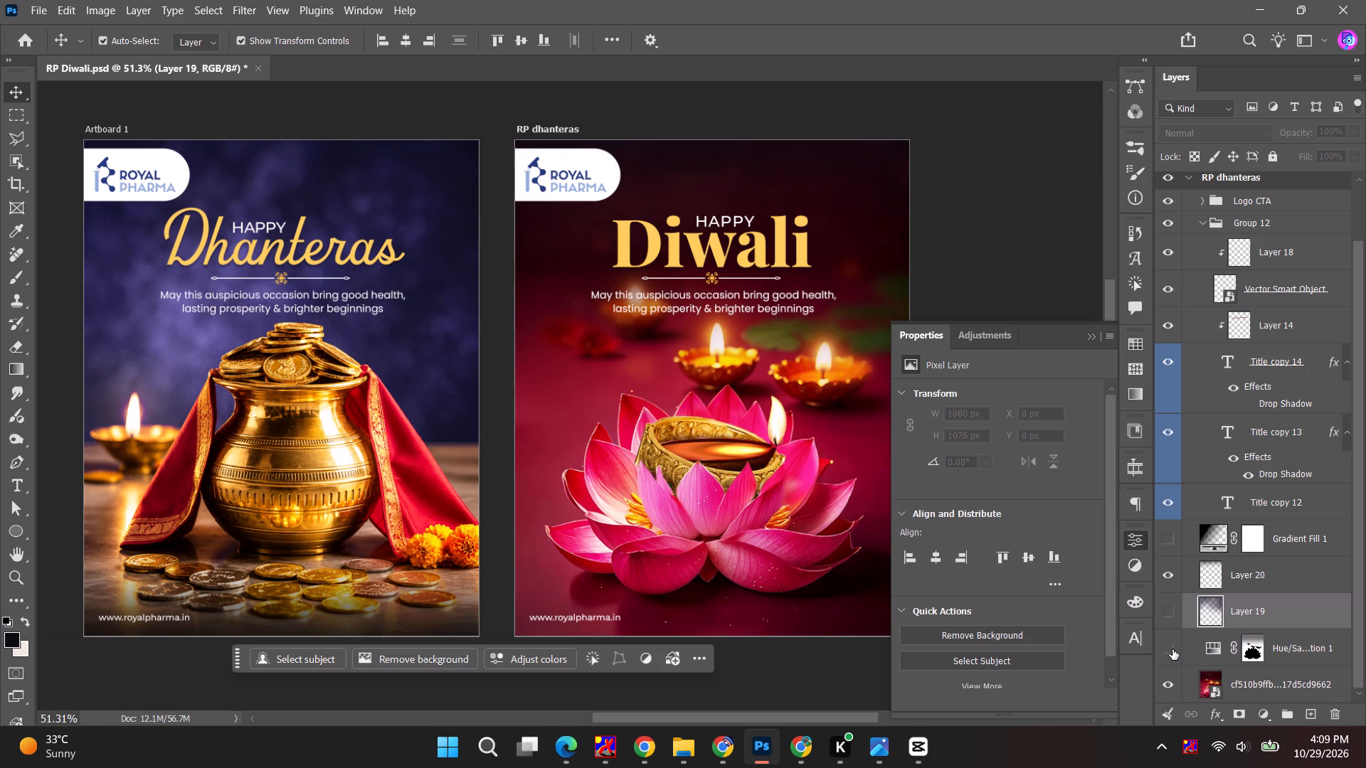
left_click(1172, 649)
left_click(1172, 649)
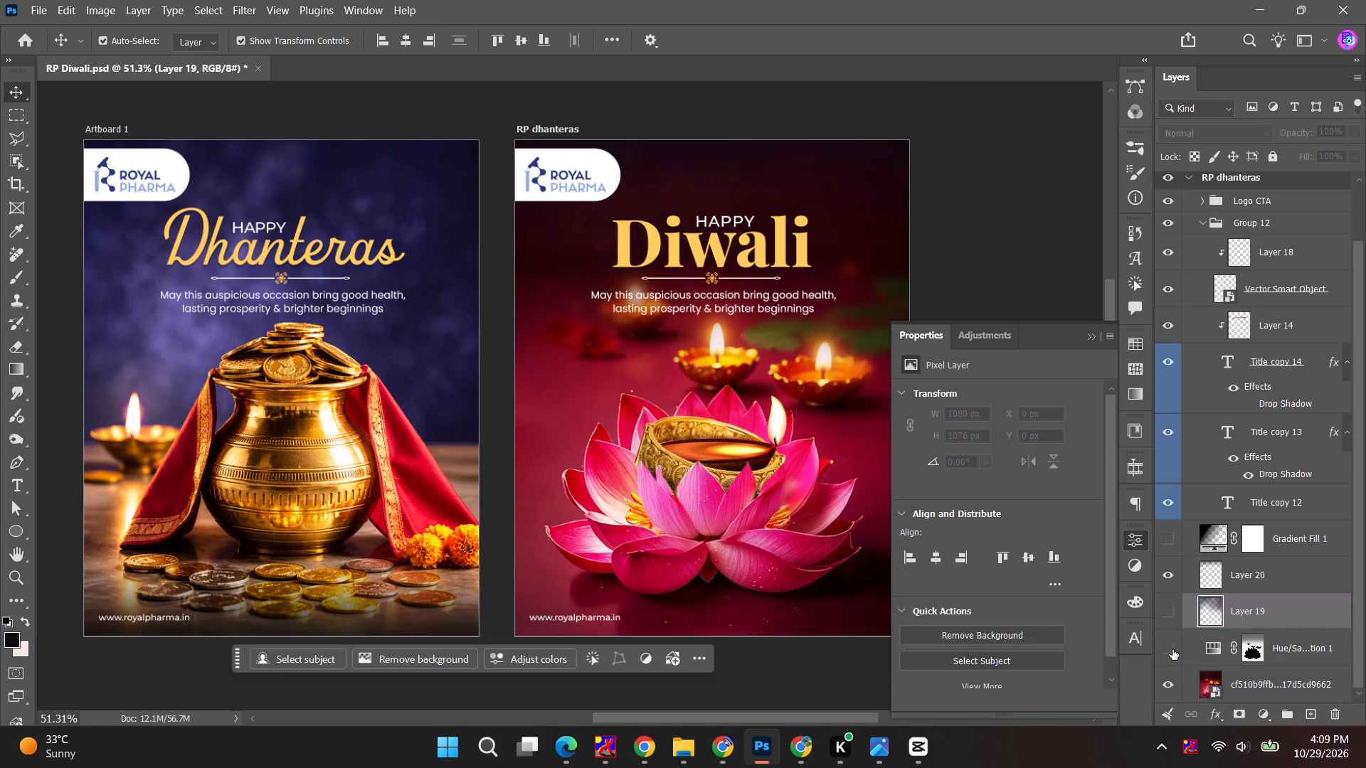
left_click(1172, 649)
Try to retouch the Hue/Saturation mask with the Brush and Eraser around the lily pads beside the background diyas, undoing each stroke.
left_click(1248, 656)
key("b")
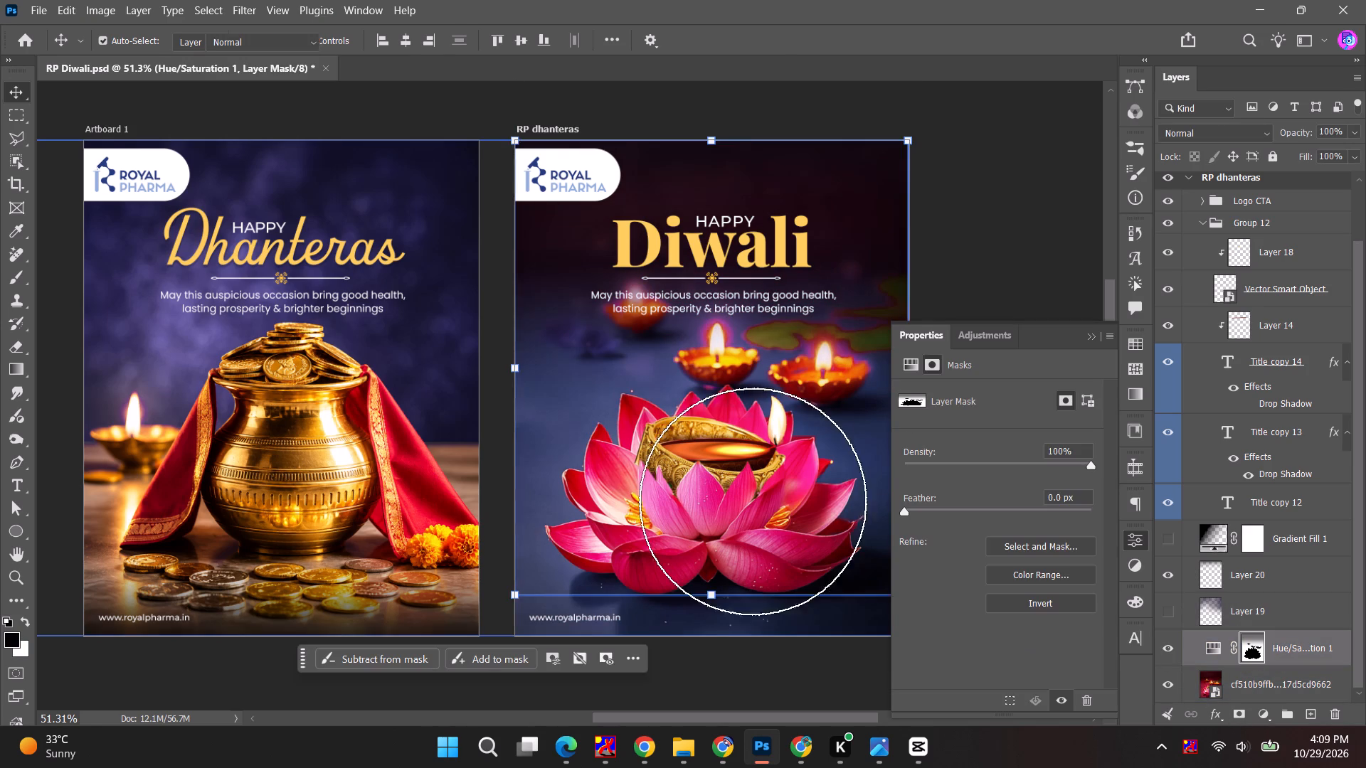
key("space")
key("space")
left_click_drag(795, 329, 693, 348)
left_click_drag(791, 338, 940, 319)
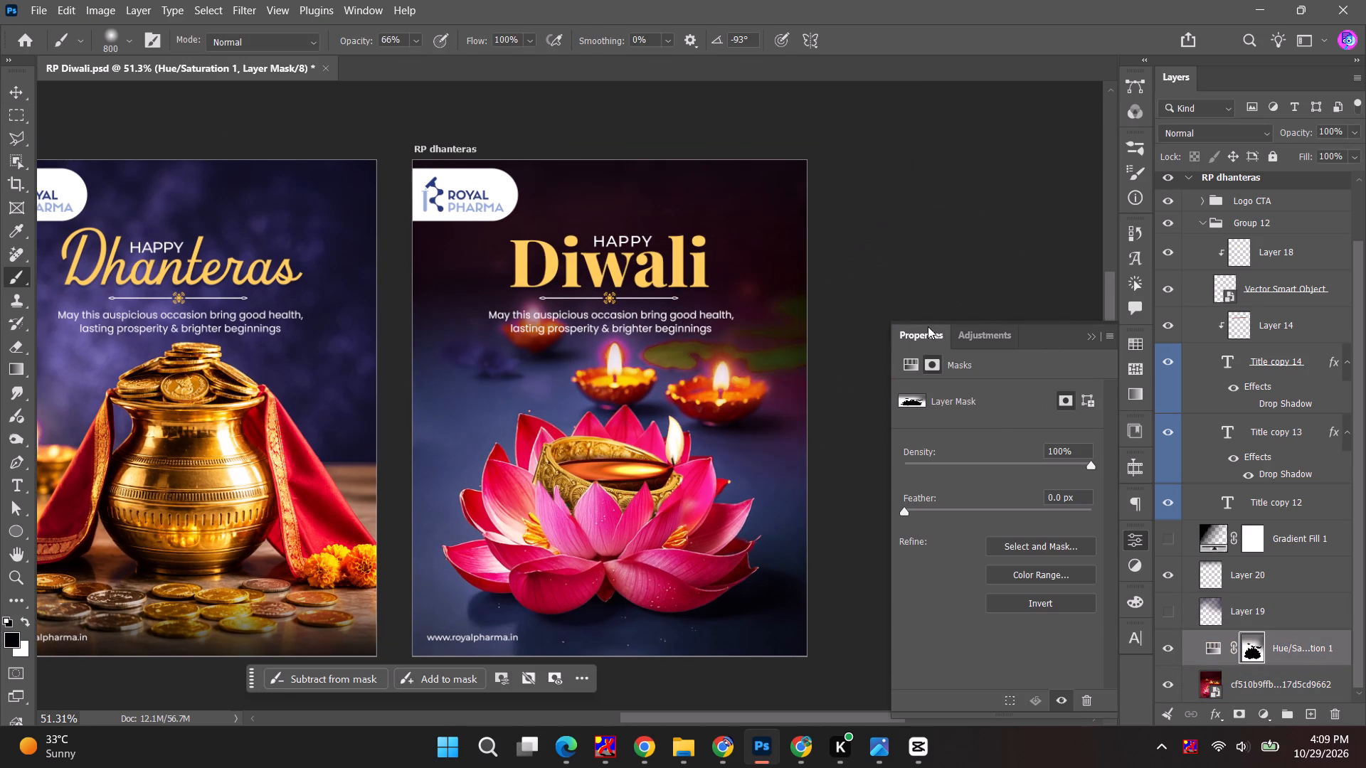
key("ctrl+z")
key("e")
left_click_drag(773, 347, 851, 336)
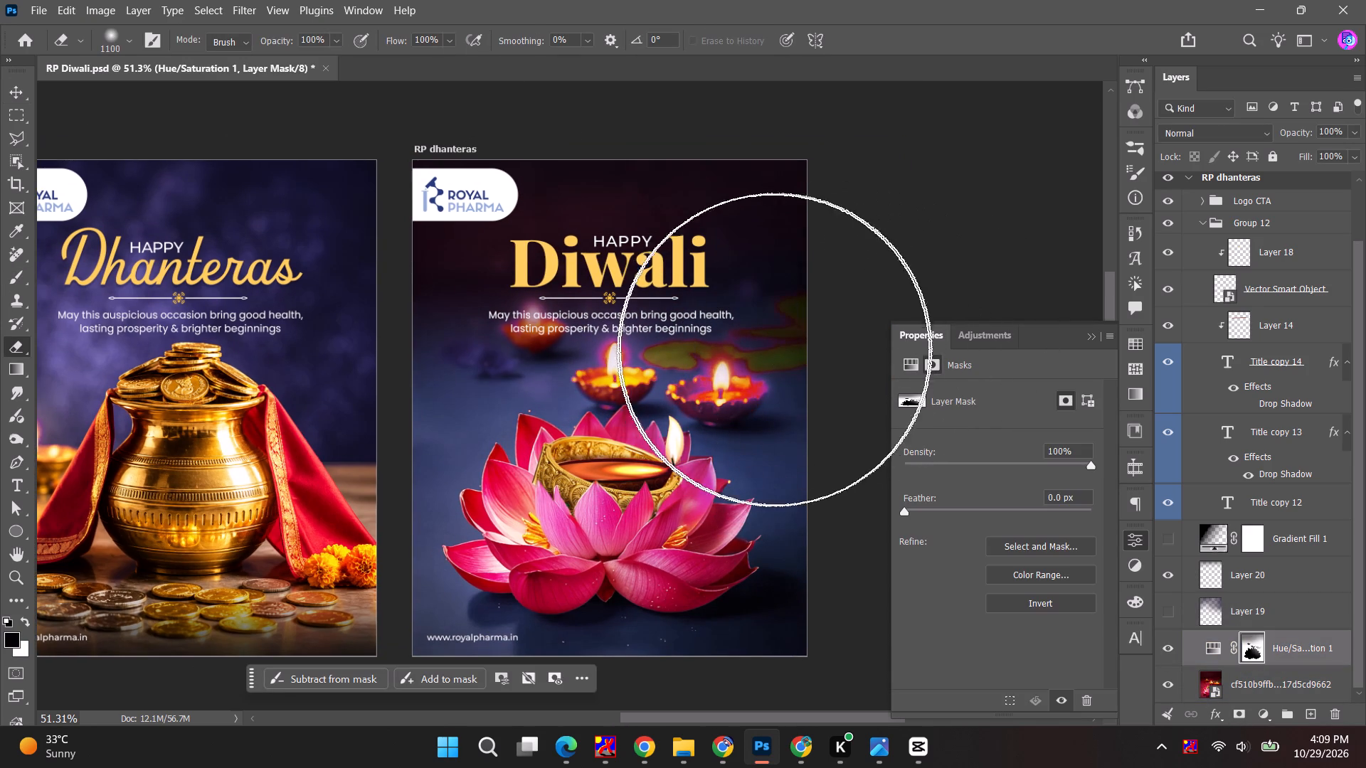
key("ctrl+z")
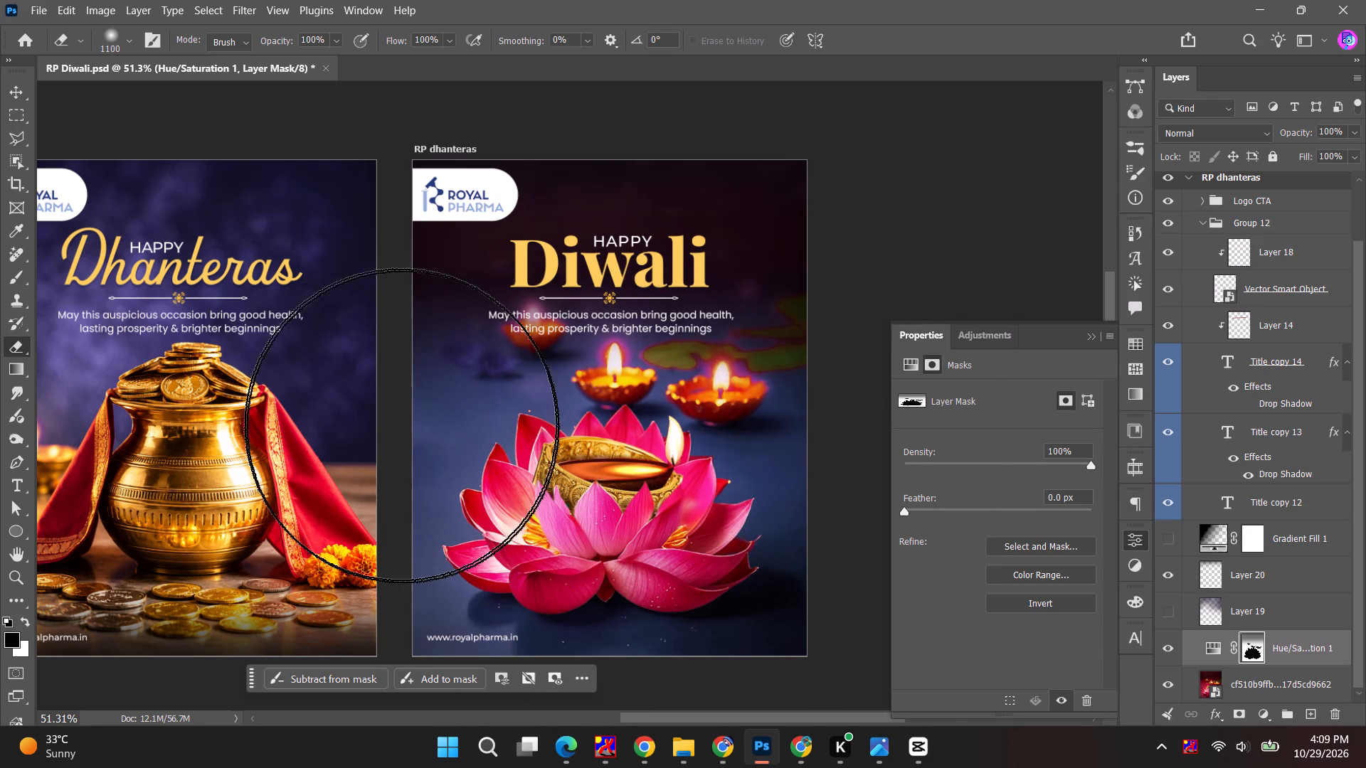
Hide Layer 20 on the Diwali poster.
key("space")
key("space")
key("space")
key("space")
key("space")
key("space")
key("space")
key("space")
key("space")
key("space")
key("space")
key("space")
key("space")
key("space")
key("space")
key("space")
key("space")
key("space")
key("space")
key("space")
left_click_drag(265, 457, 371, 469)
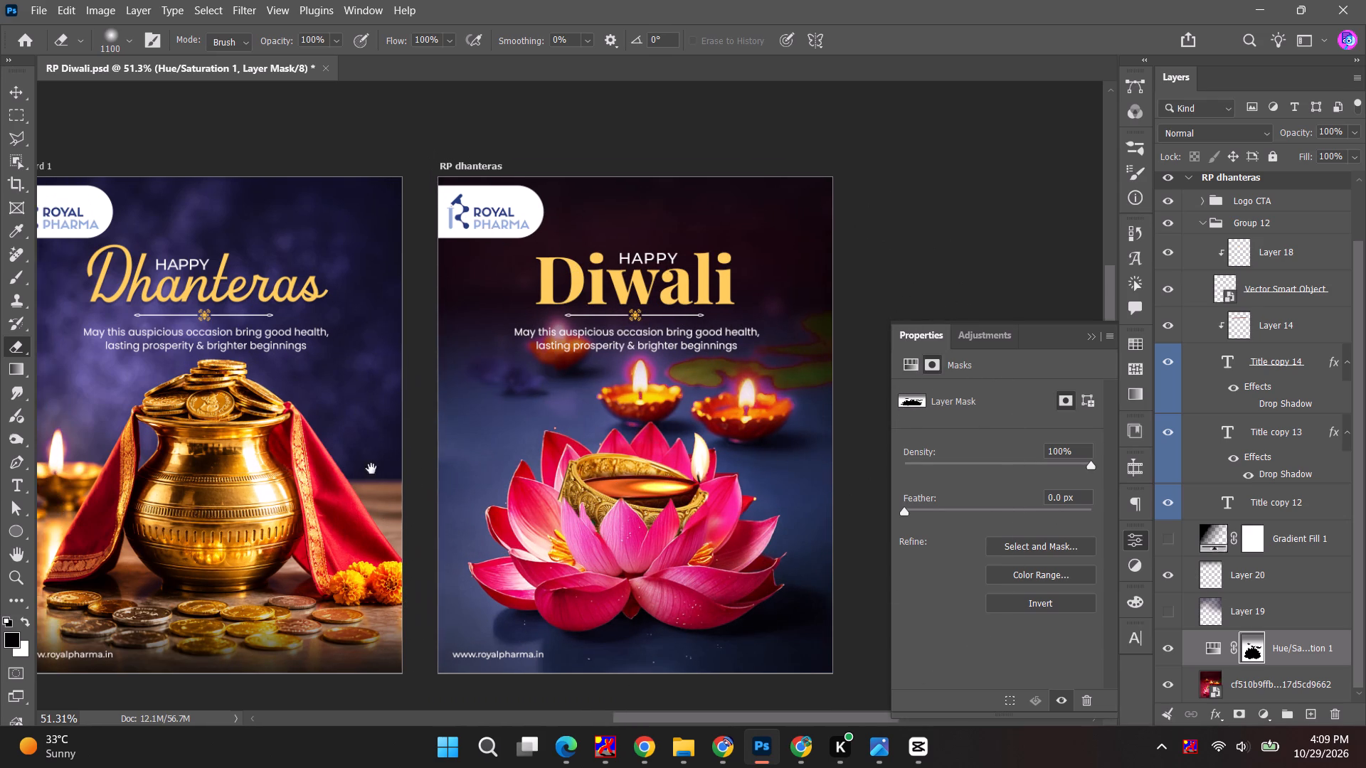
left_click_drag(371, 469, 295, 471)
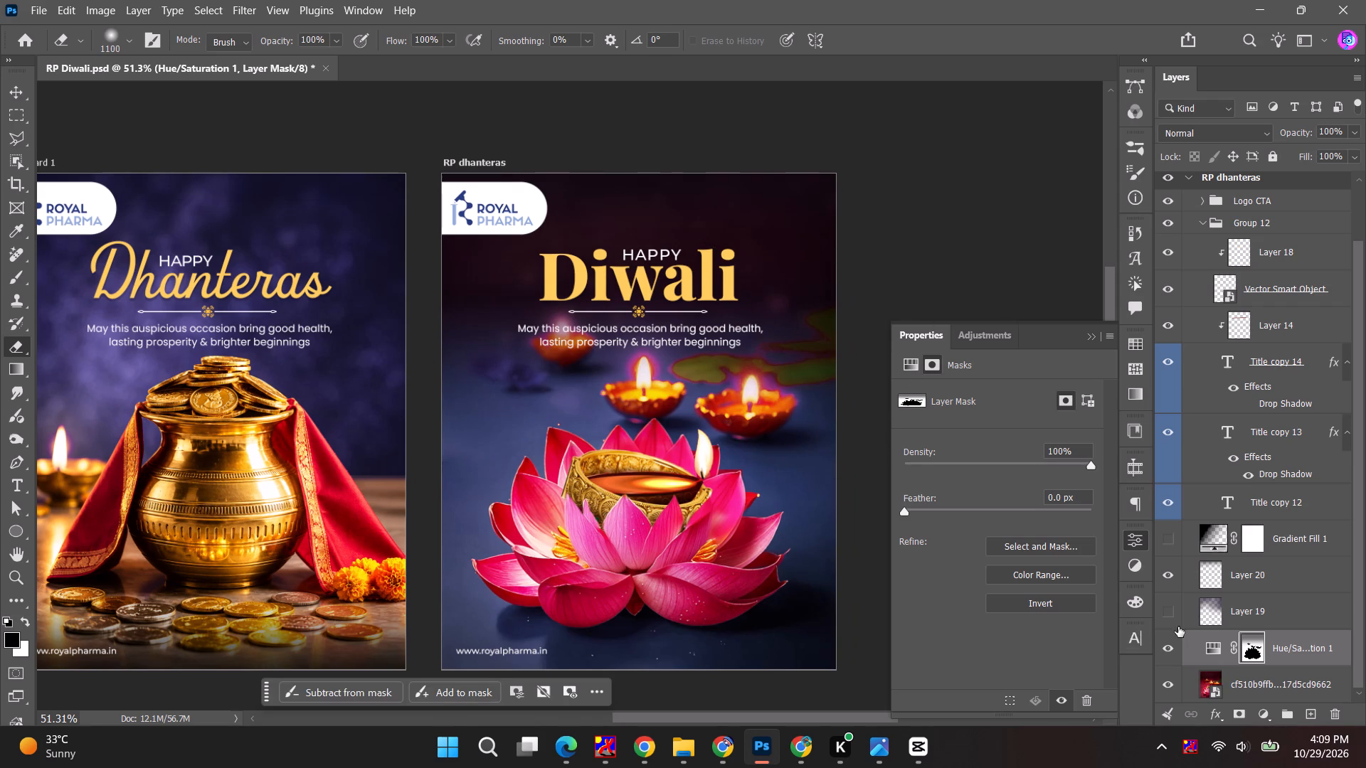
left_click(1171, 575)
On a new layer above the Hue/Saturation adjustment, paint dark blue sampled from the Dhanteras background across the Diwali poster's upper background.
left_click(1306, 710)
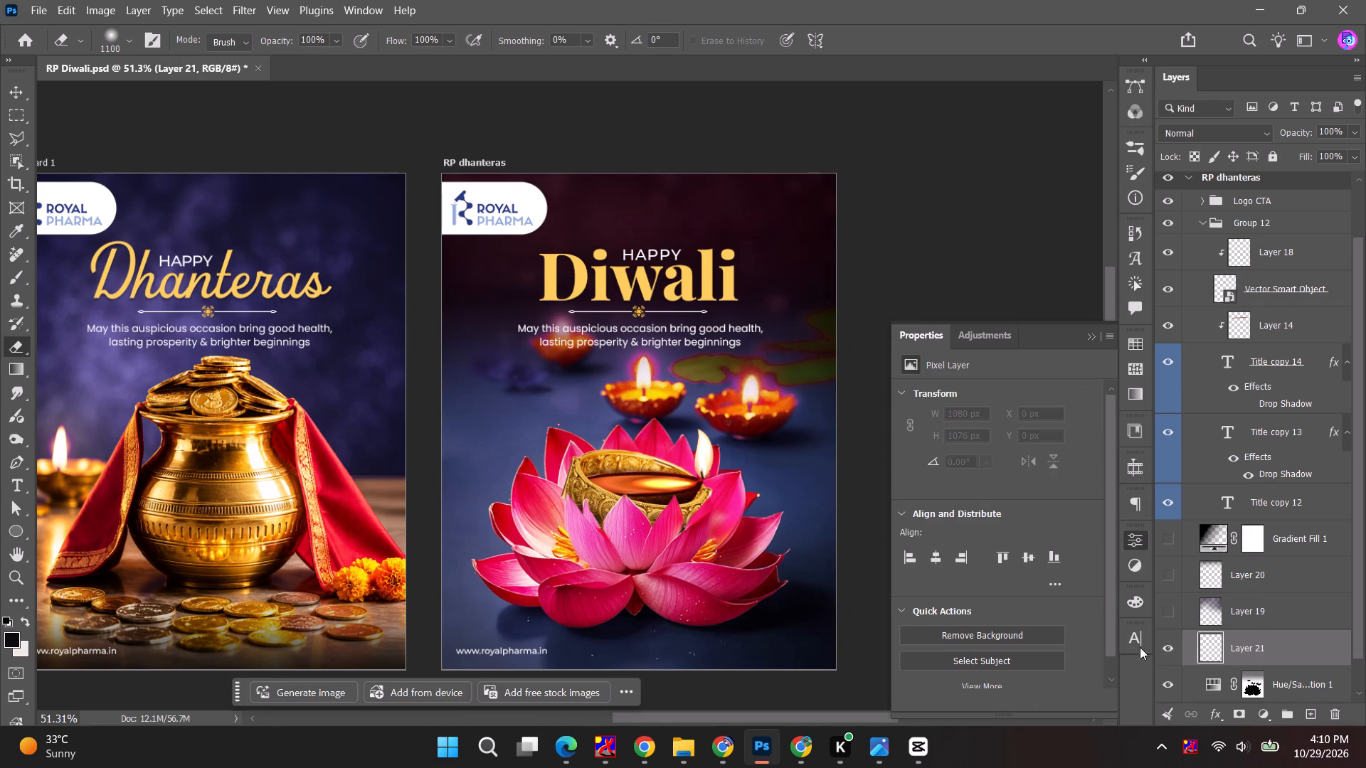
key("b")
left_click(448, 466, "alt")
left_click(316, 233, "alt")
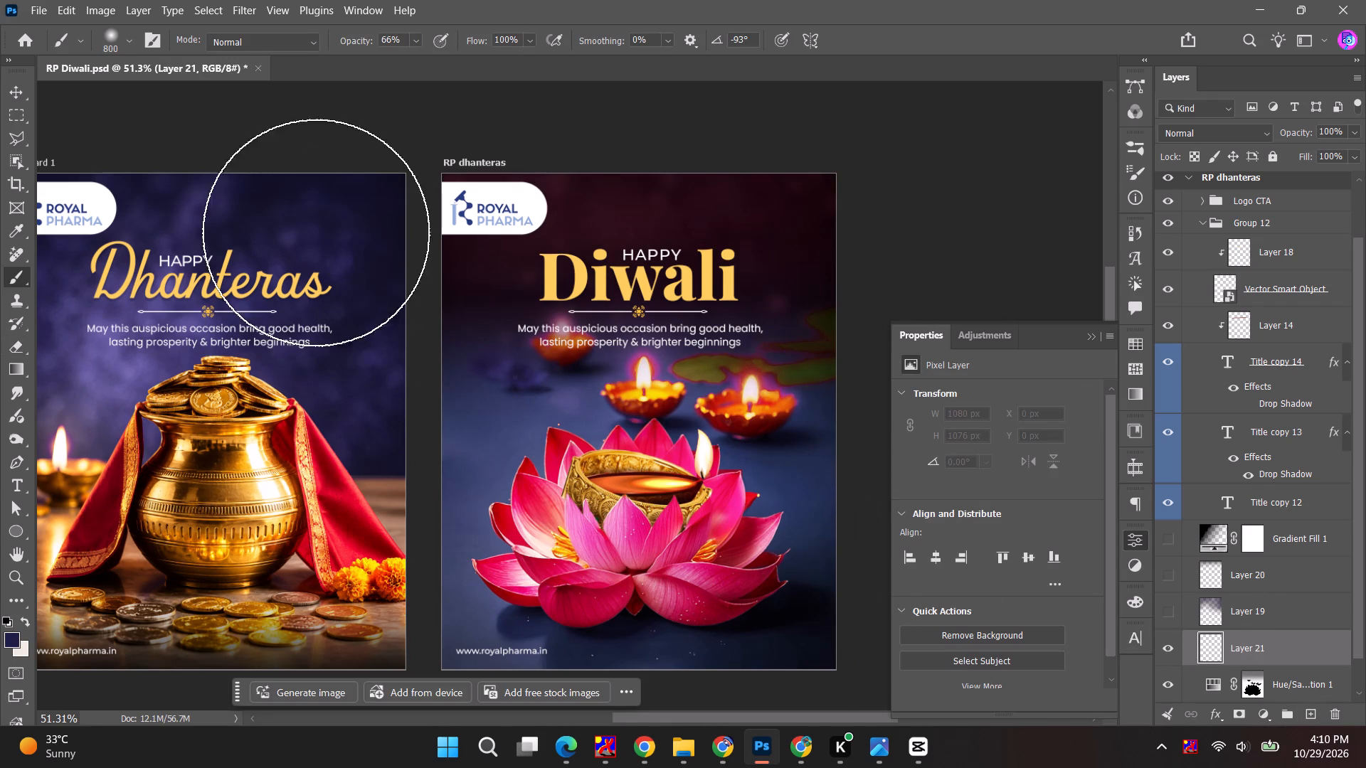
left_click(272, 206, "alt")
left_click_drag(432, 225, 1269, 201)
left_click_drag(636, 237, 1017, 237)
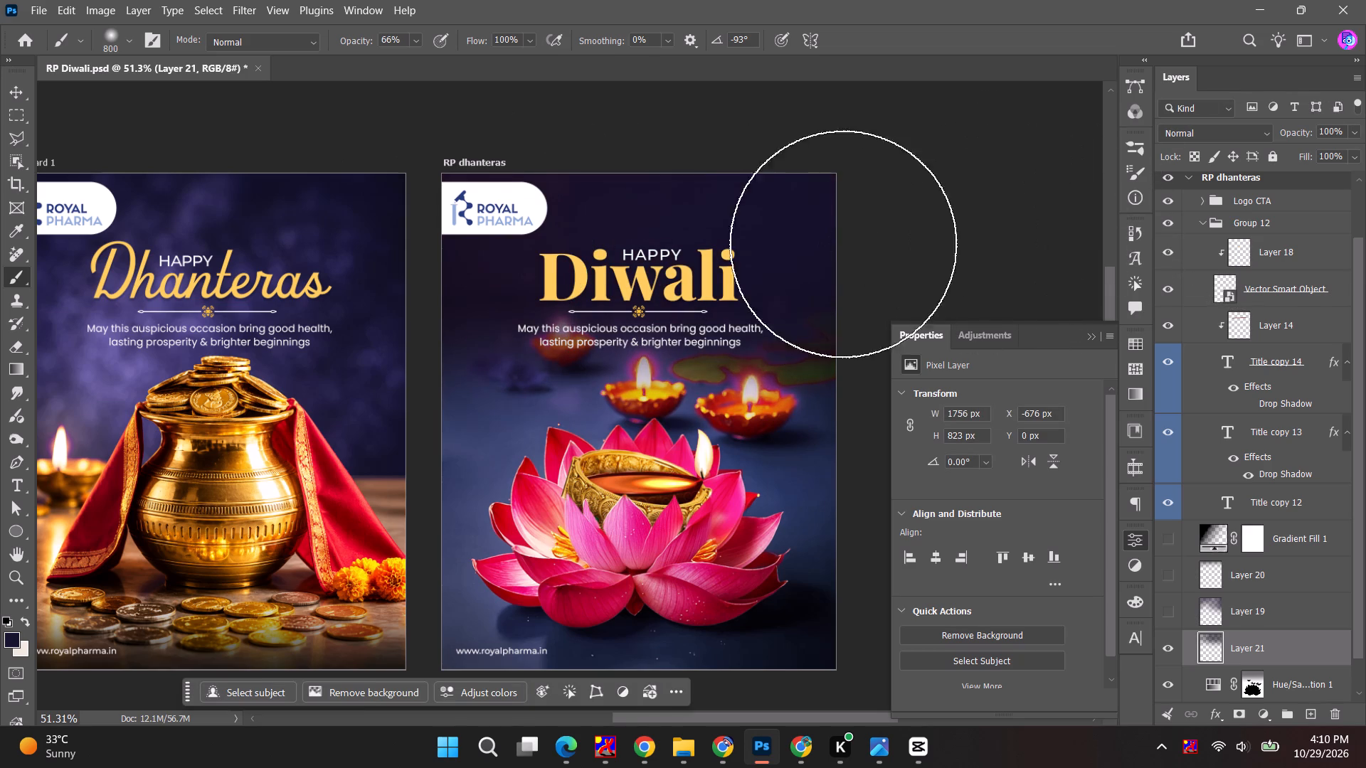
left_click_drag(832, 243, 1073, 240)
left_click_drag(695, 277, 1005, 275)
left_click_drag(715, 274, 997, 252)
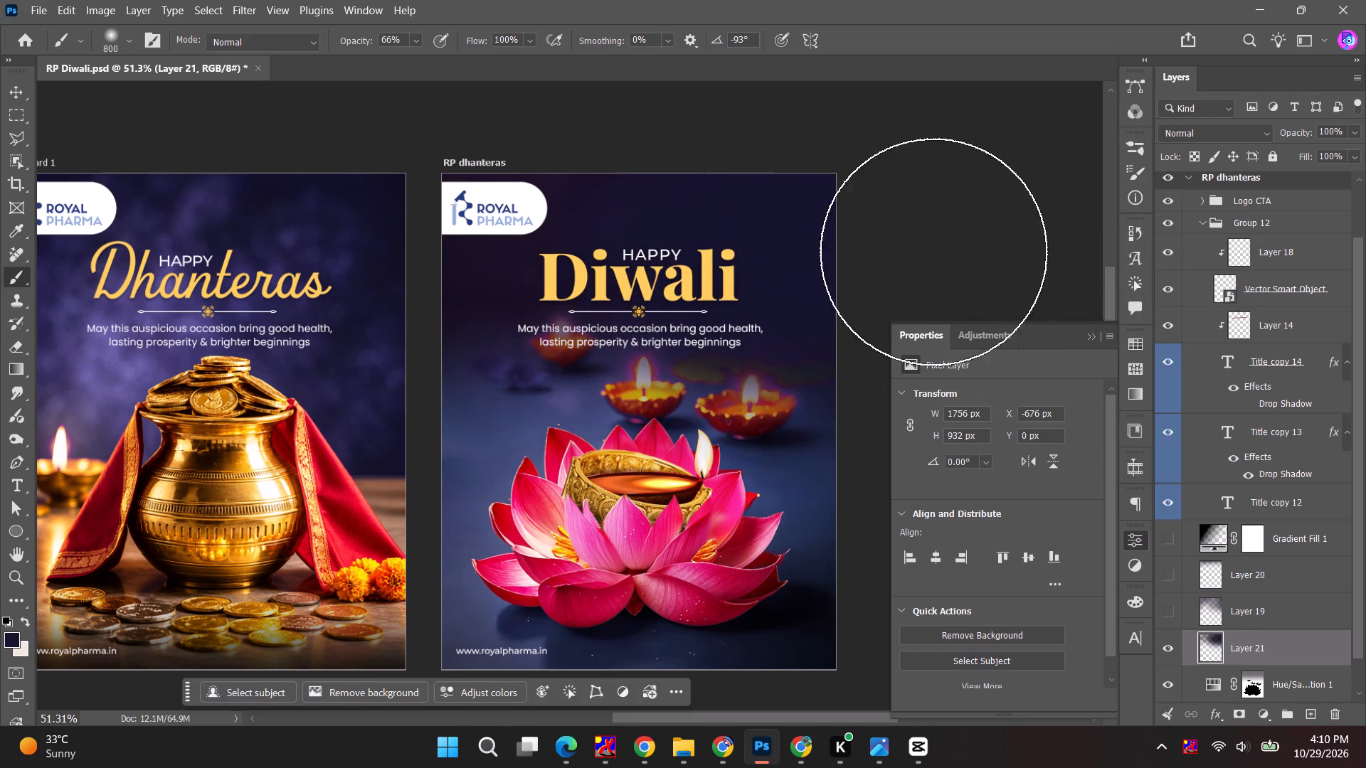
left_click_drag(698, 282, 724, 262)
double_click(689, 263)
left_click(694, 274)
left_click_drag(911, 274, 1066, 279)
left_click_drag(862, 284, 944, 284)
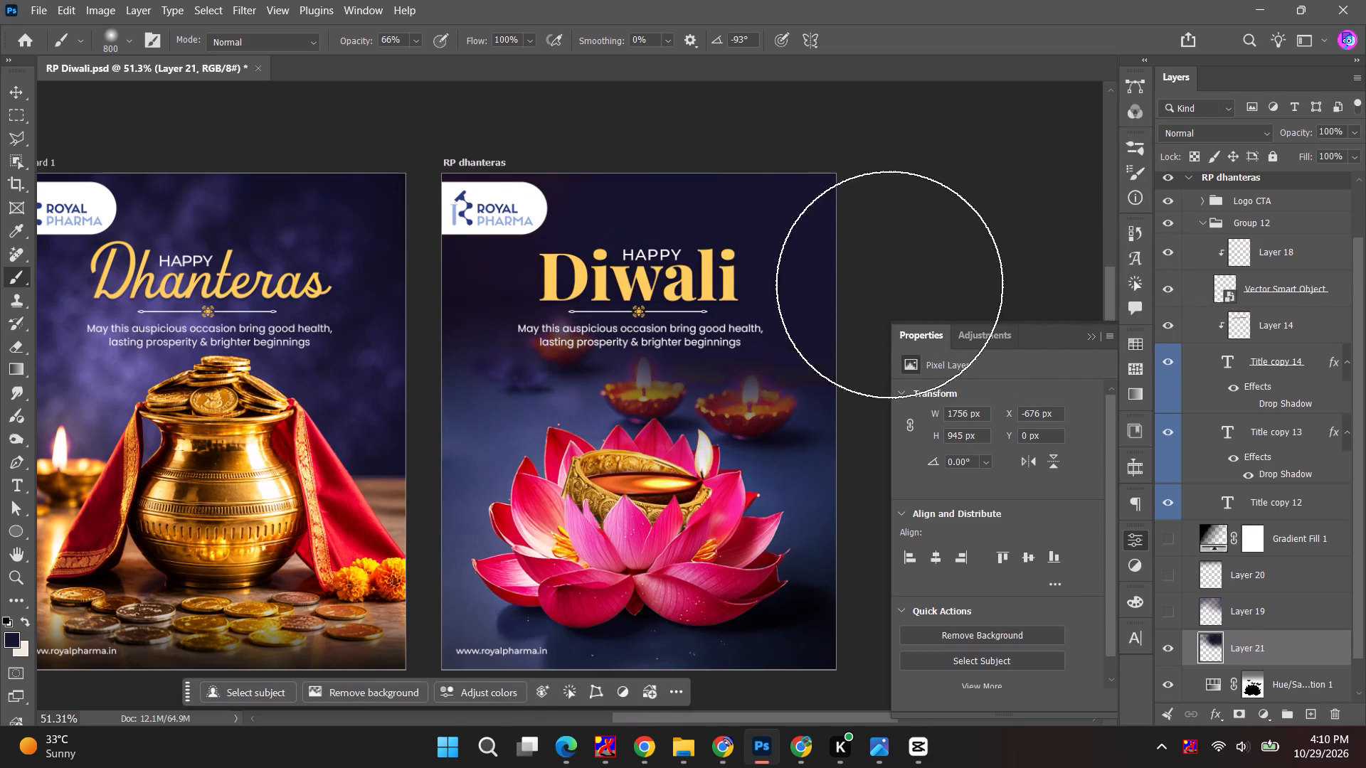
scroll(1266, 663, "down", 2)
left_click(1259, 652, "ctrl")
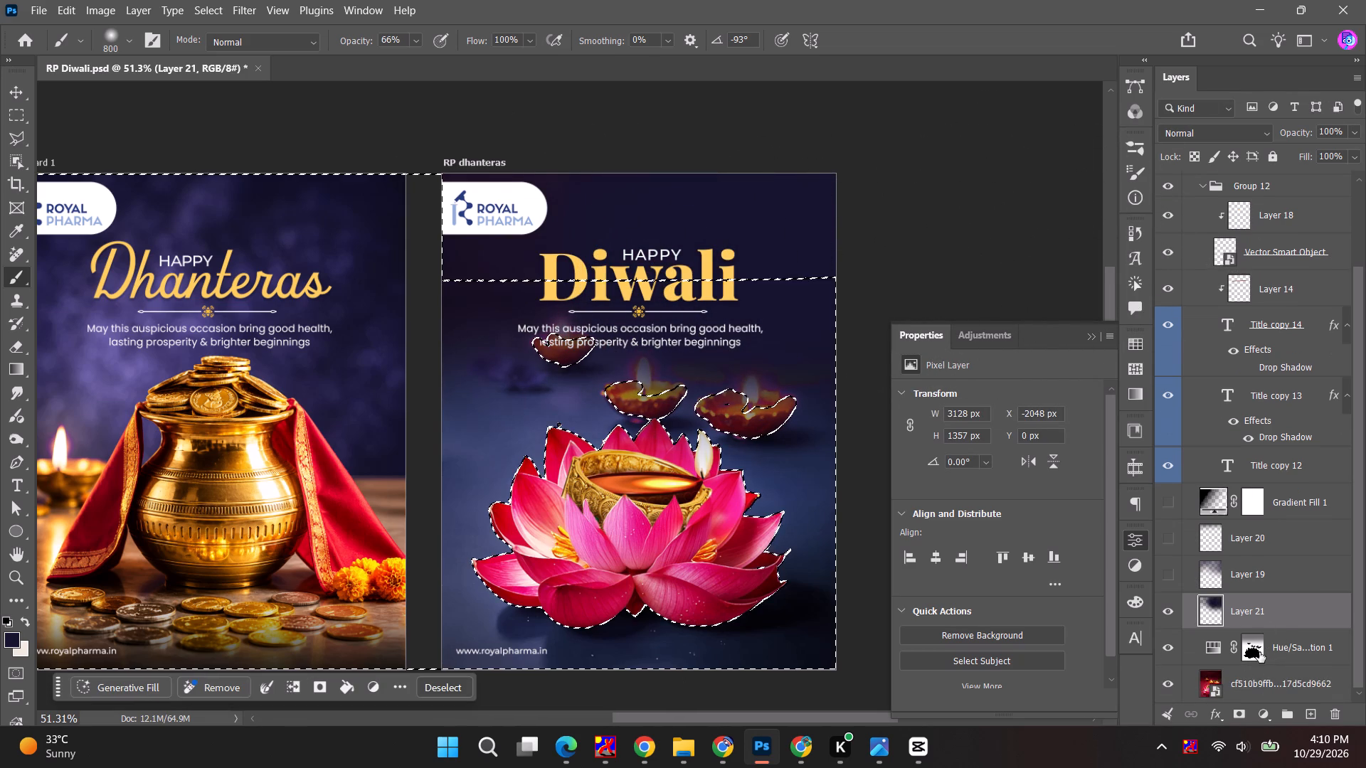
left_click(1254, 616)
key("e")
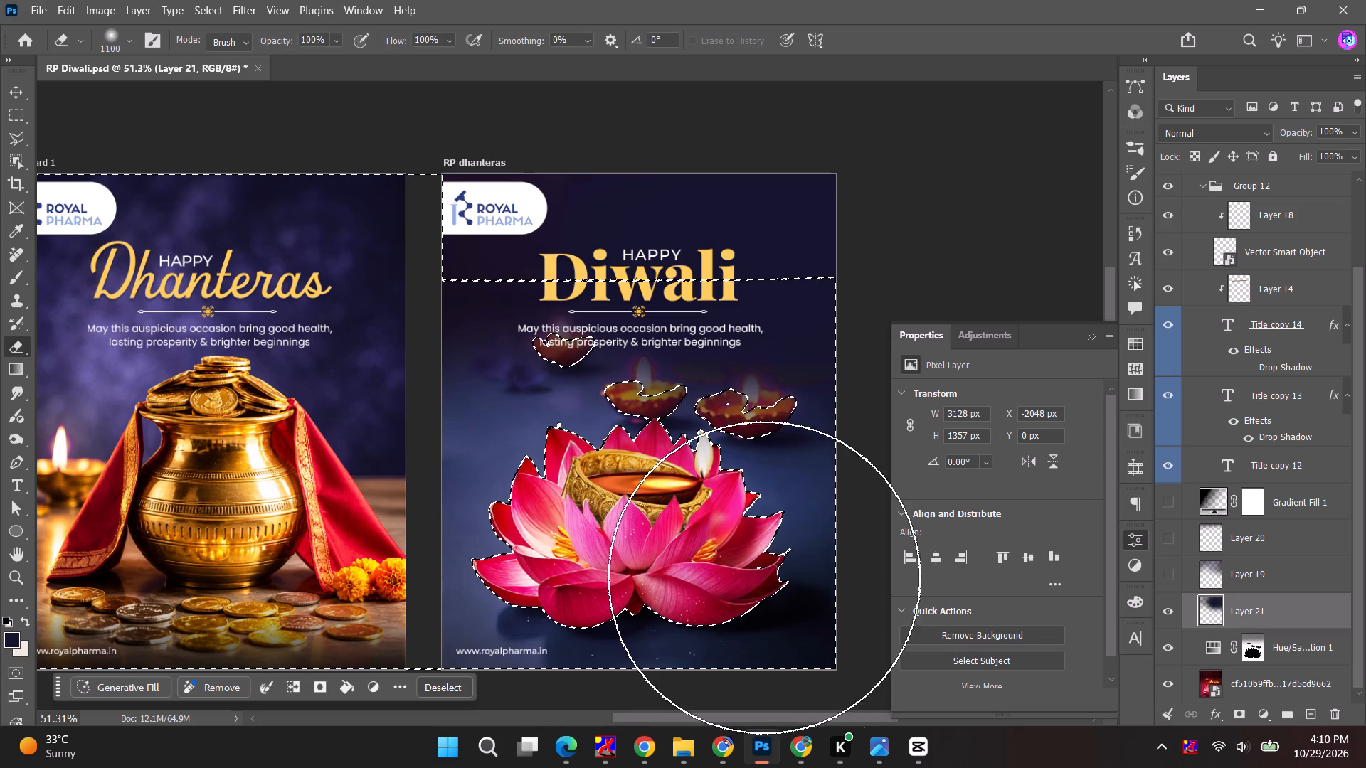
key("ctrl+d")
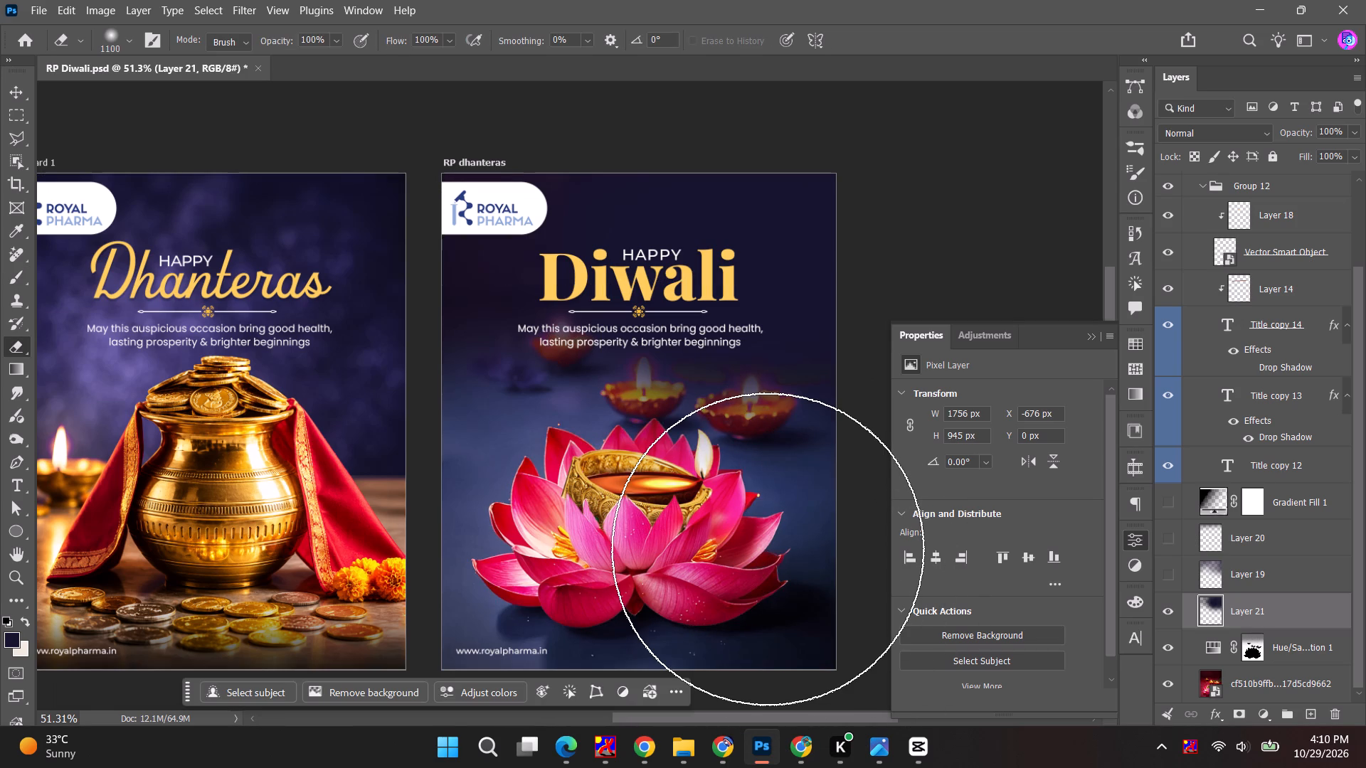
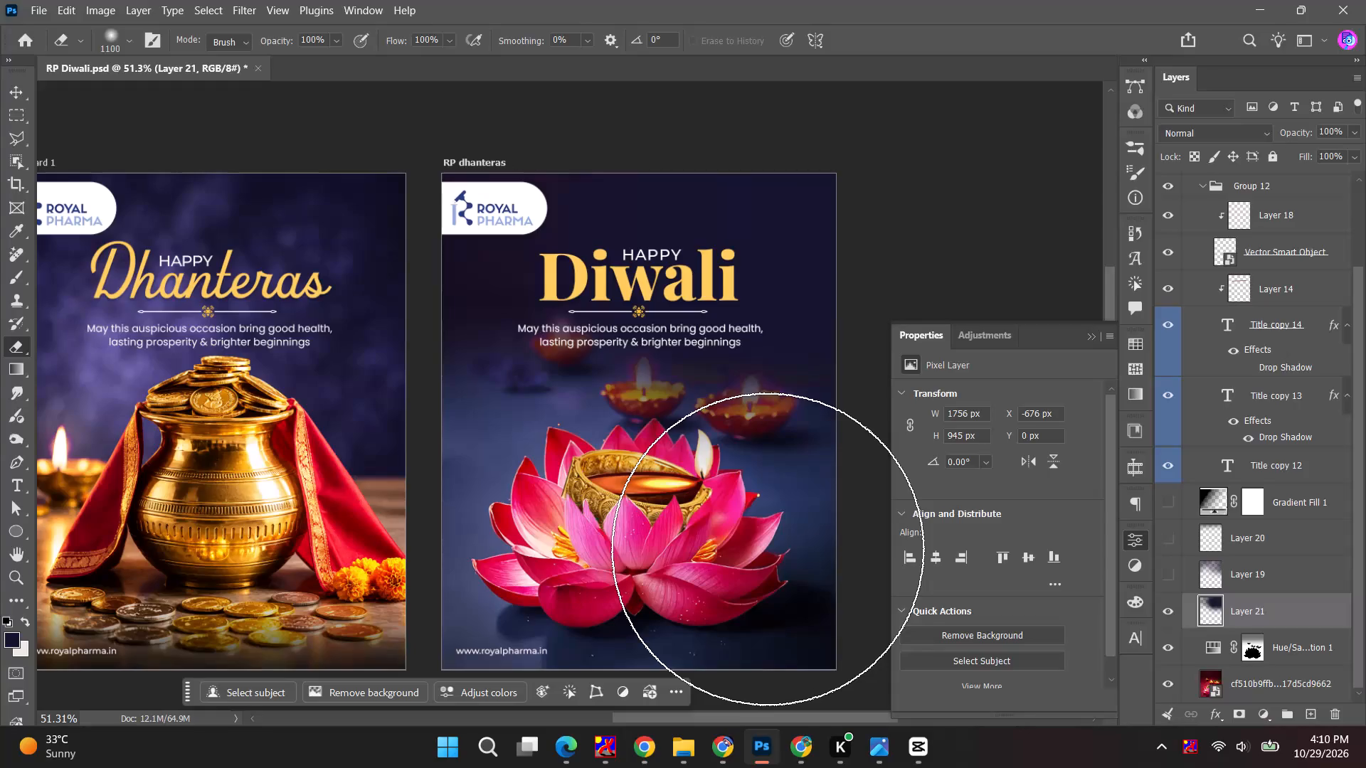
With a small Eraser of about 100 px, erase the dark blue paint on Layer 21 from over the two background diyas.
key("bracketleft")
key("bracketleft")
key("bracketleft")
key("bracketleft")
key("bracketleft")
key("bracketleft")
key("bracketleft")
key("bracketleft")
key("bracketleft")
key("bracketleft")
key("bracketleft")
key("bracketleft")
key("bracketleft")
key("bracketleft")
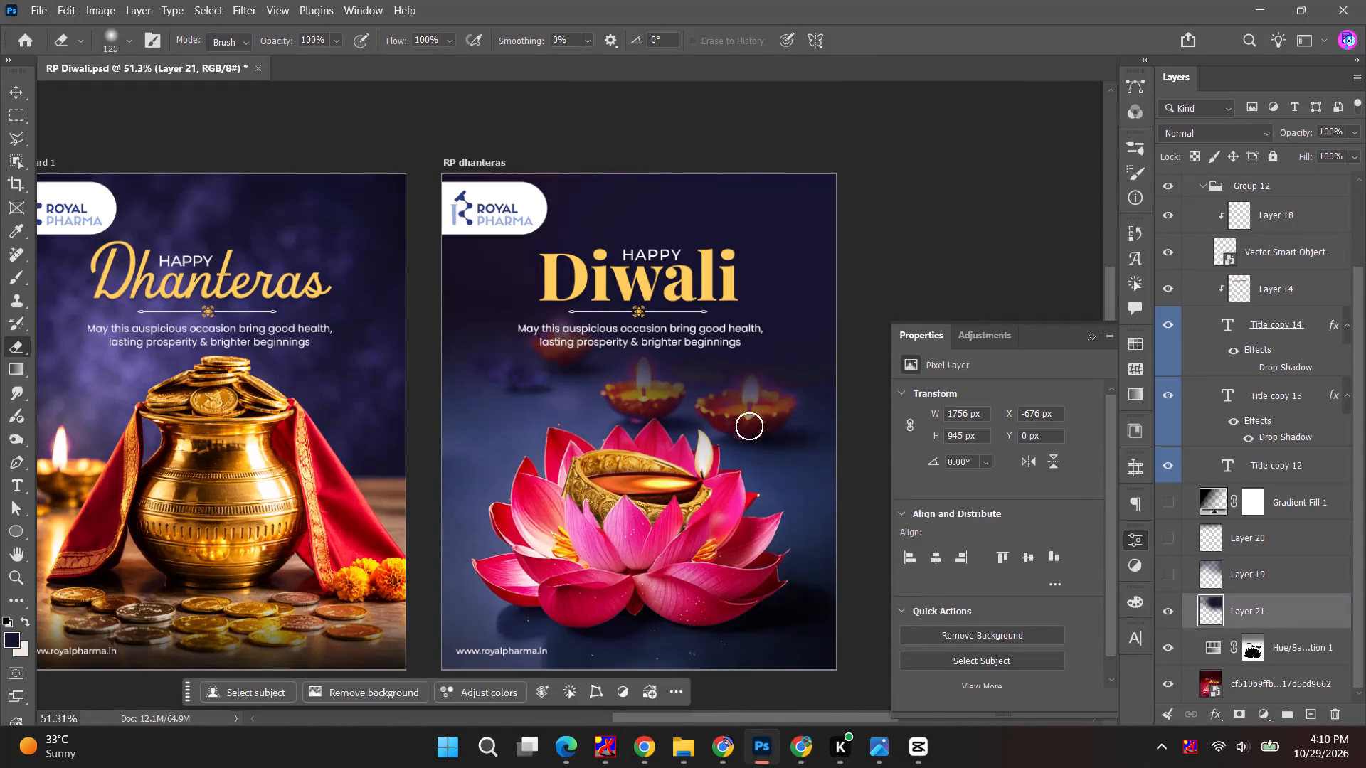
left_click_drag(749, 402, 747, 392)
left_click_drag(749, 385, 741, 410)
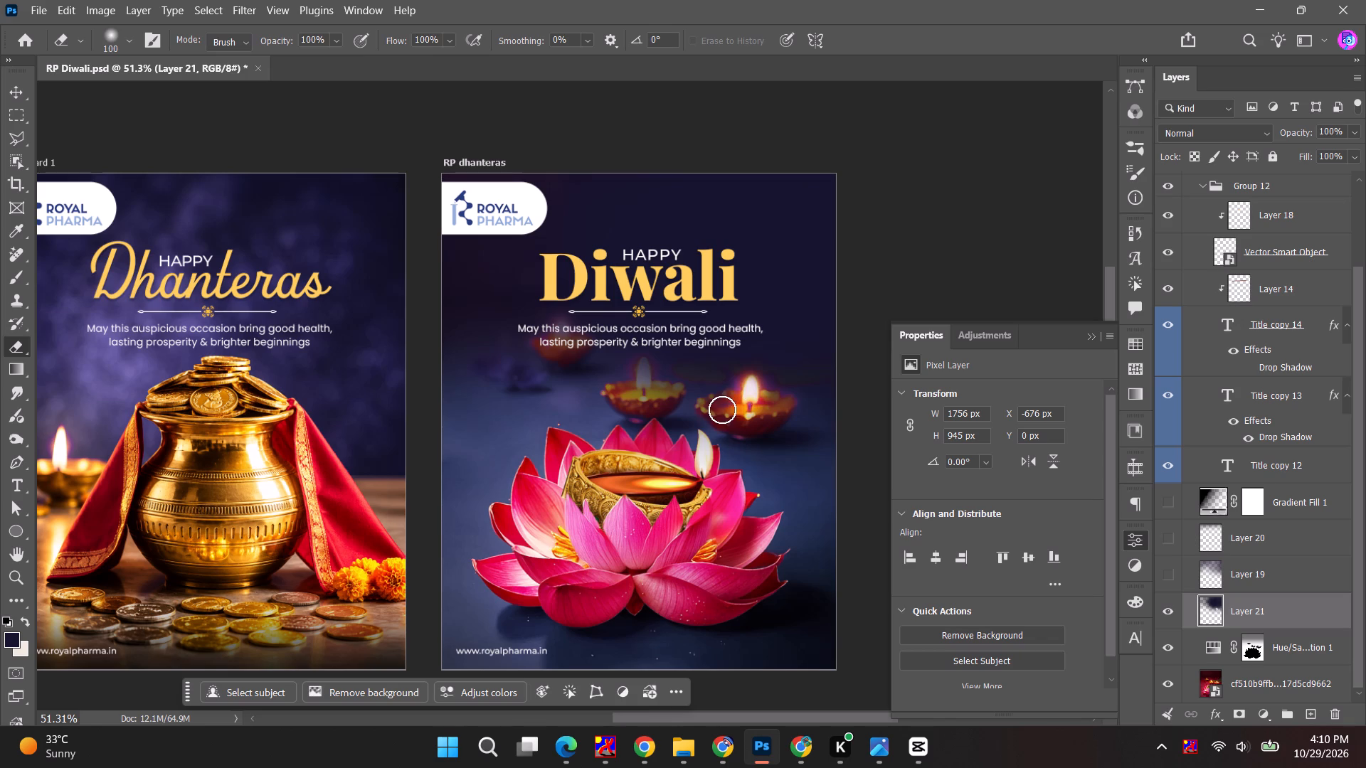
left_click_drag(714, 405, 785, 405)
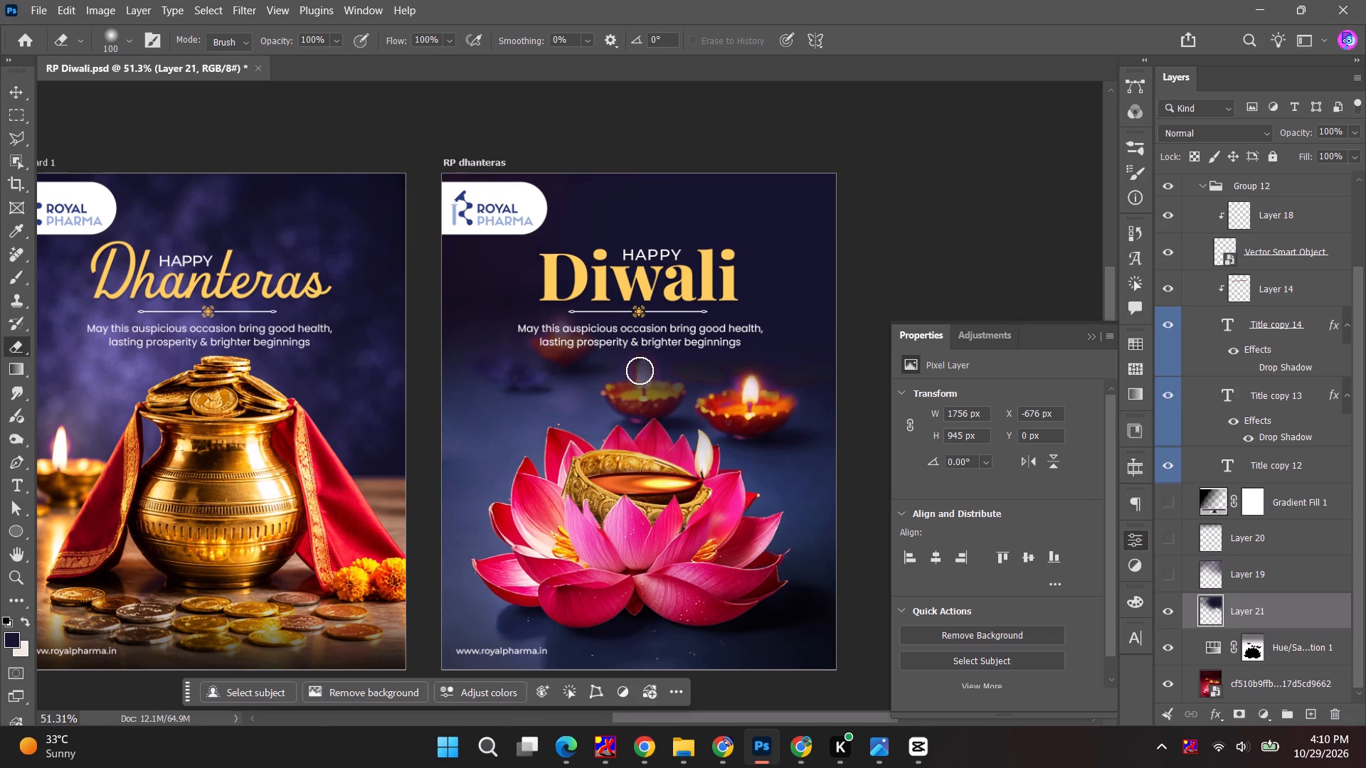
left_click_drag(642, 375, 667, 395)
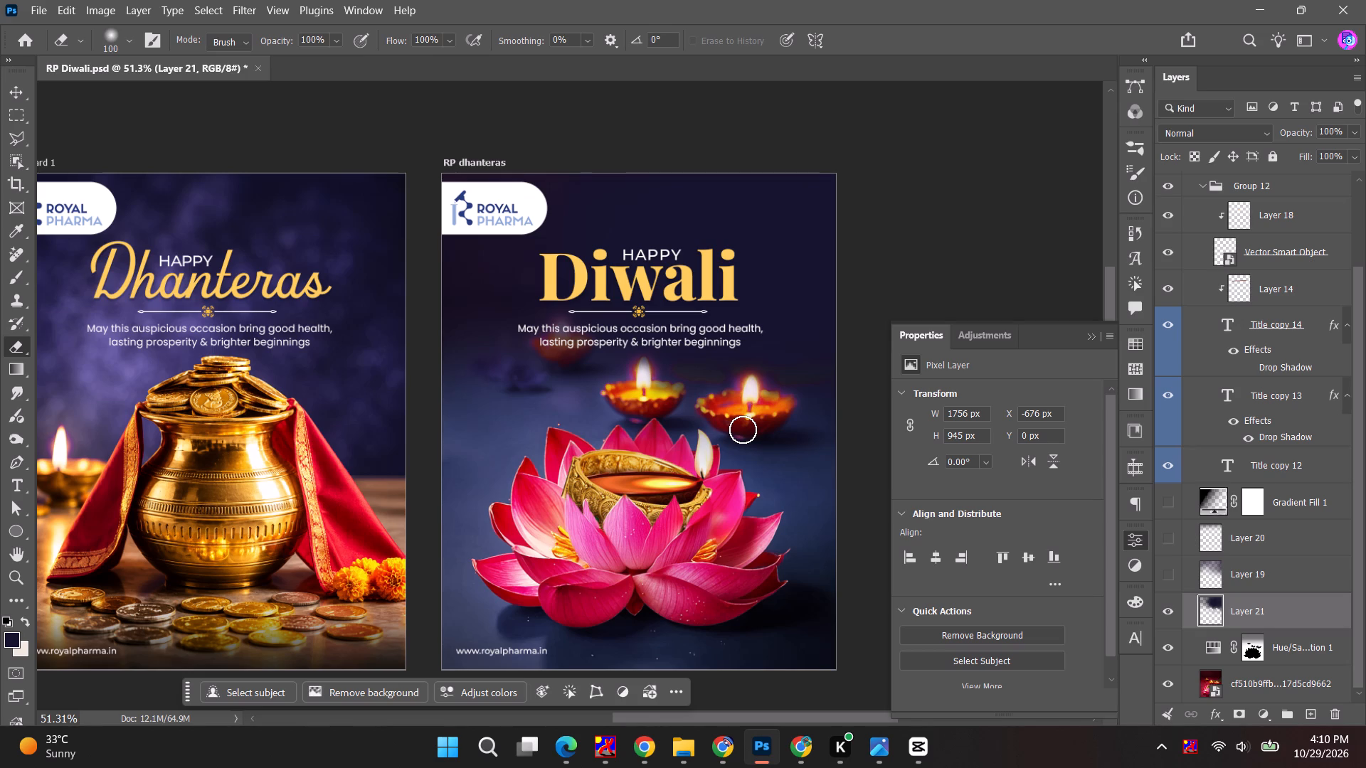
left_click(21, 94)
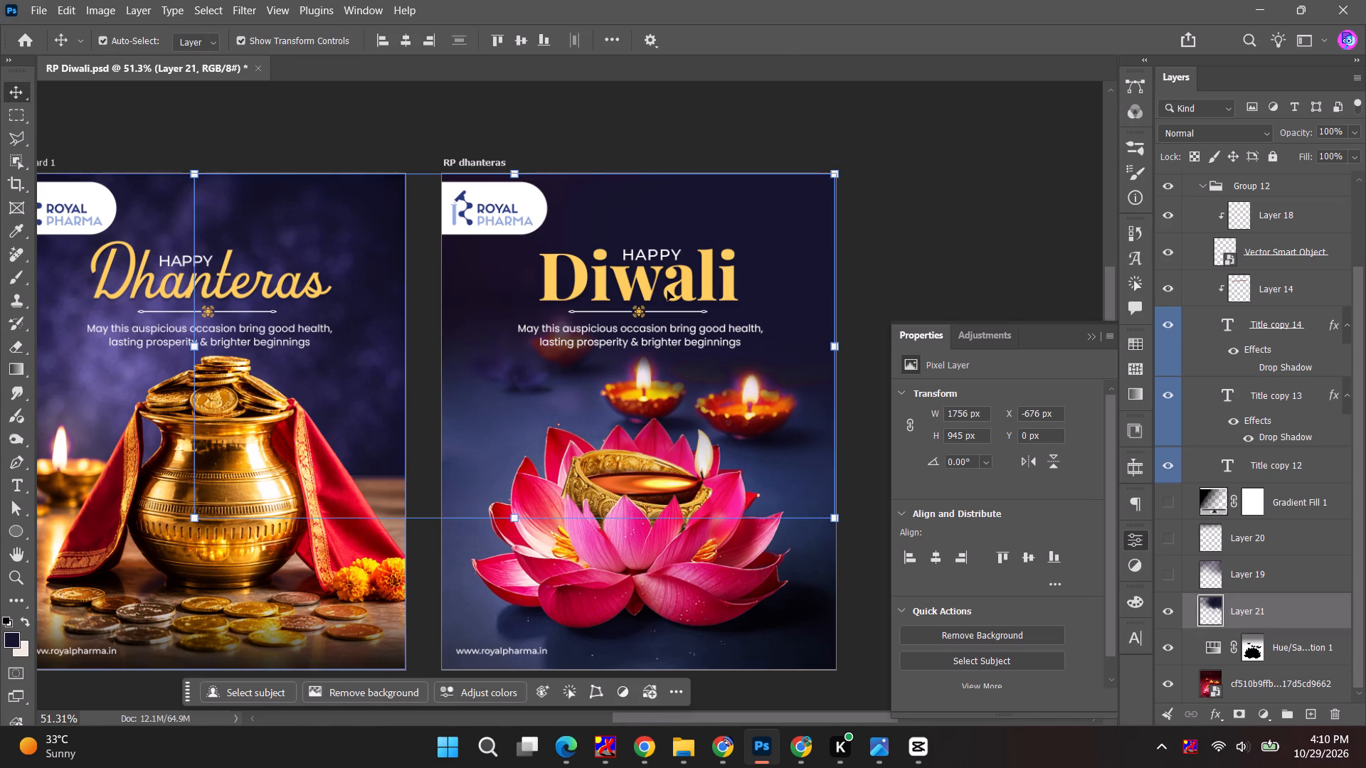
left_click(992, 245)
key("space")
left_click(933, 238)
left_click(818, 240)
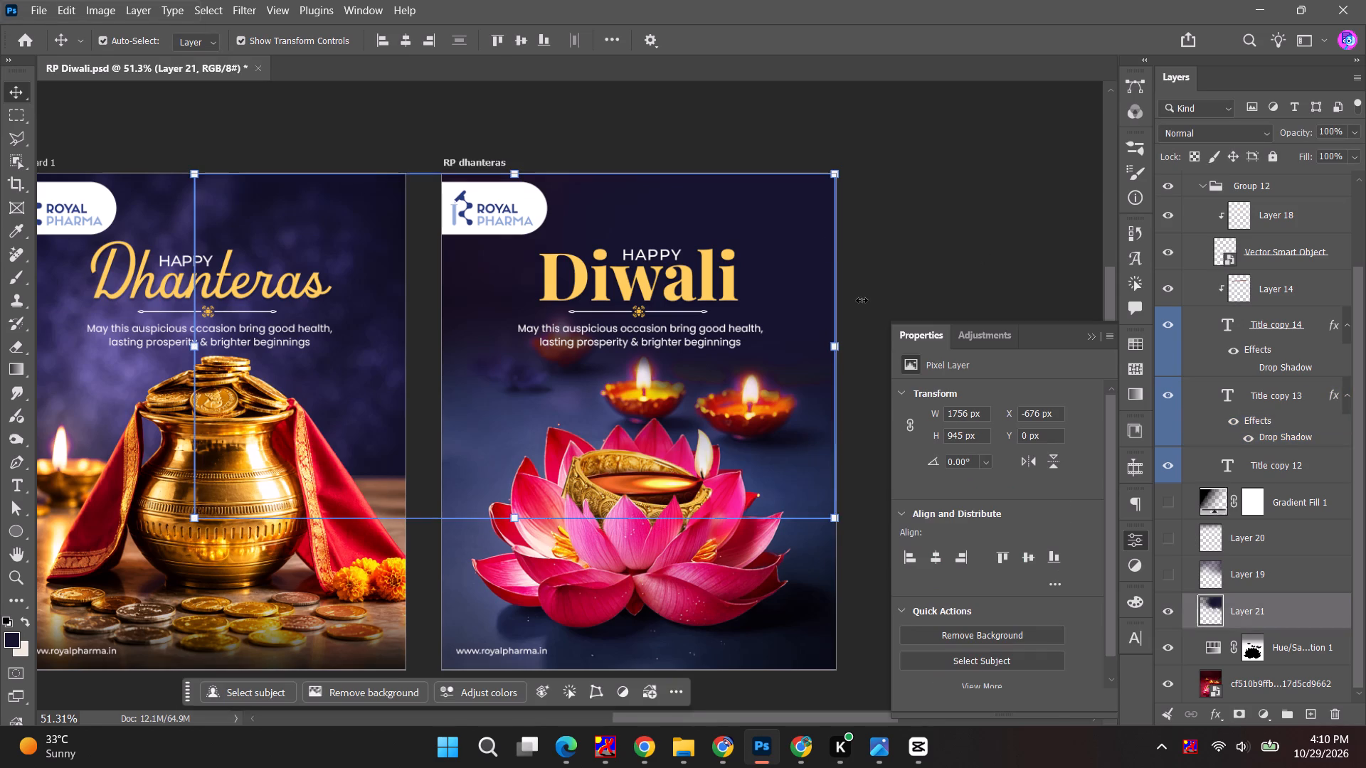
On a new layer above Layer 21, paint the Diwali poster's top area with sampled Dhanteras blue and a darker near-black navy at 66% brush opacity.
left_click(1310, 714)
key("b")
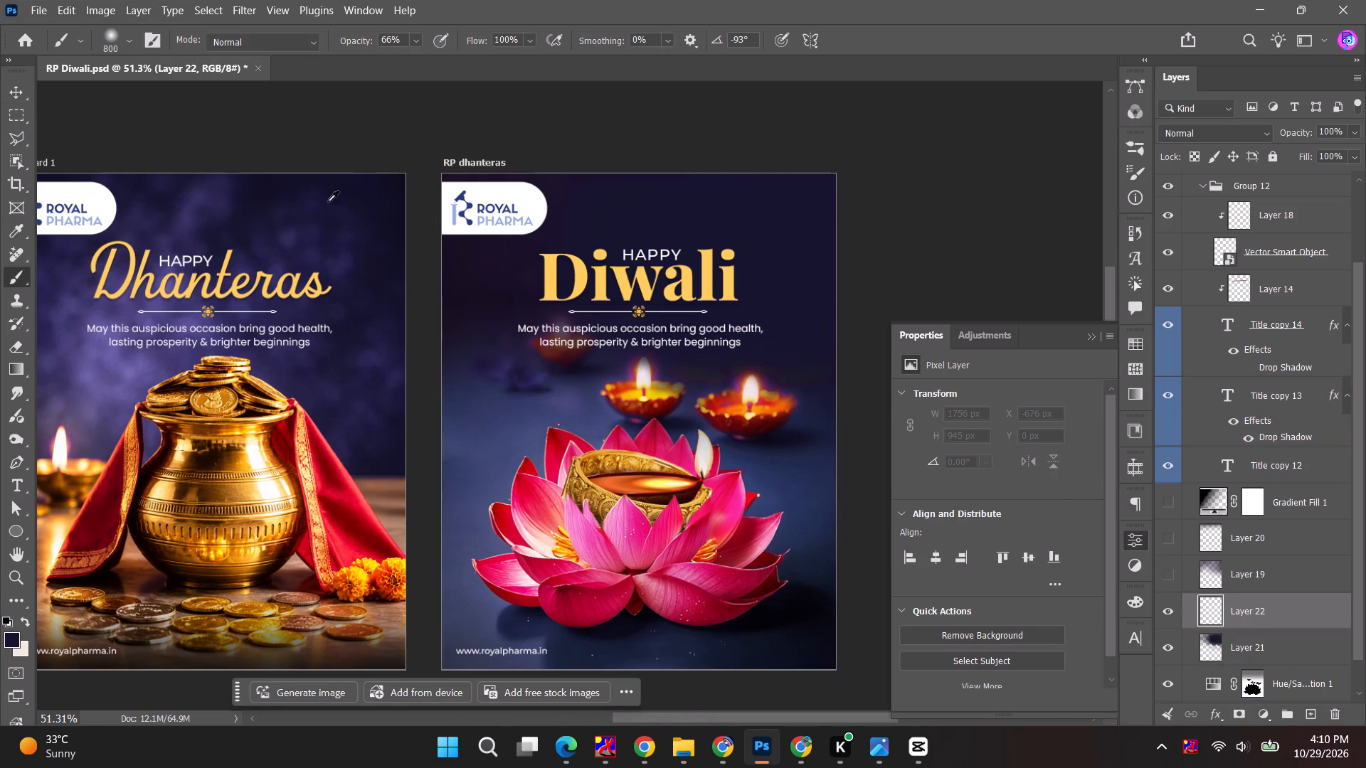
left_click(280, 203, "alt")
left_click_drag(606, 203, 829, 215)
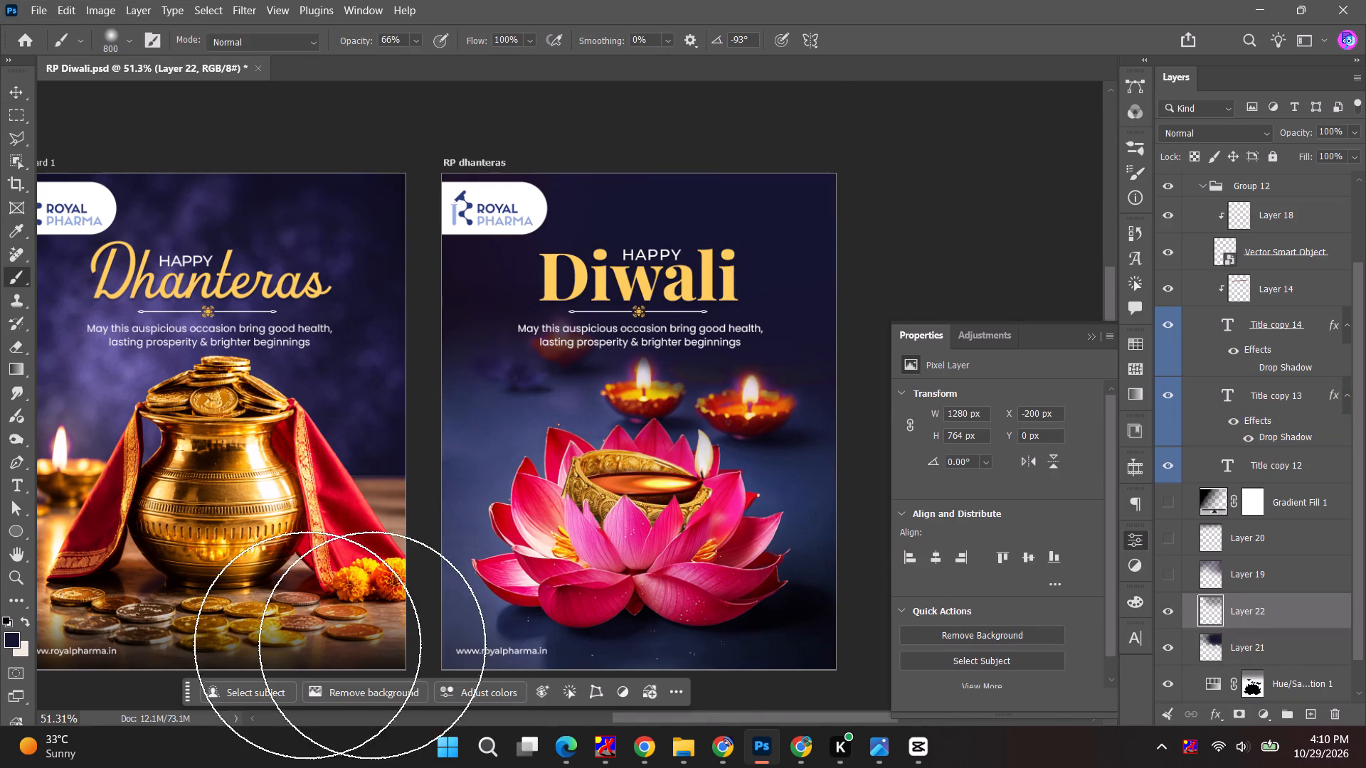
double_click(7, 641)
left_click_drag(927, 412, 931, 423)
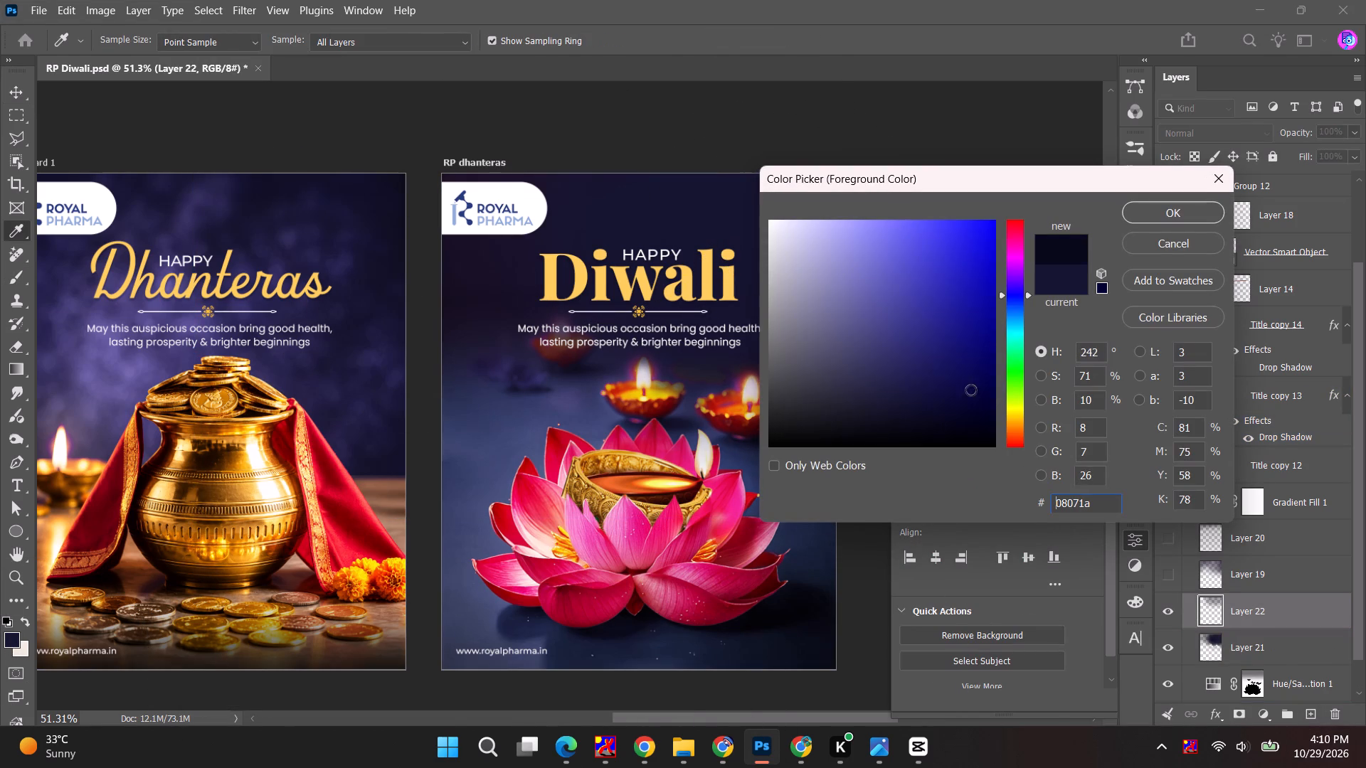
left_click(1207, 219)
left_click(849, 205)
left_click_drag(814, 193, 724, 191)
left_click_drag(626, 174, 878, 183)
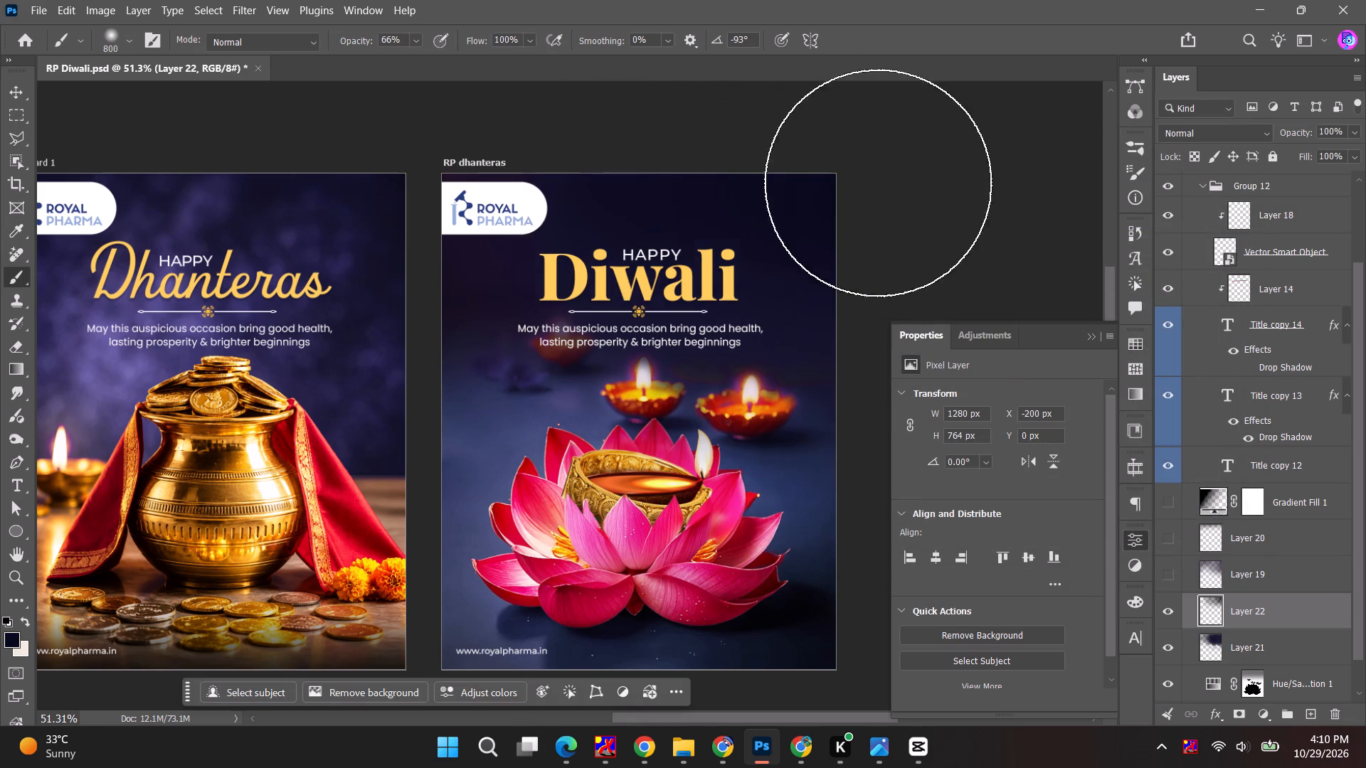
left_click_drag(878, 183, 875, 183)
left_click_drag(536, 164, 879, 206)
scroll(832, 201, "down", 2, "alt")
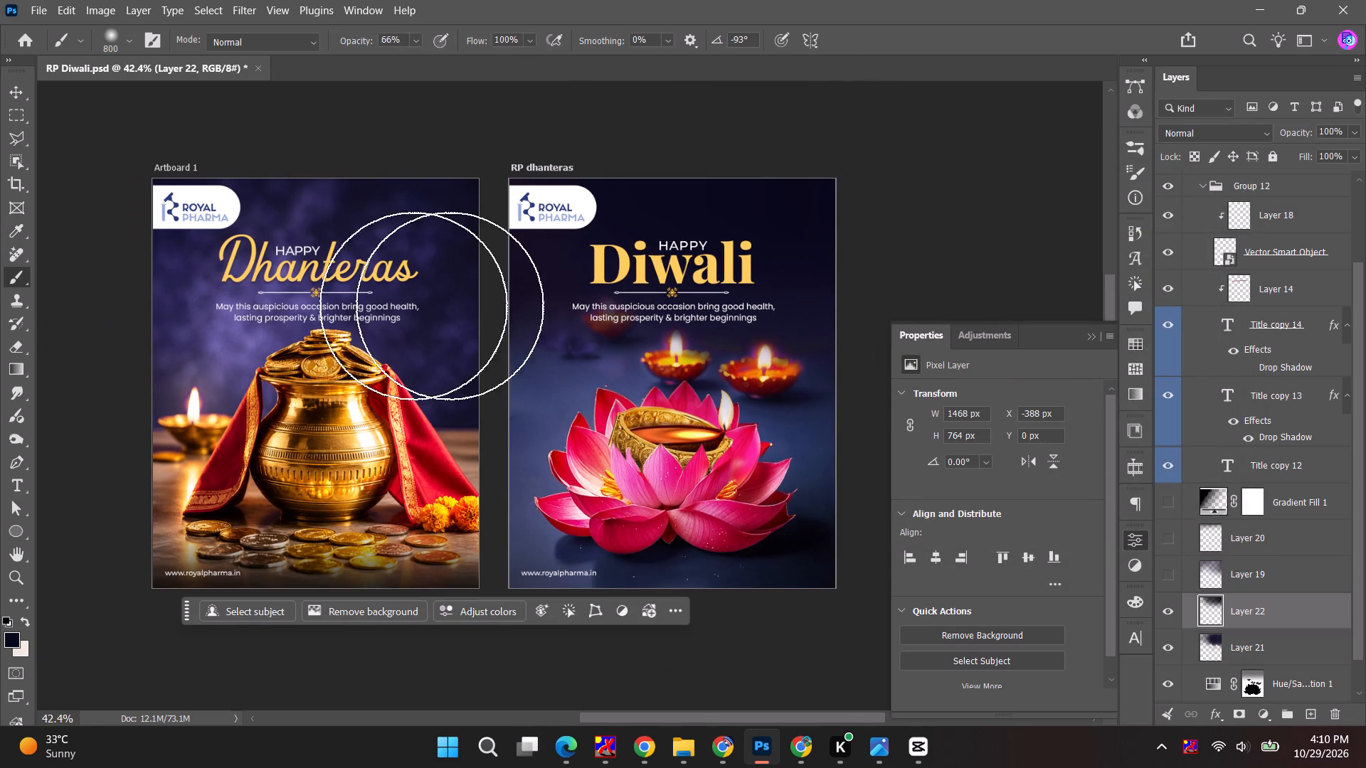
Reduce the opacity of both dark blue paint layers, Layer 21 and Layer 22, to 77%.
left_click(1266, 649, "ctrl")
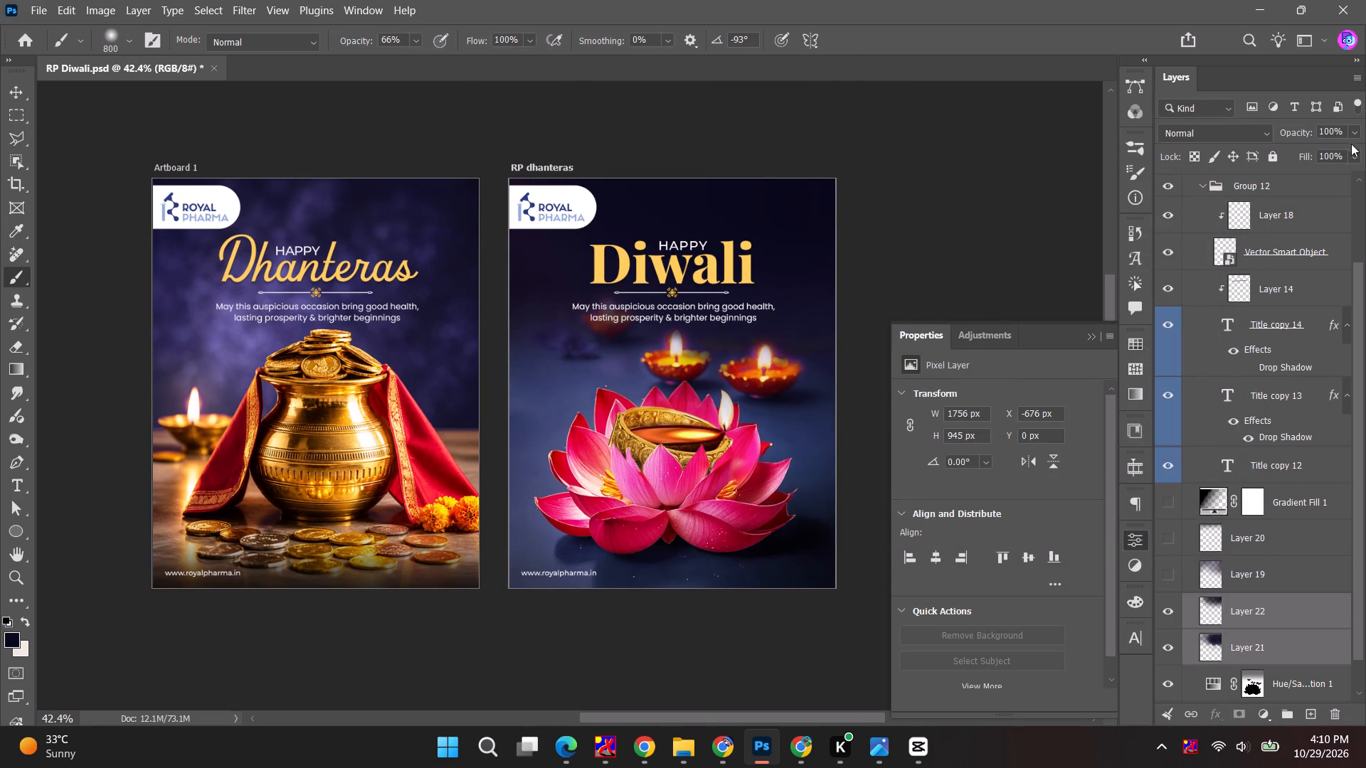
left_click(1350, 134)
left_click_drag(1326, 149, 1325, 154)
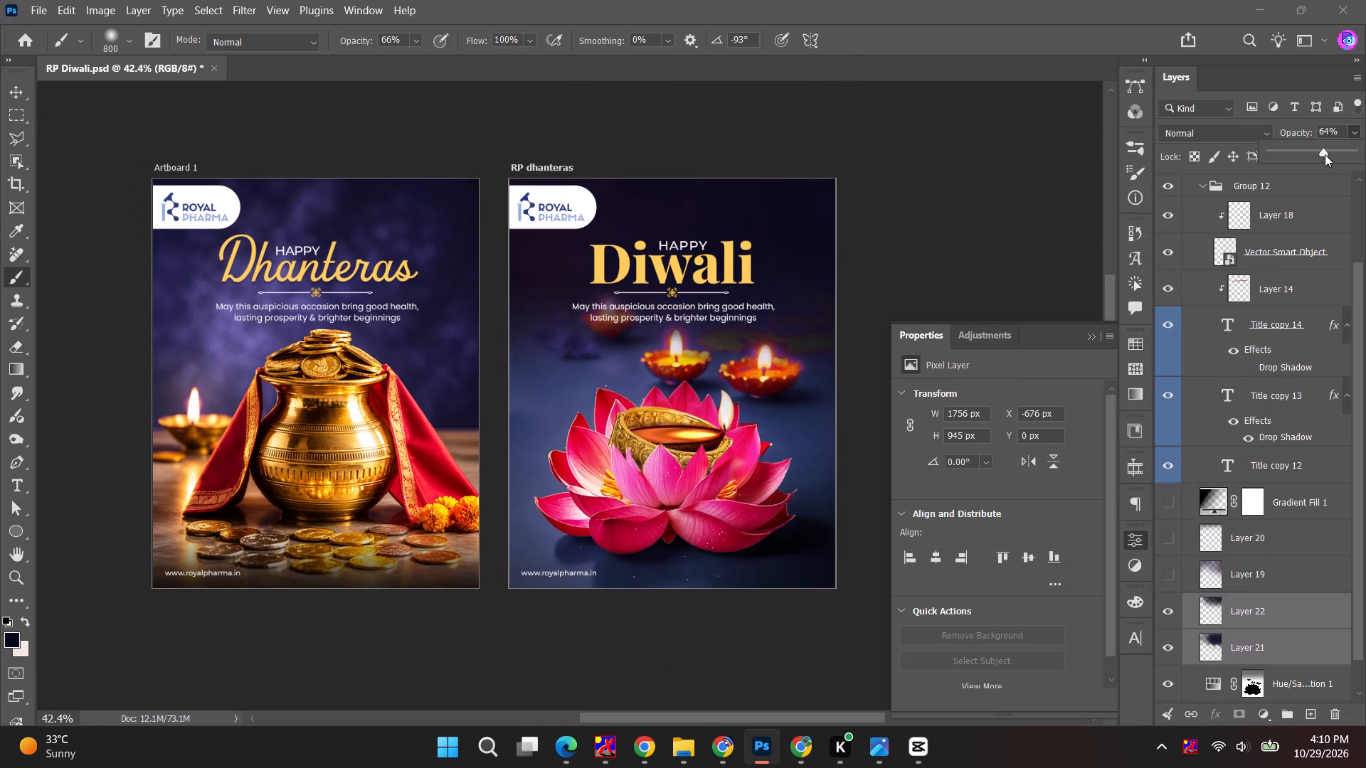
left_click_drag(1325, 154, 1334, 160)
left_click(13, 86)
left_click(360, 109)
key("space")
left_click_drag(966, 201, 904, 213)
left_click(488, 182)
On a new layer clipped to the Diwali title, brush a pale highlight sampled from the golden pot across the lower letters at size 150.
left_click(605, 283)
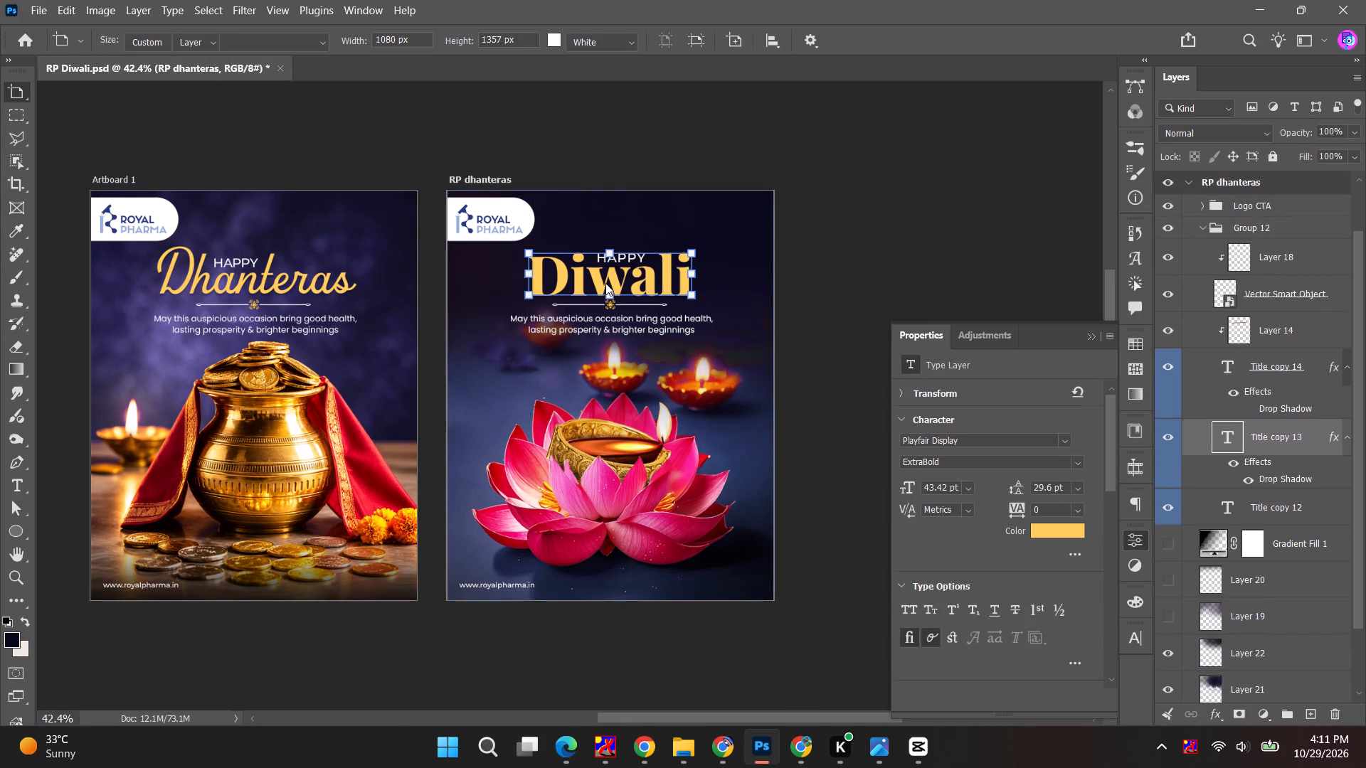
left_click(1304, 718)
left_click(1264, 454, "alt")
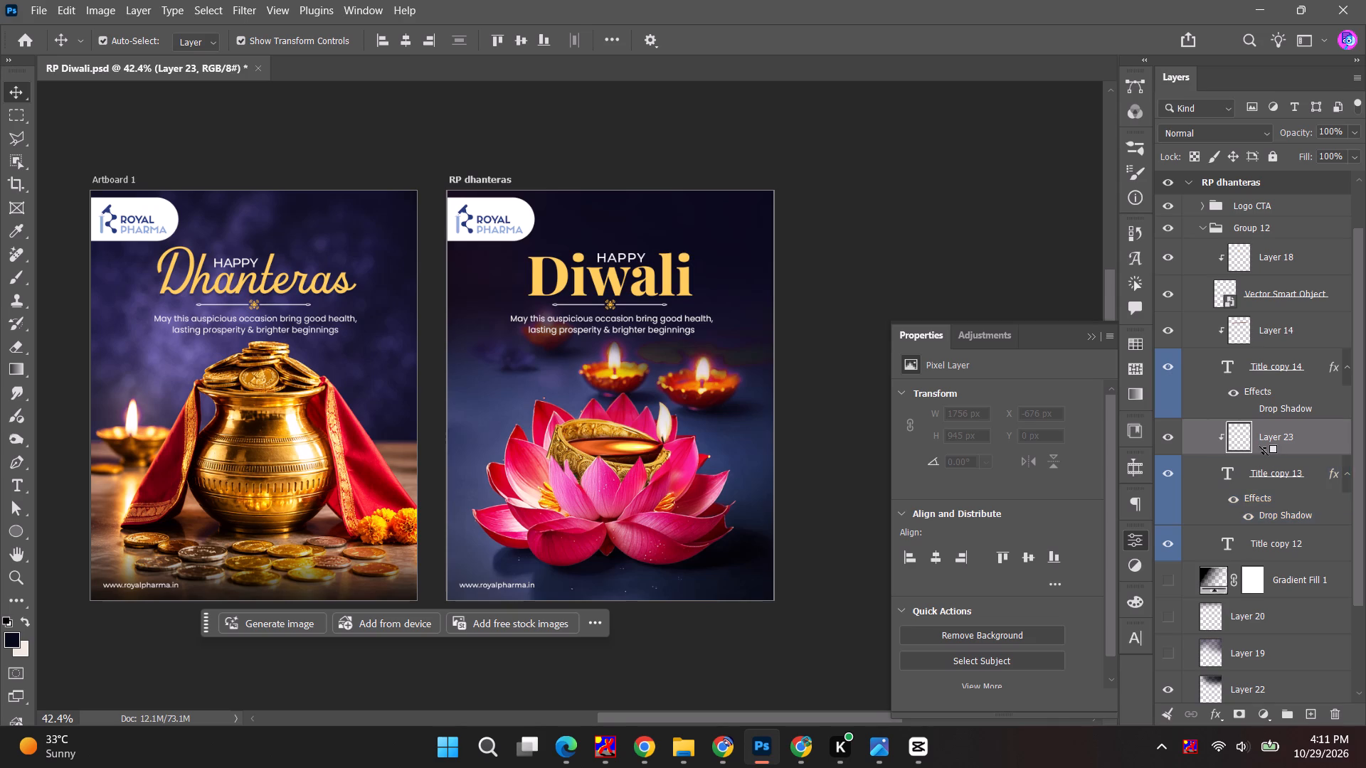
key("v")
key("b")
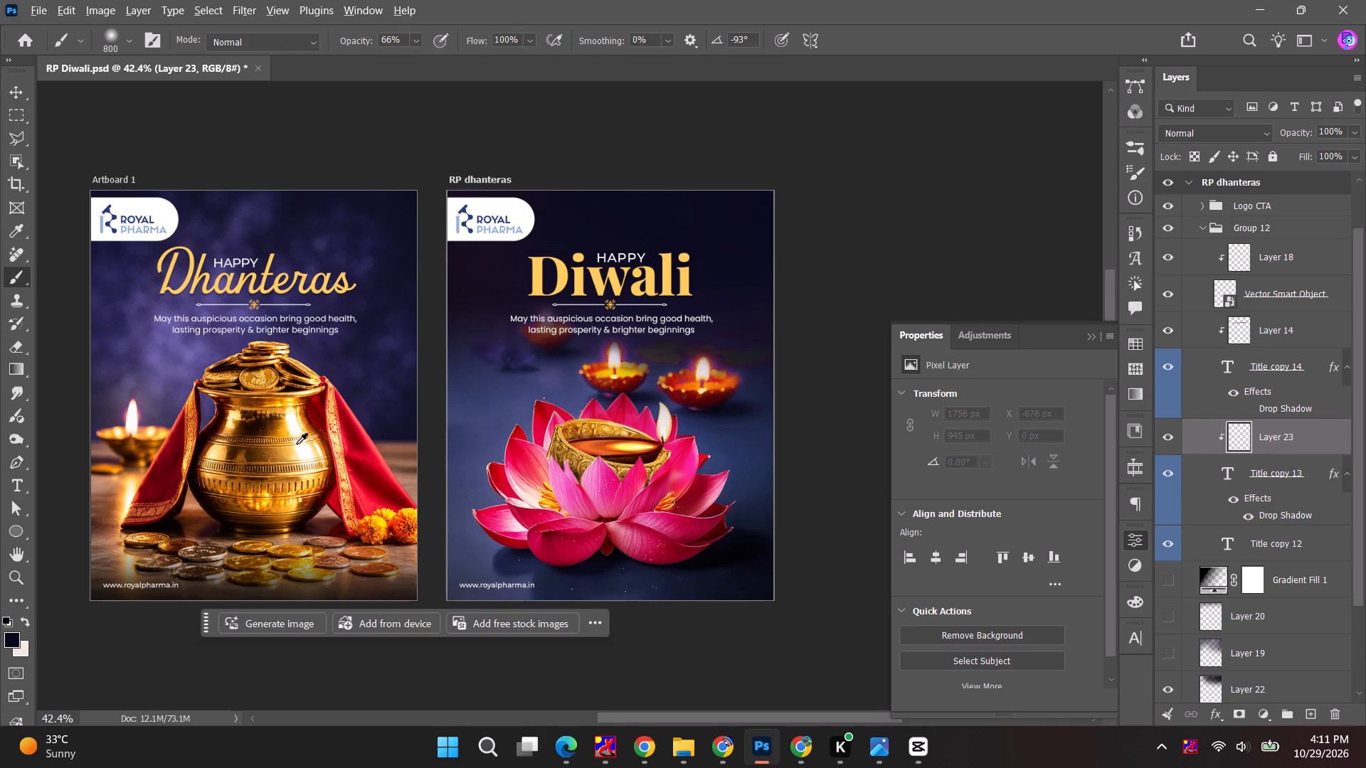
left_click(290, 430, "alt")
key("bracketleft")
key("bracketleft")
key("bracketleft")
key("bracketleft")
key("bracketleft")
key("bracketleft")
key("bracketleft")
key("bracketleft")
key("bracketleft")
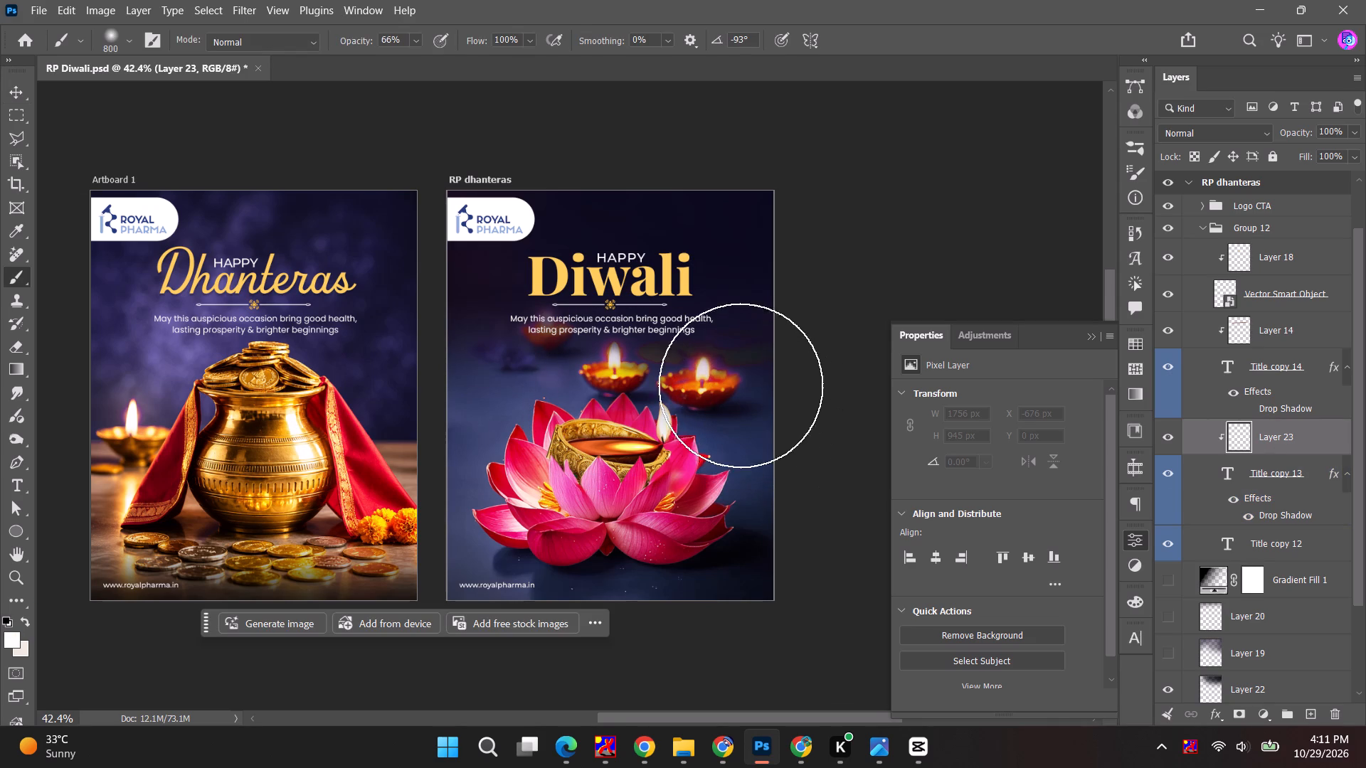
left_click_drag(684, 296, 401, 302)
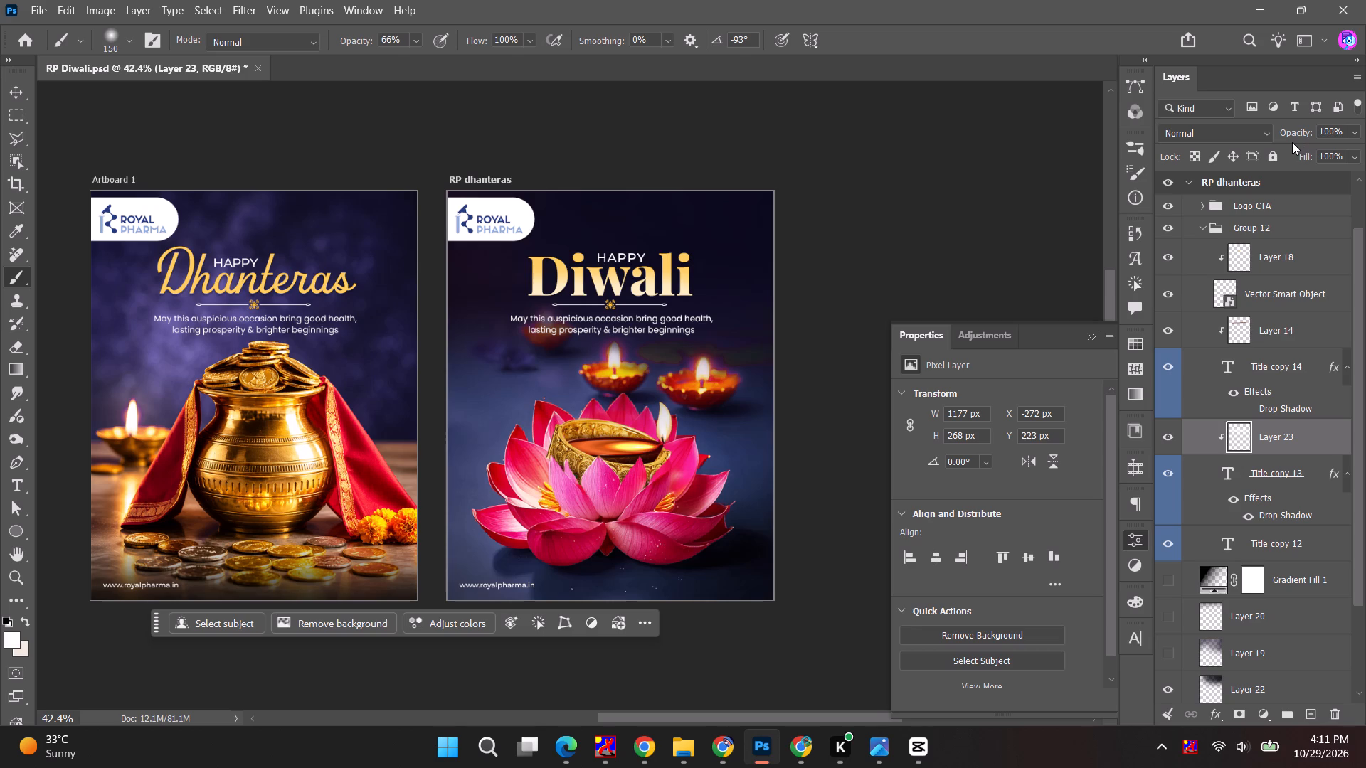
Try Color Burn on the title's highlight layer, return it to Normal at 58% opacity, and compare it hidden and shown.
left_click(1239, 136)
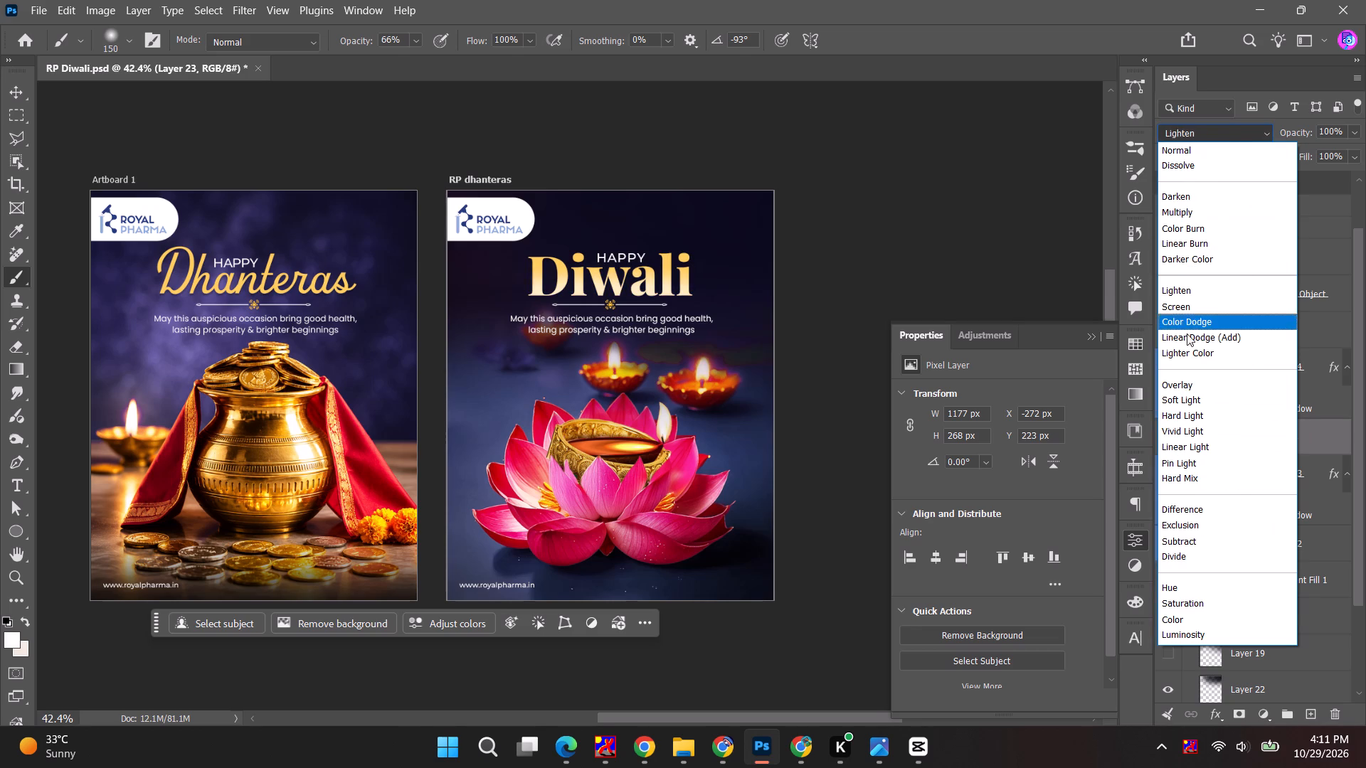
left_click(1189, 225)
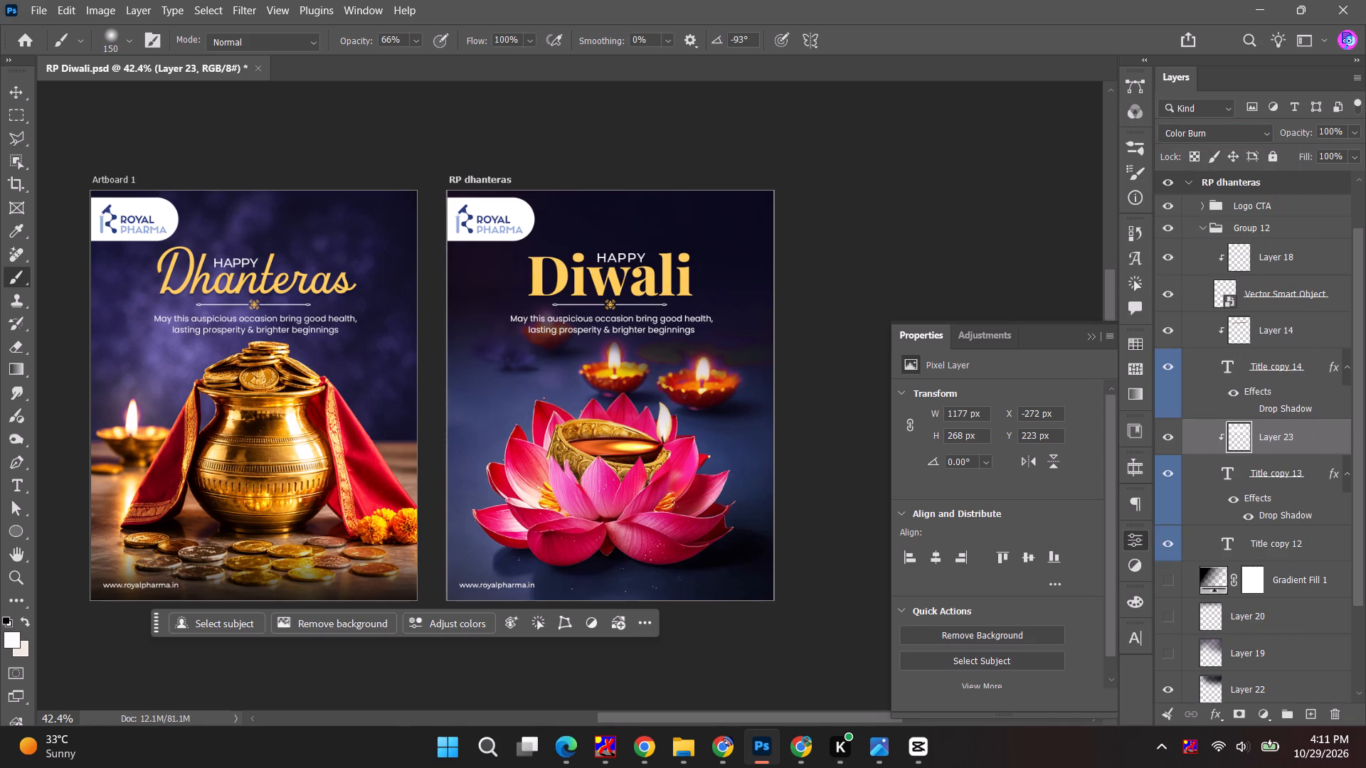
left_click(1350, 129)
left_click(1318, 150)
left_click(1224, 130)
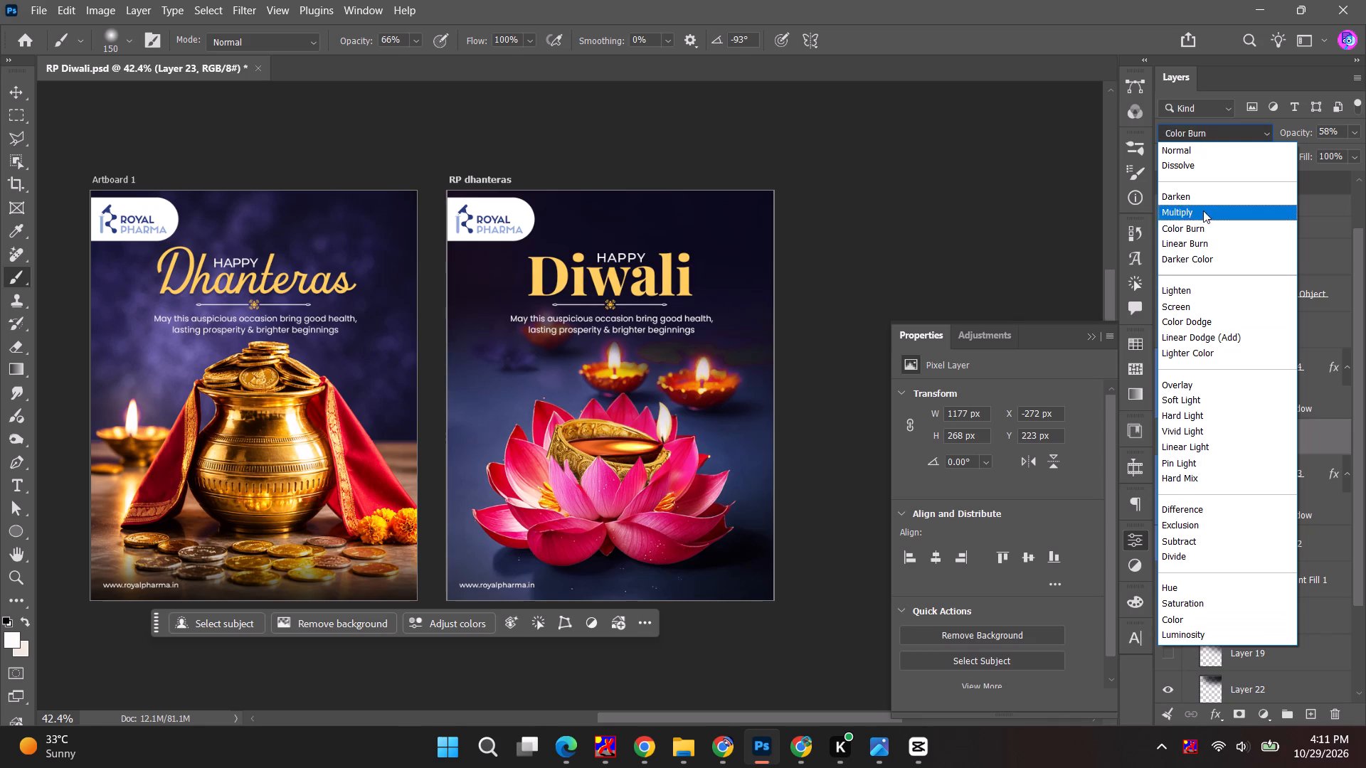
left_click(1184, 146)
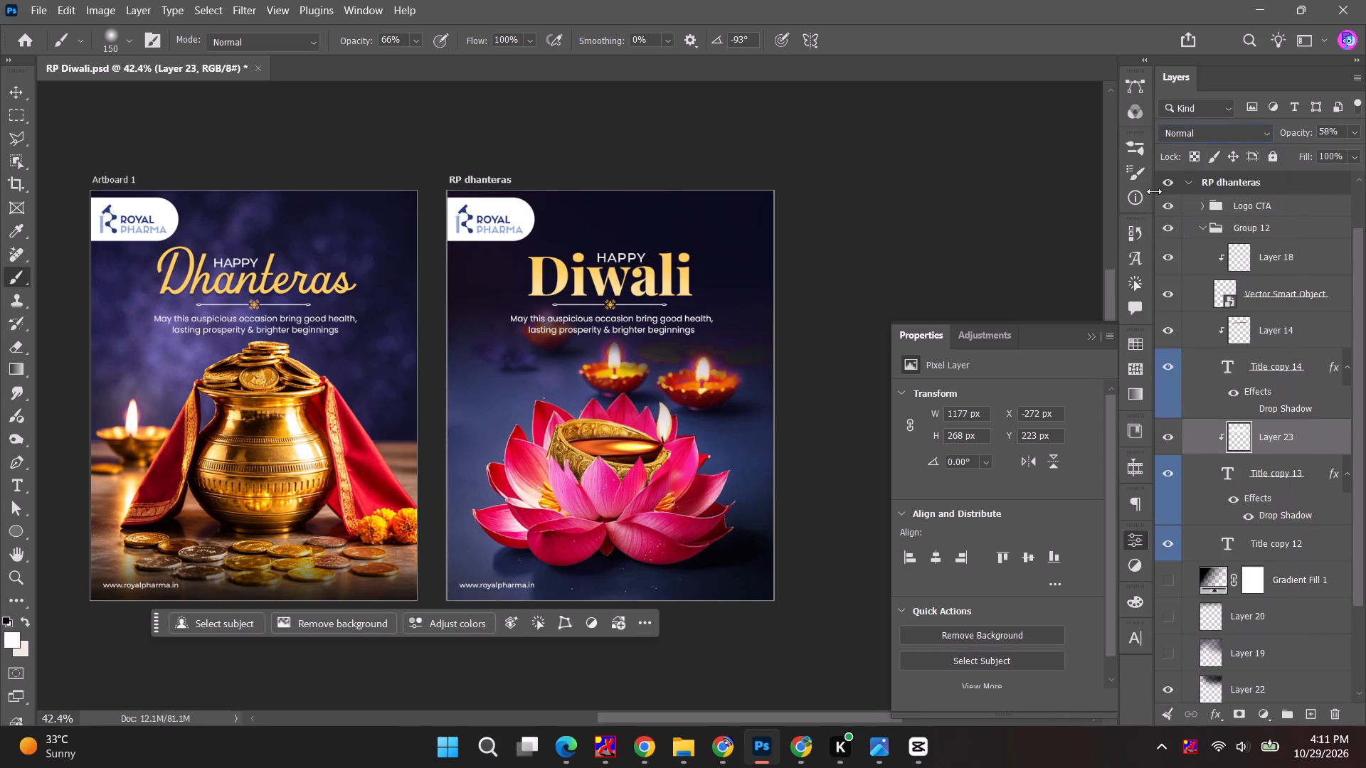
left_click(1171, 426)
left_click(1171, 426)
left_click(9, 94)
left_click(927, 113)
Select the two-line greeting text below the Diwali title.
scroll(500, 287, "up", 1, "alt")
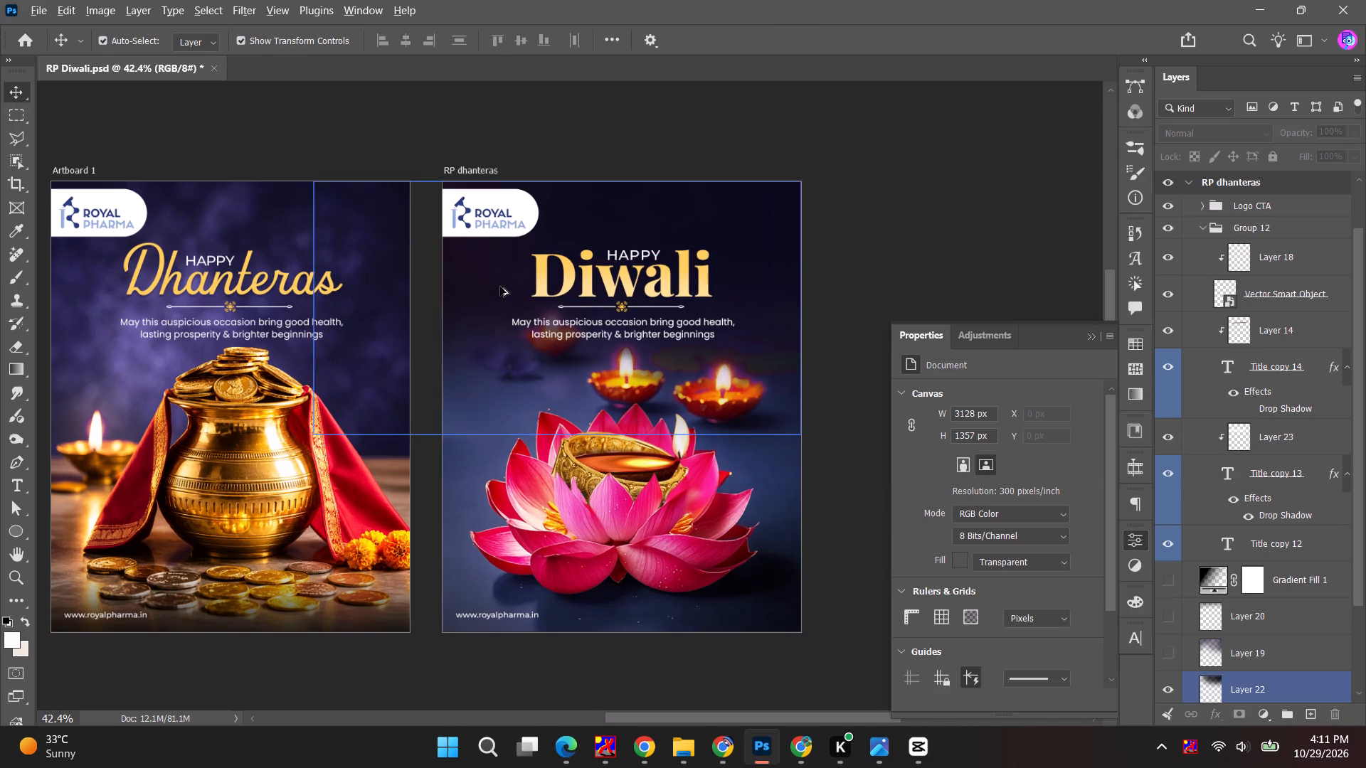
left_click(889, 214)
scroll(605, 331, "up", 2, "alt")
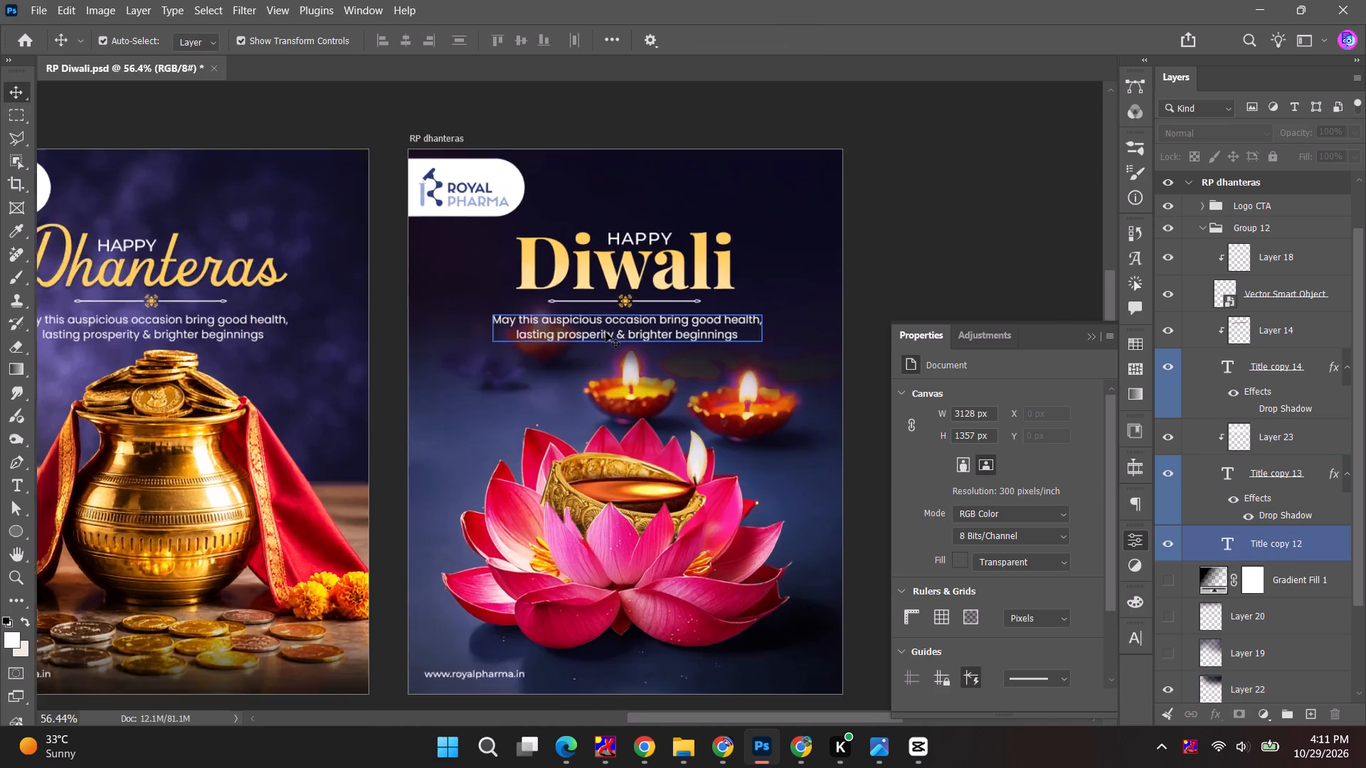
scroll(605, 332, "up", 6, "alt")
double_click(608, 332)
Switch from Photoshop to another open window.
key("alt+Tab")
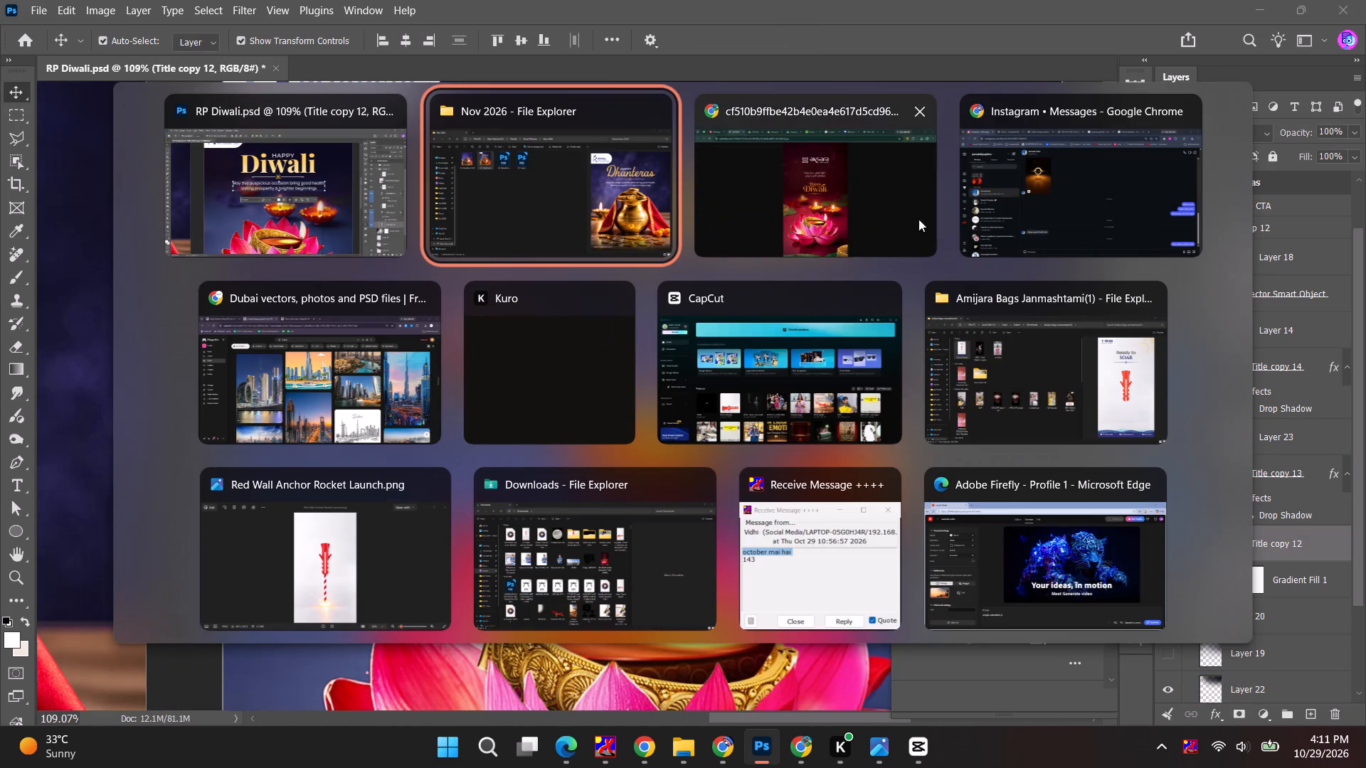
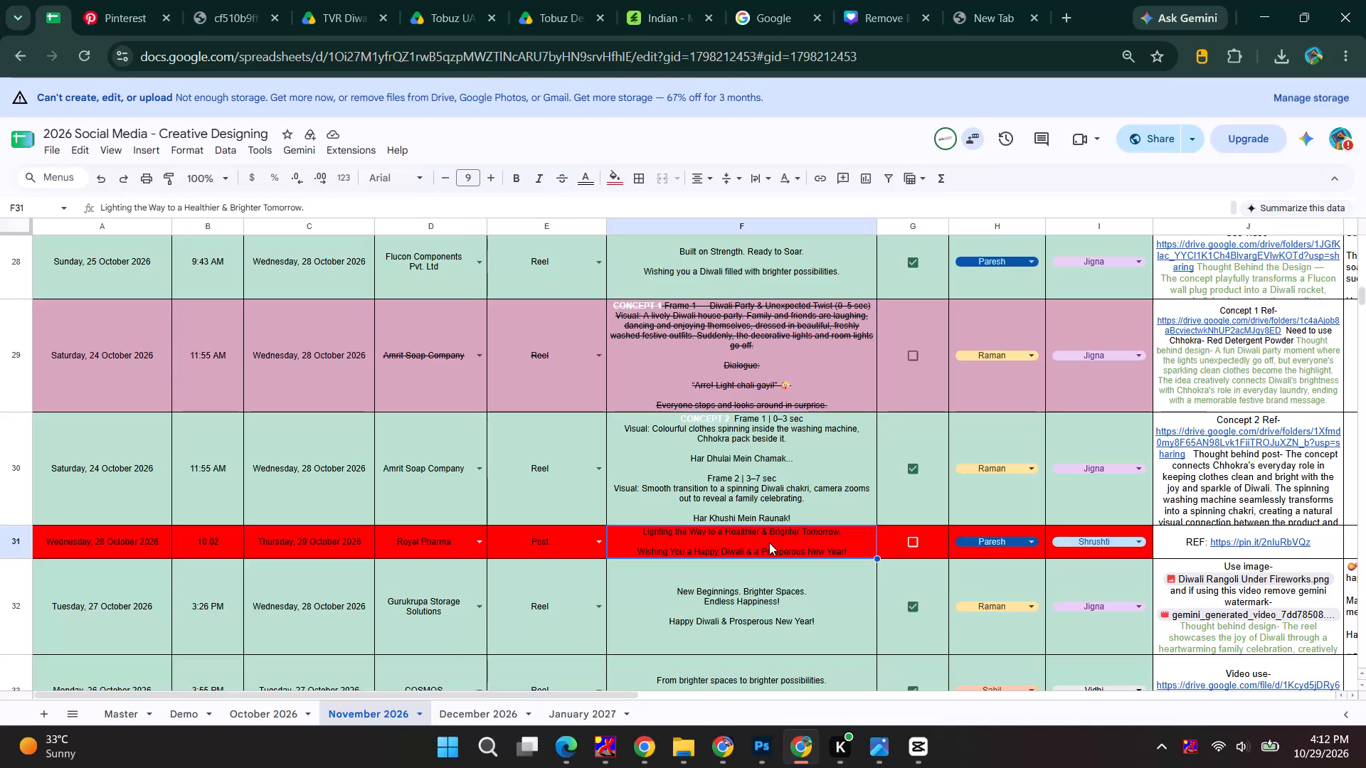
Replace the greeting below the Diwali title with "Wishing You a Happy Diwali & a Prosperous New Year!" copied from the spreadsheet's Royal Pharma row.
left_click_drag(637, 531, 882, 533, "alt")
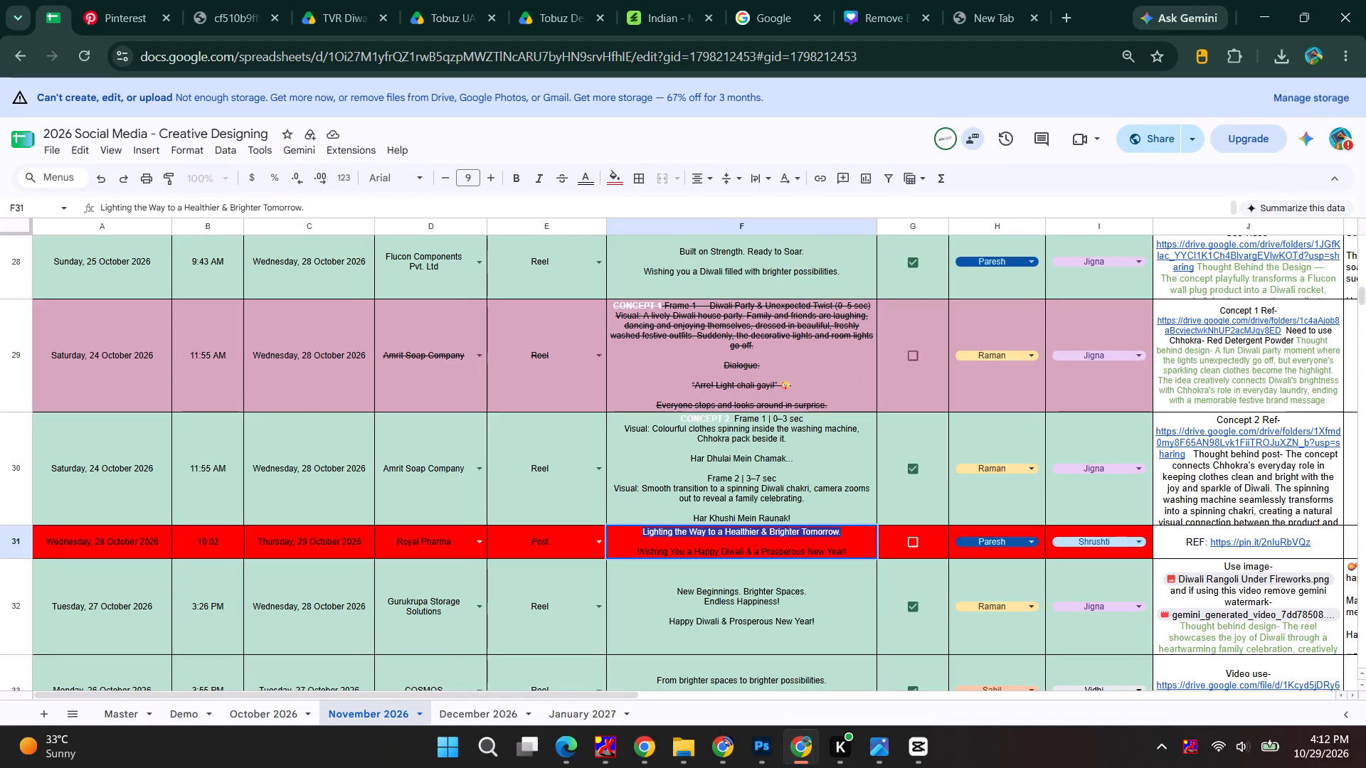
left_click(853, 542)
left_click_drag(851, 546, 595, 538)
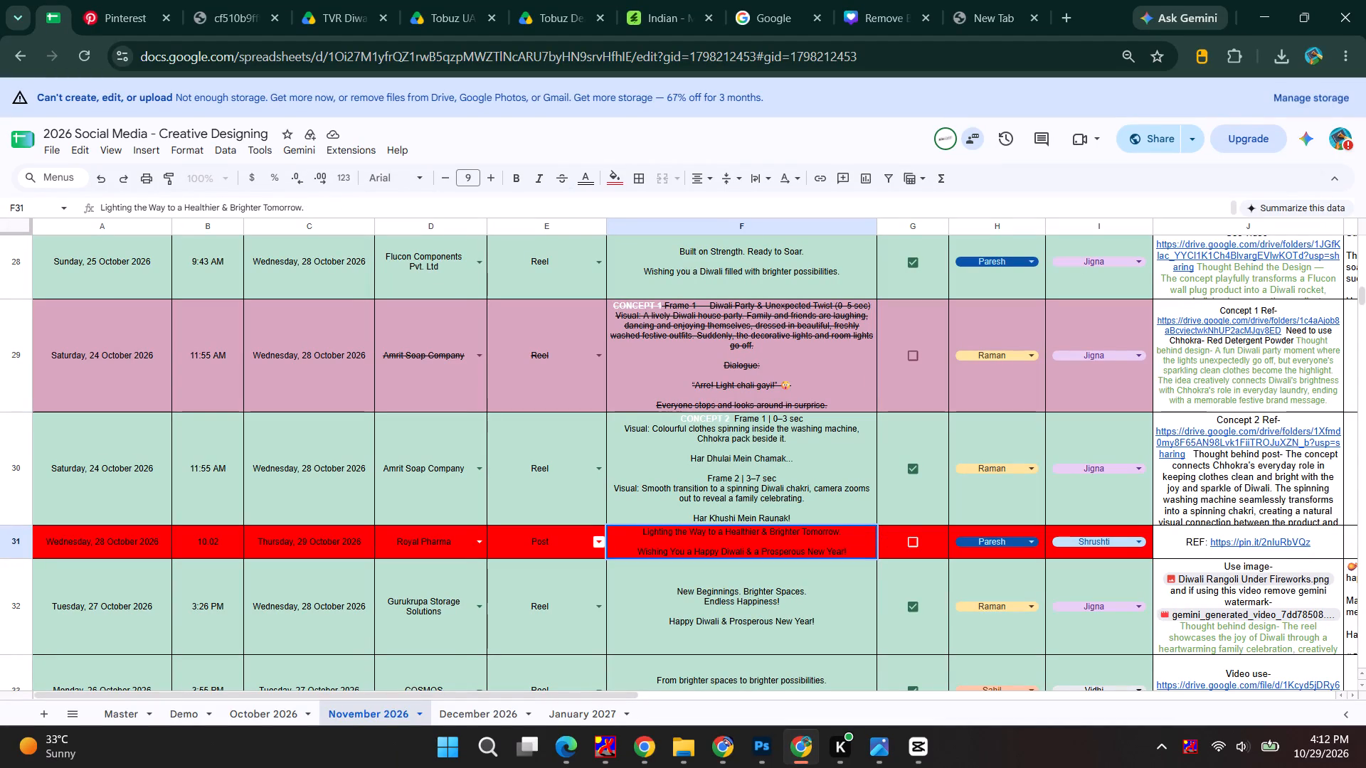
left_click_drag(635, 534, 877, 555)
key("ctrl+c")
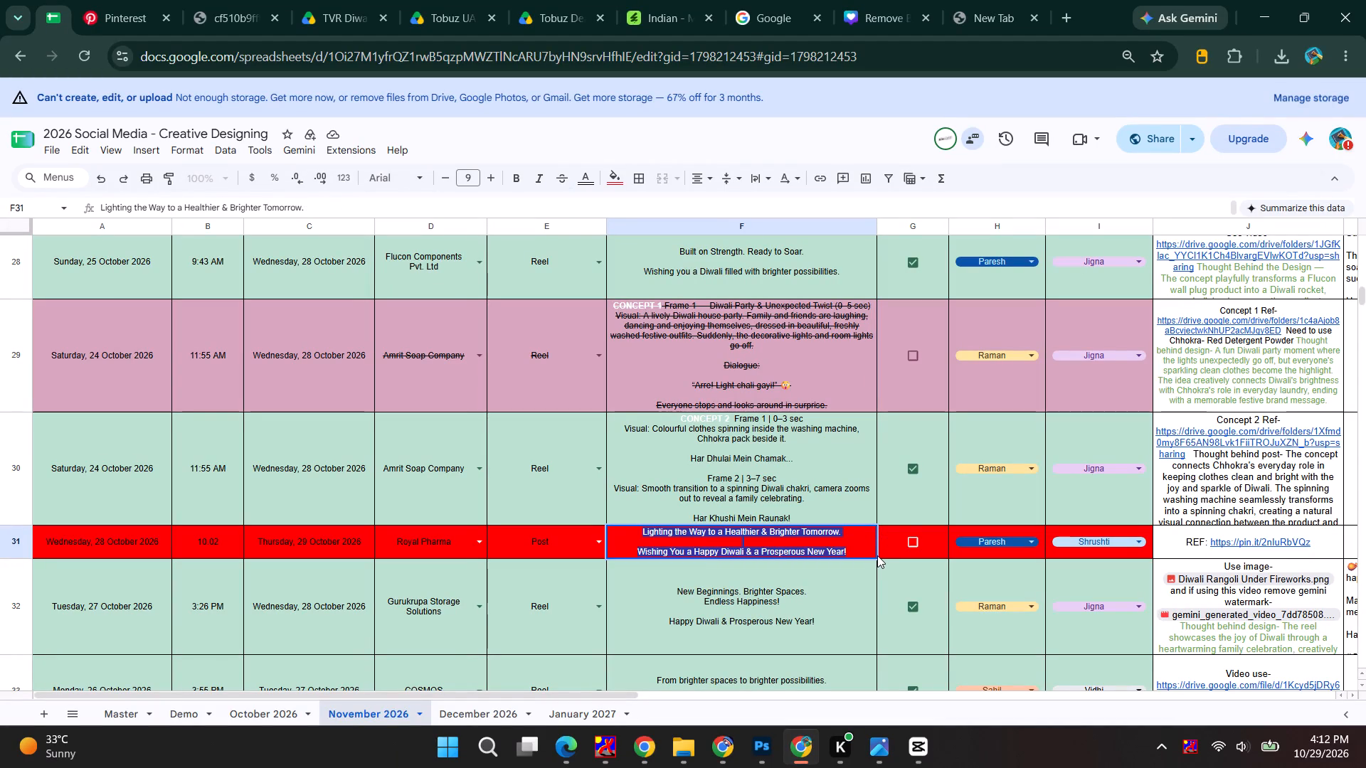
left_click(706, 539)
left_click(642, 538)
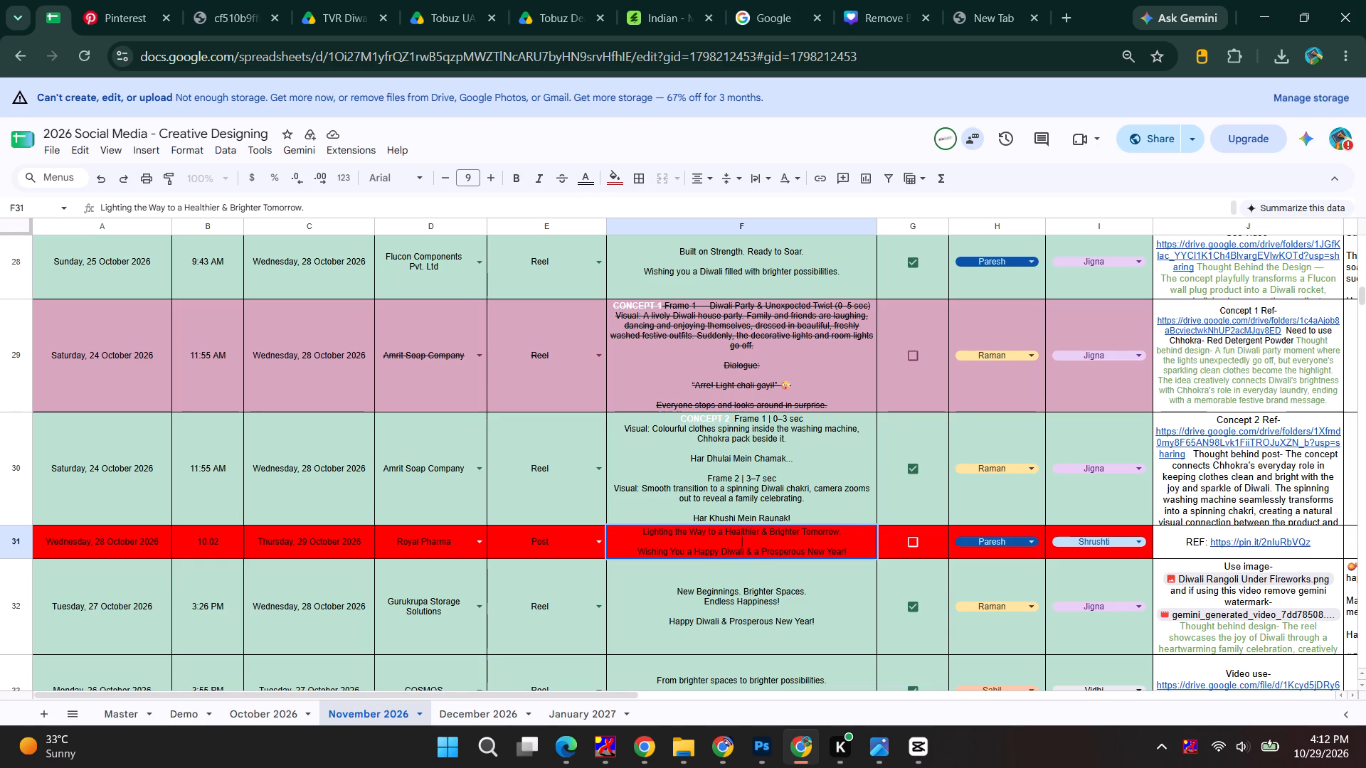
left_click_drag(635, 550, 913, 547)
key("ctrl+c")
key("alt+Tab")
left_click(796, 192, "alt")
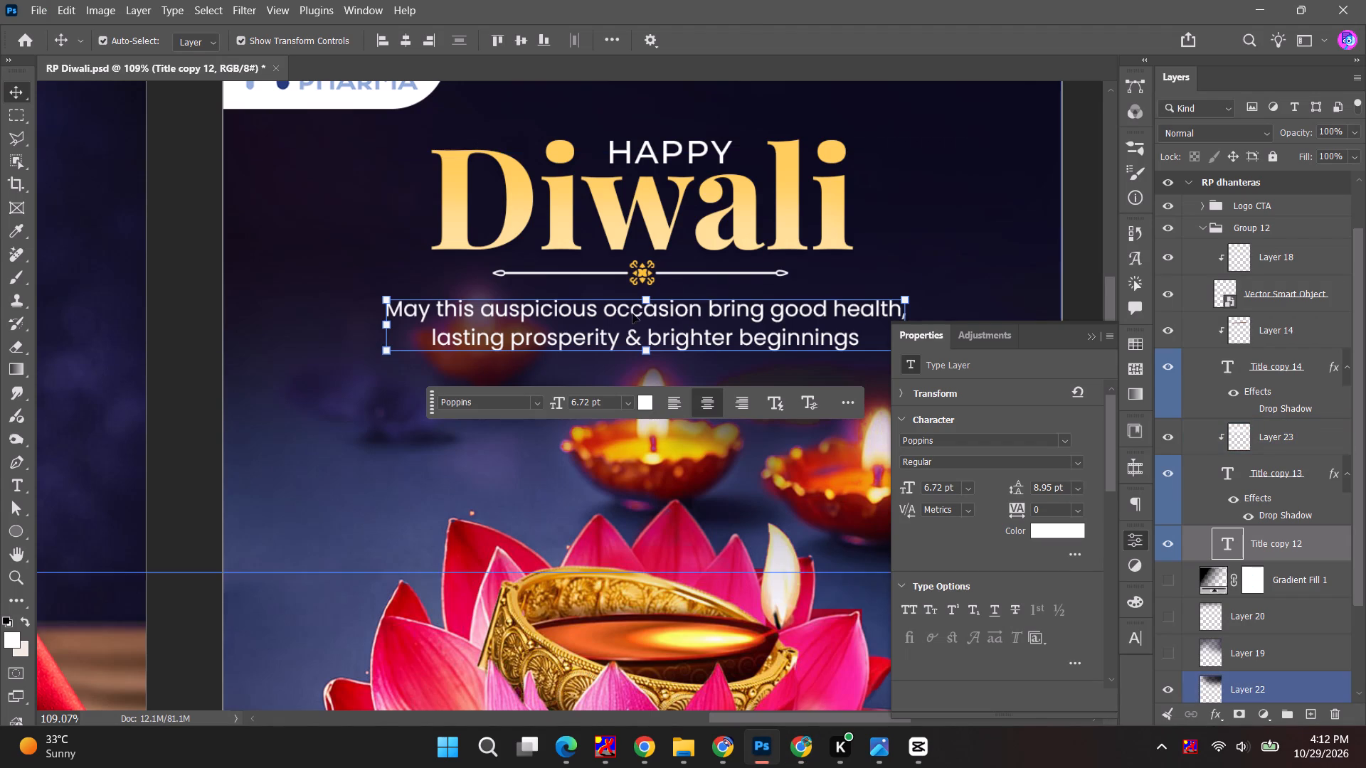
double_click(631, 326)
key("ctrl+v")
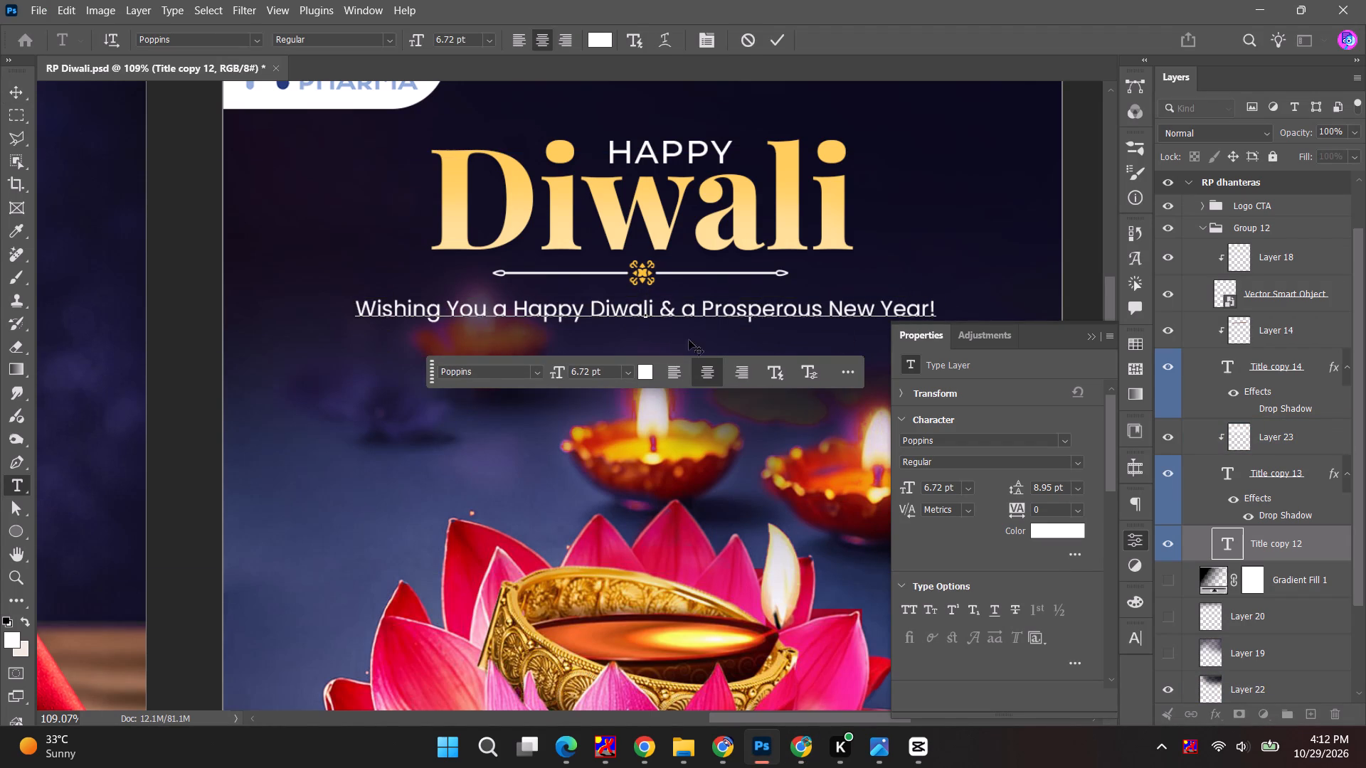
left_click(774, 42)
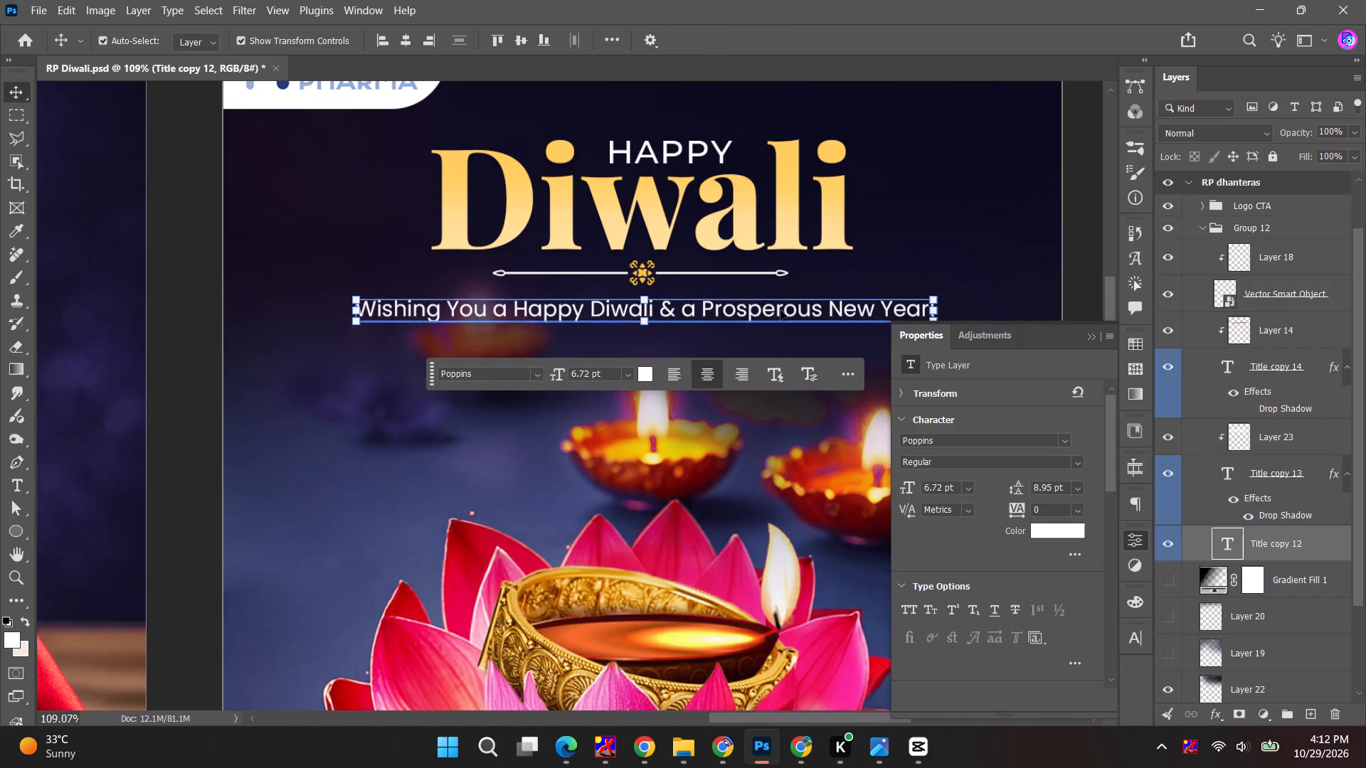
left_click_drag(780, 311, 785, 346)
key("ctrl+z")
Add the spreadsheet's line "Lighting the Way to a Healthier & Brighter Tomorrow." above the wishing line in the greeting text.
double_click(425, 323)
key("alt+Tab")
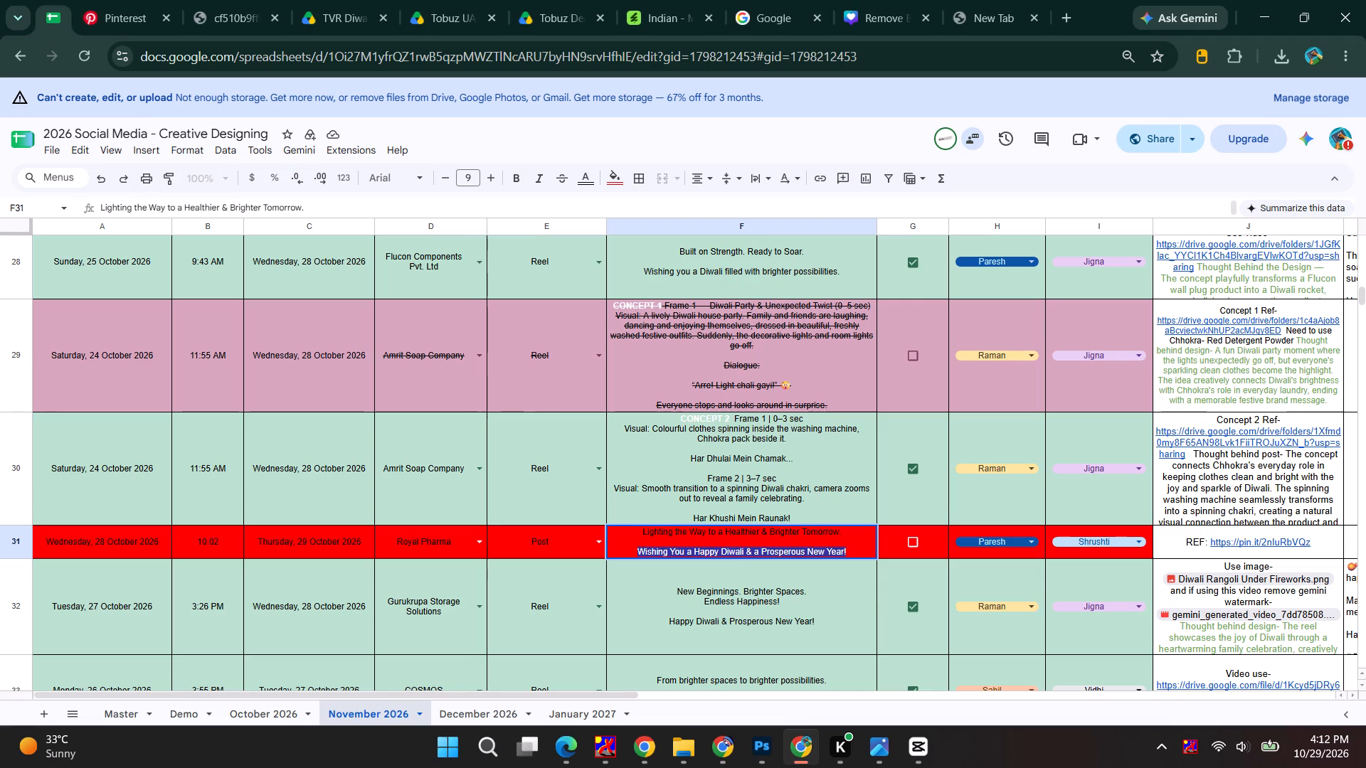
left_click_drag(637, 529, 869, 528)
key("ctrl+c")
key("alt+Tab")
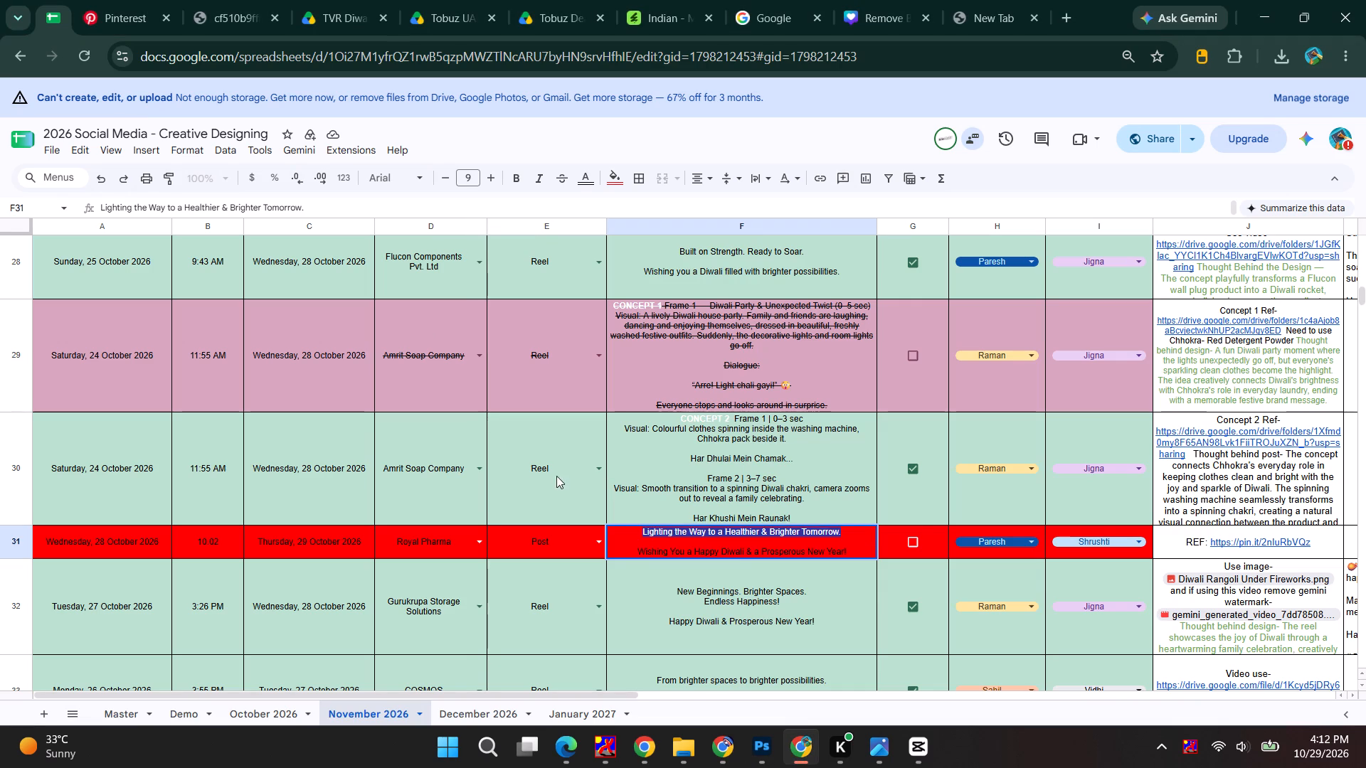
double_click(539, 316)
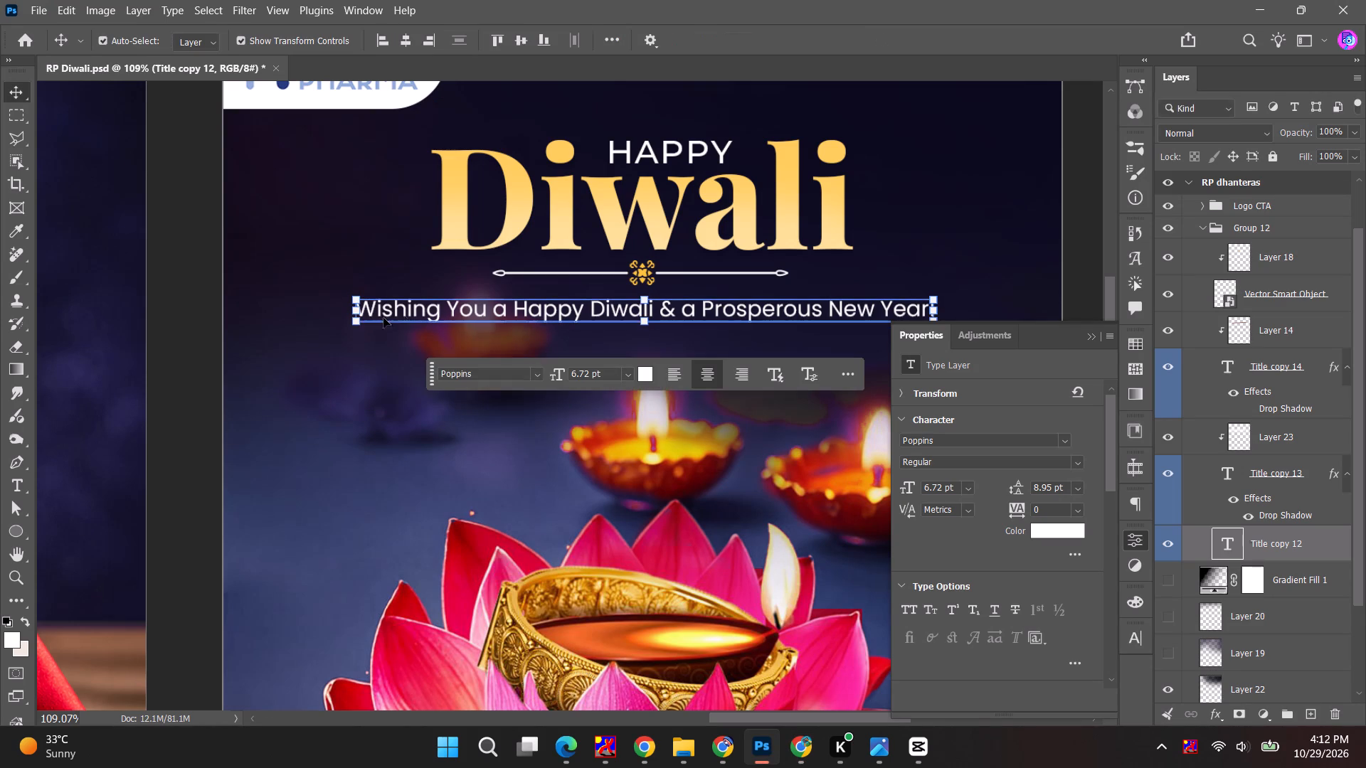
double_click(357, 311)
left_click(390, 310)
left_click(358, 299)
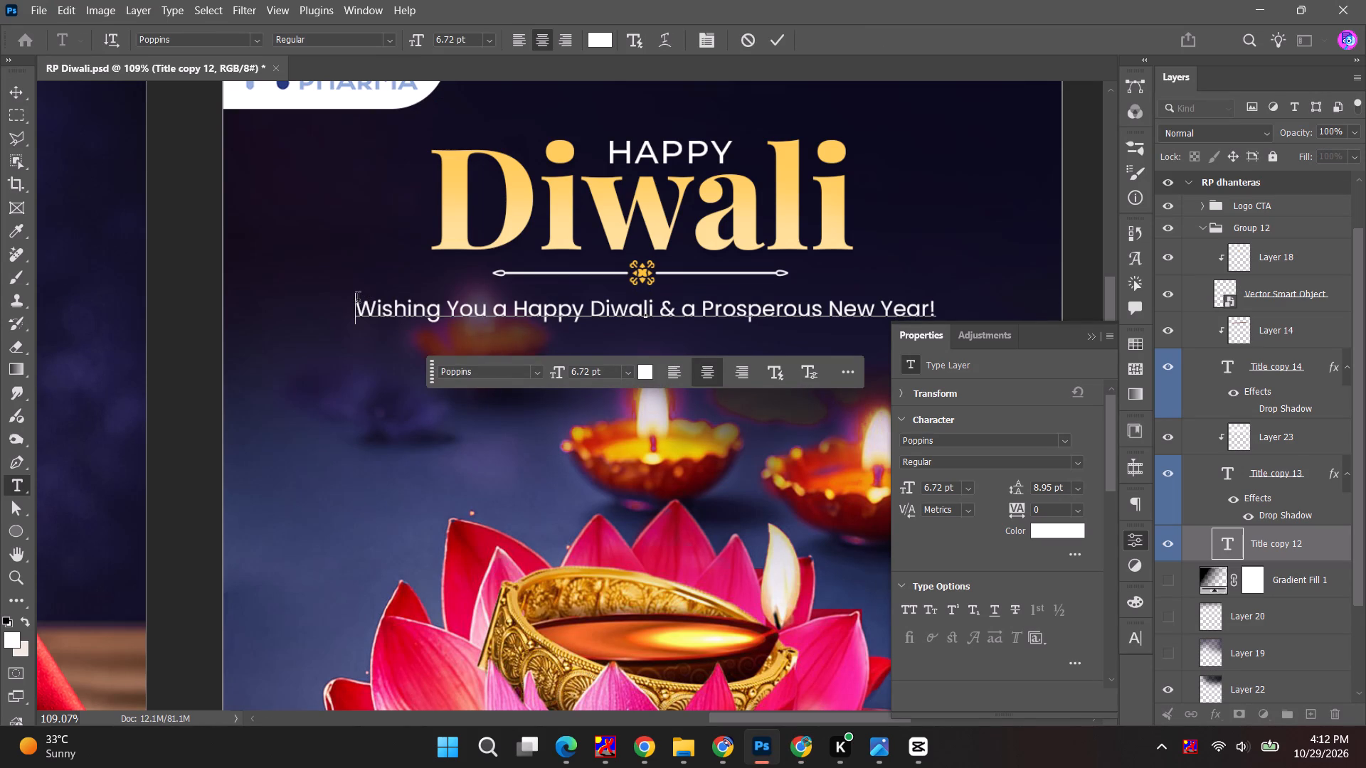
key("shift+Return")
key("Up")
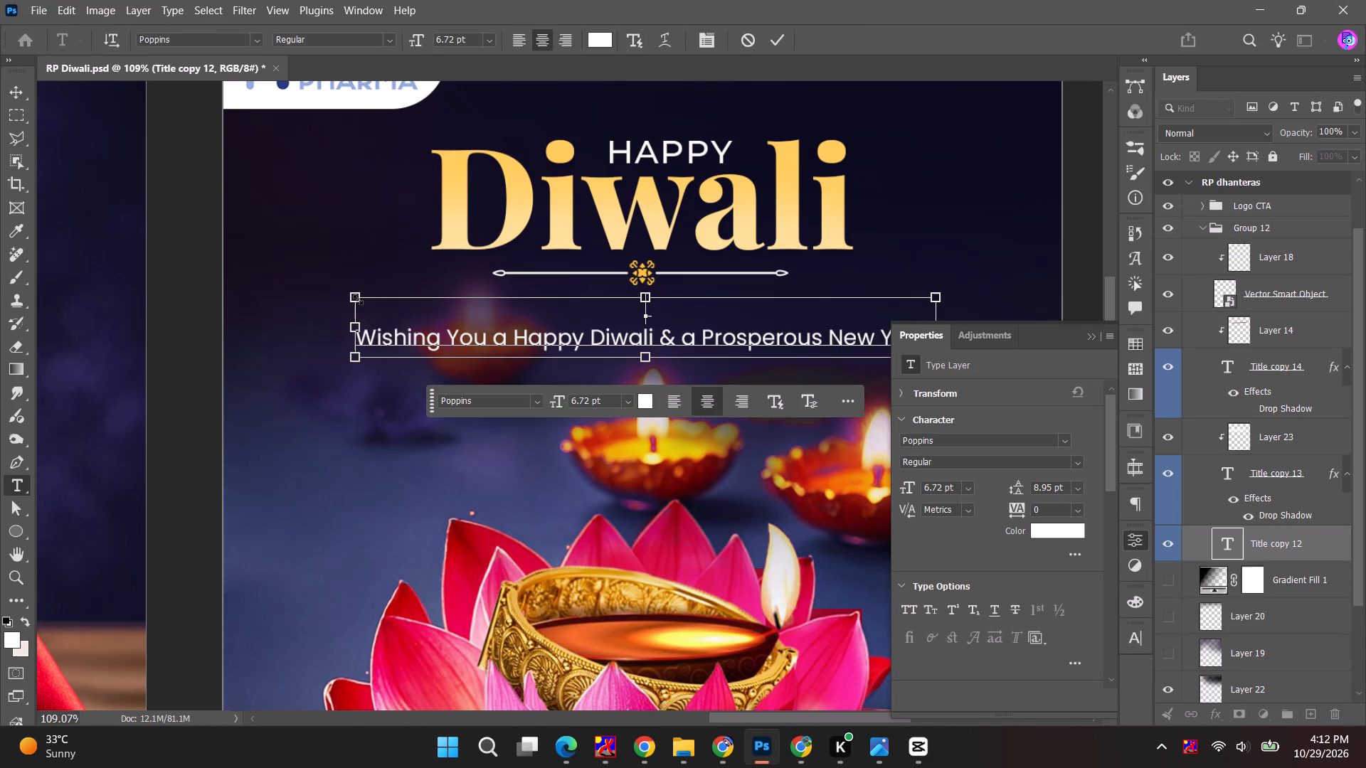
key("ctrl+v")
left_click(775, 38)
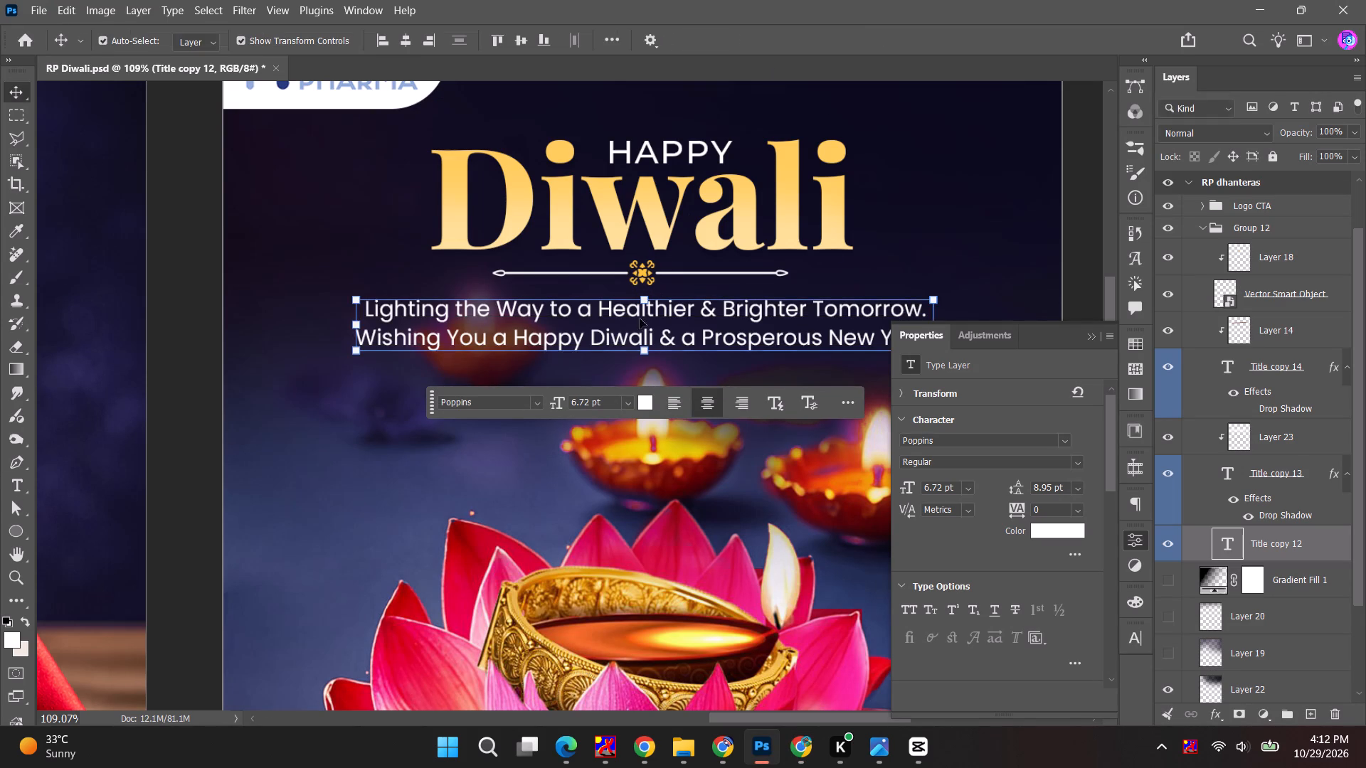
Centre the two-line greeting text horizontally on the Diwali poster.
scroll(707, 328, "up", 3, "alt")
left_click(731, 328)
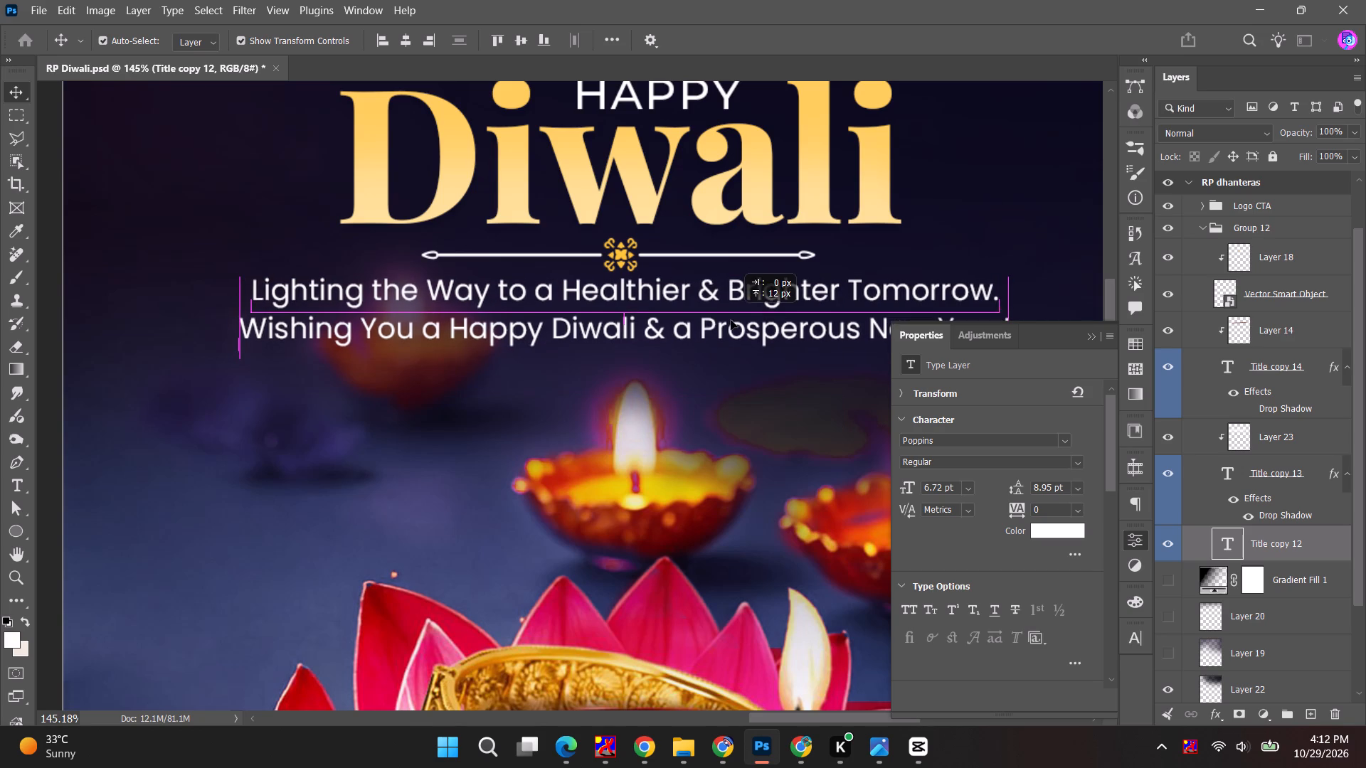
scroll(586, 374, "down", 5, "alt")
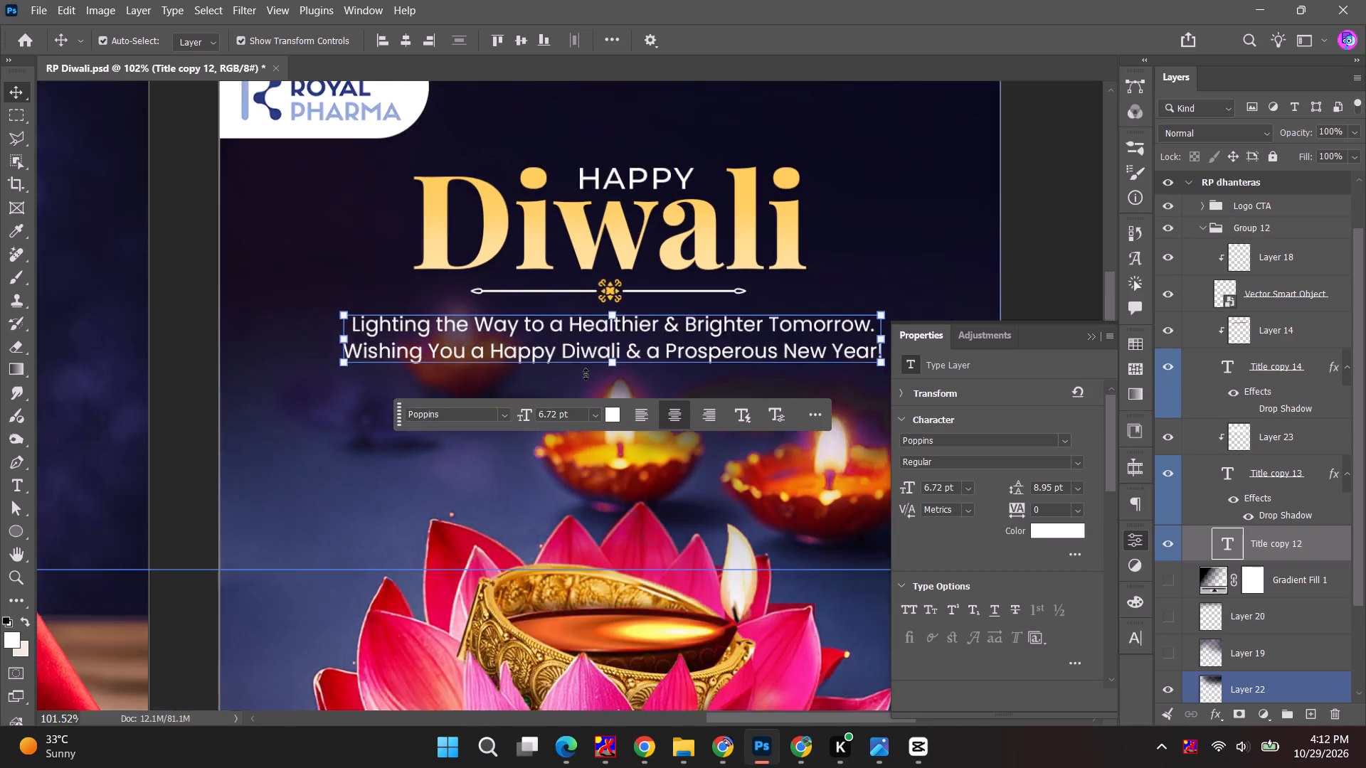
scroll(586, 374, "down", 4, "alt")
left_click(839, 278)
left_click(962, 245)
key("space")
key("space")
left_click_drag(979, 245, 903, 245)
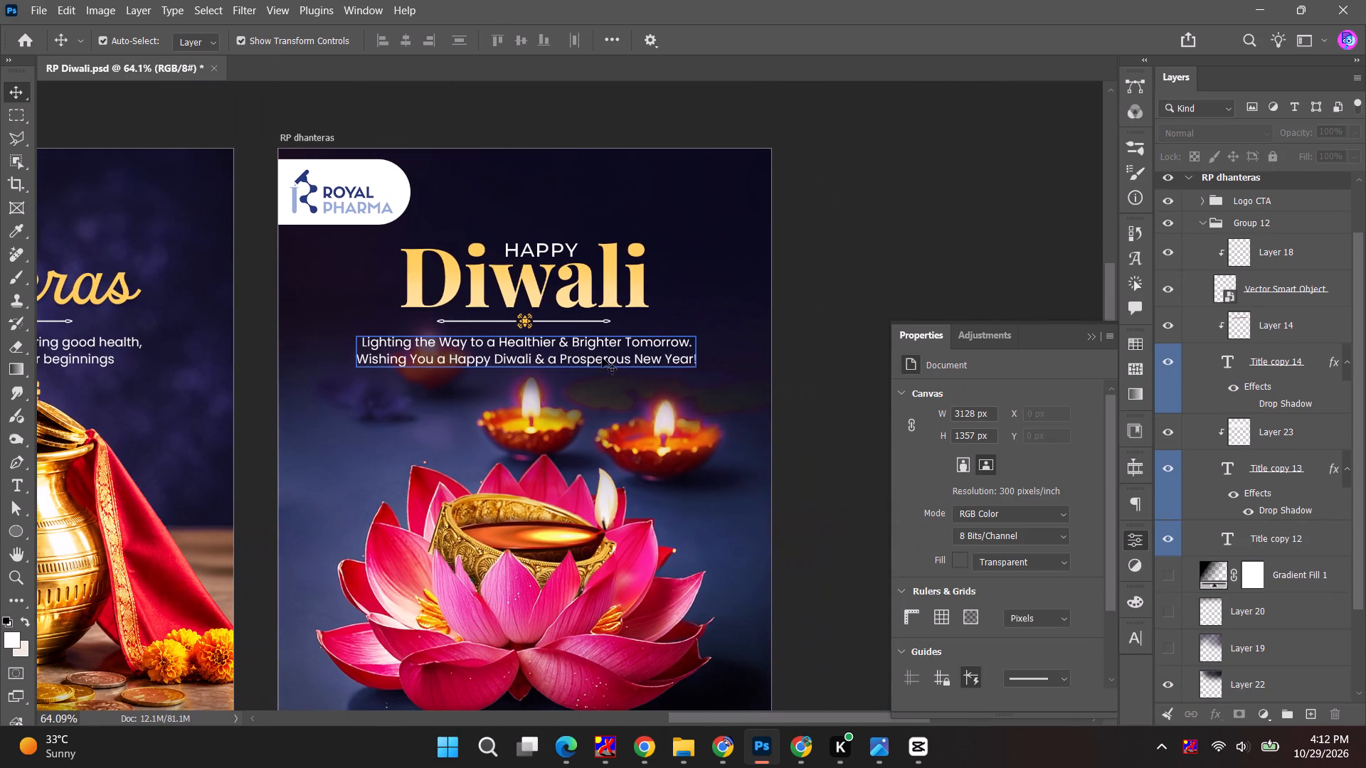
left_click(597, 361)
left_click(400, 36)
left_click(876, 190)
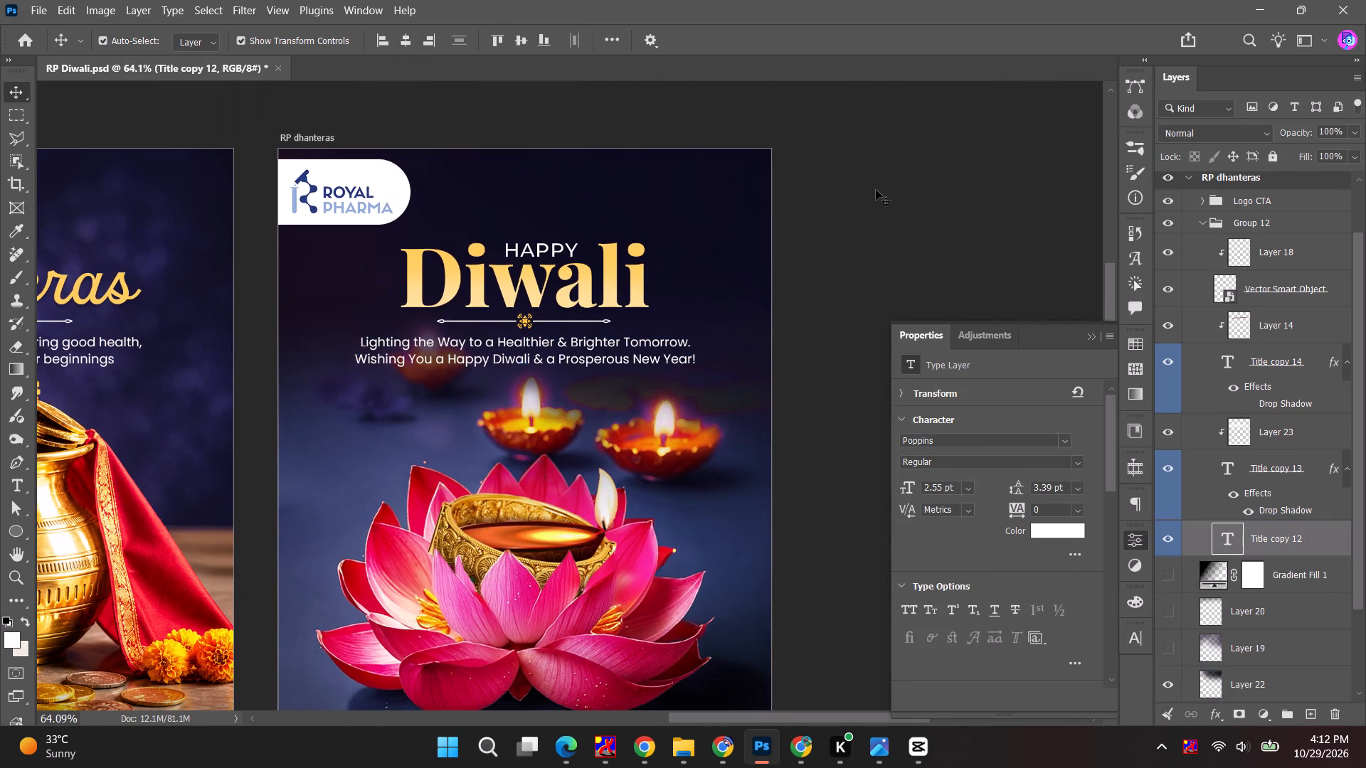
Stretch the dark shading on Layer 22 down over the lotus and enlarge it past the poster's edges, to about 113% width and 159% height.
scroll(813, 262, "down", 2, "alt")
key("space")
key("space")
left_click_drag(795, 319, 815, 283)
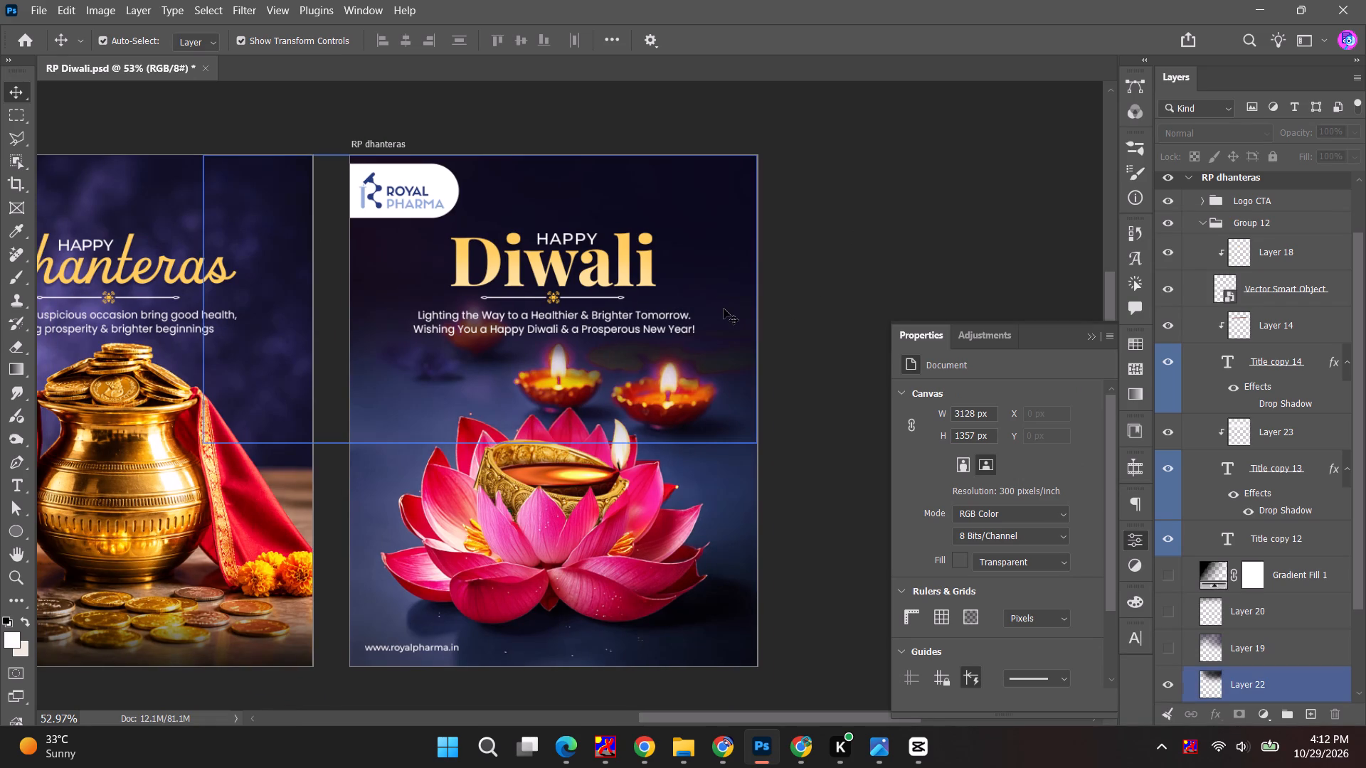
left_click(724, 309)
left_click_drag(481, 444, 503, 584)
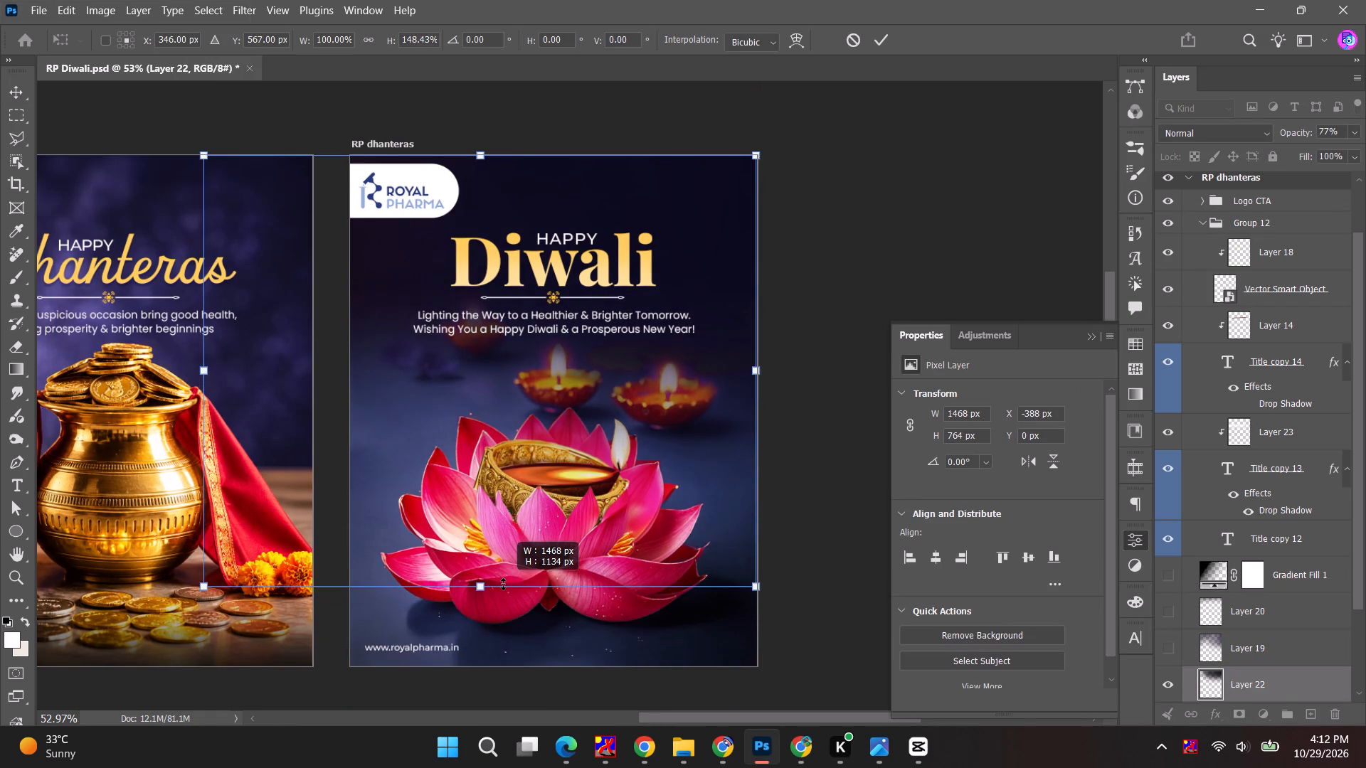
left_click_drag(503, 584, 507, 562)
left_click_drag(763, 154, 783, 133, "alt+shift")
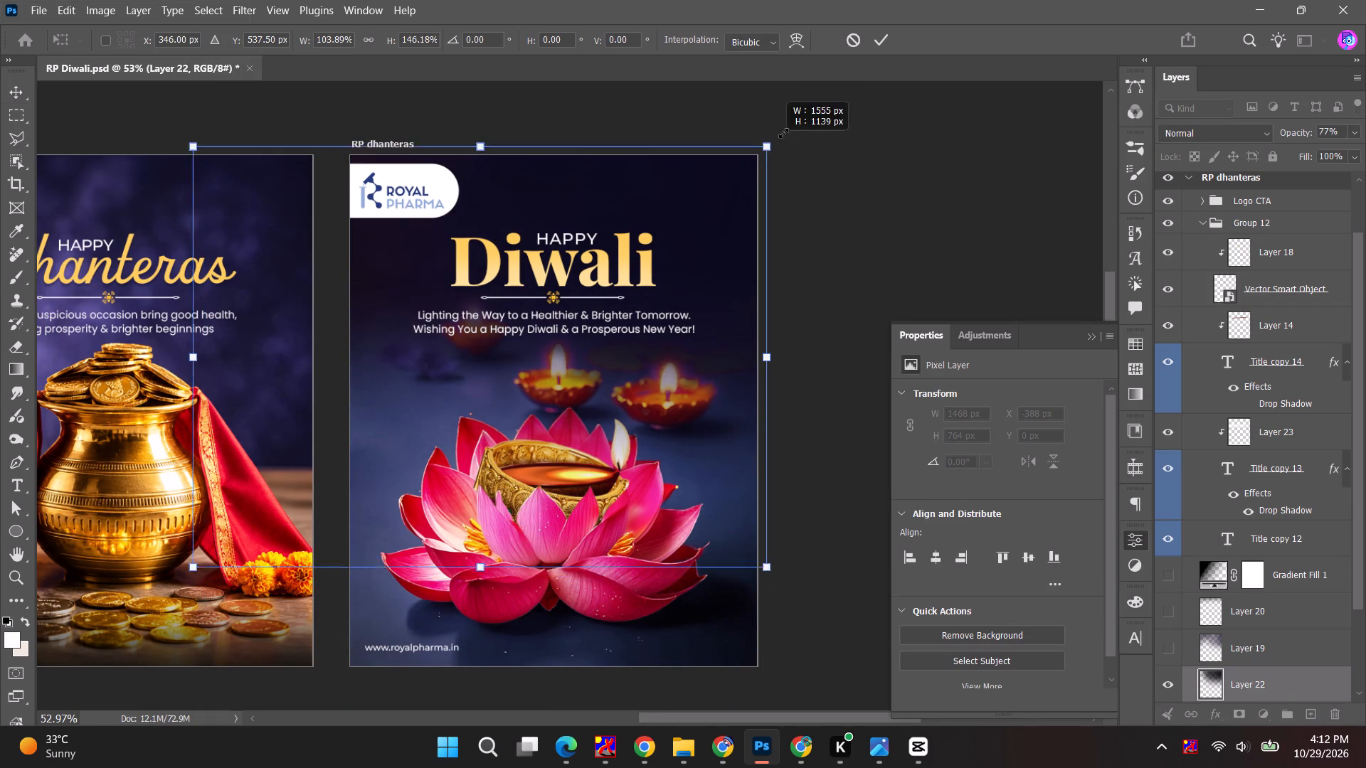
left_click_drag(783, 133, 795, 121, "alt+shift")
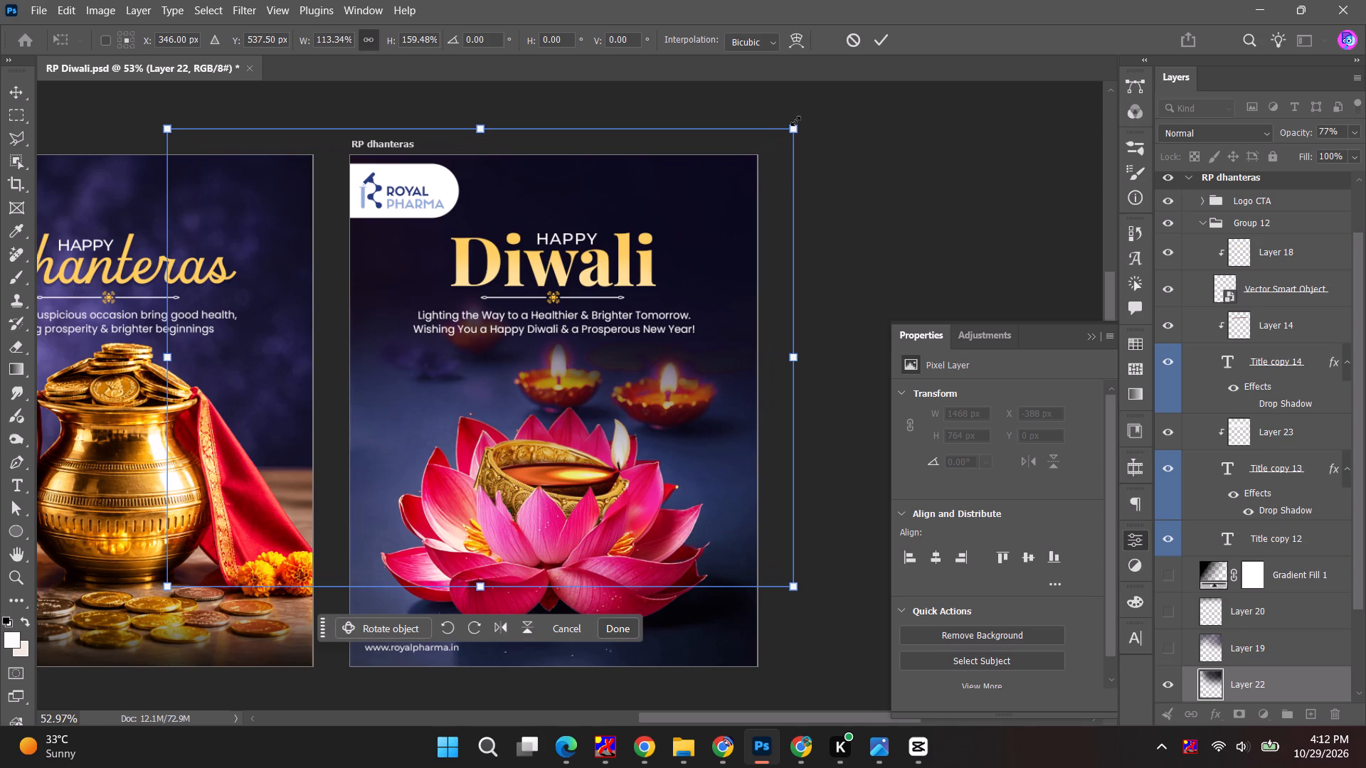
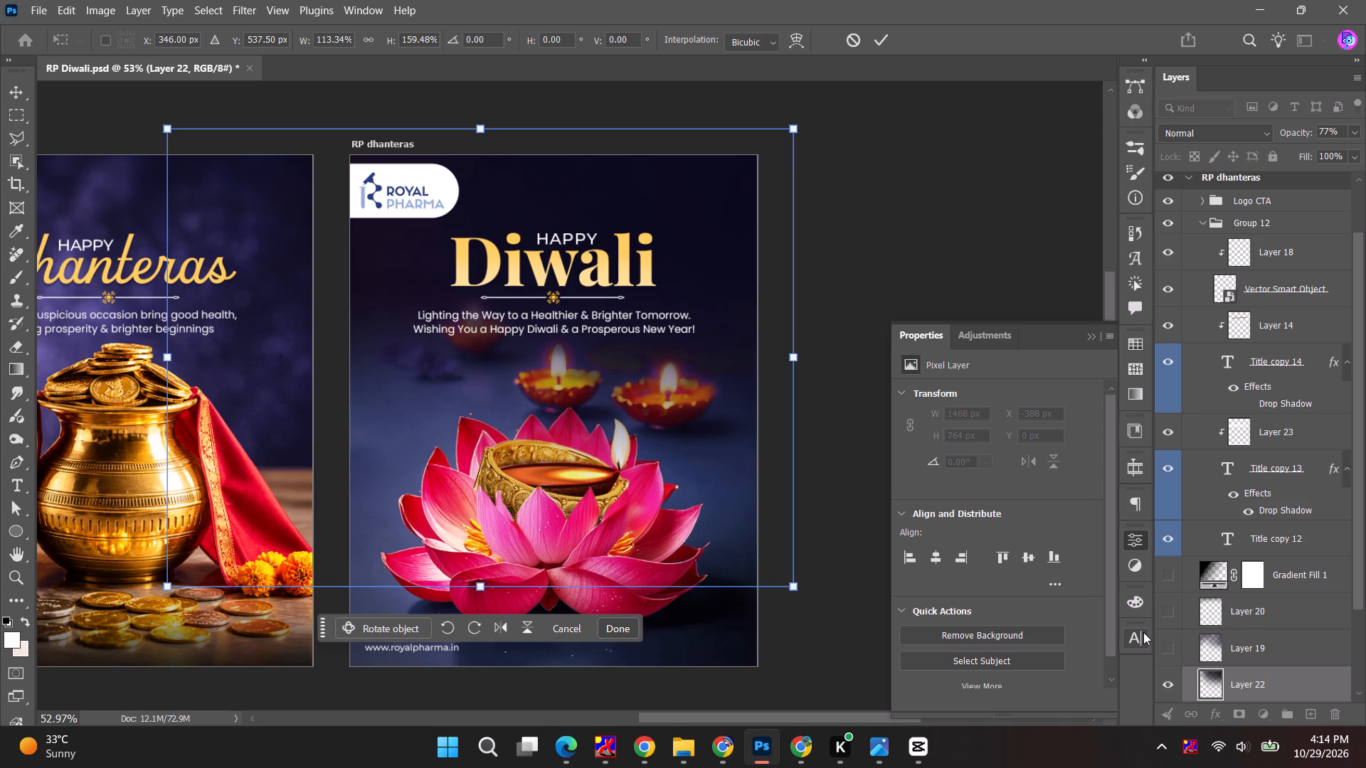
Apply the Layer 22 resize, then collapse and hide Group 12, which holds the Diwali title and greeting.
left_click(863, 218)
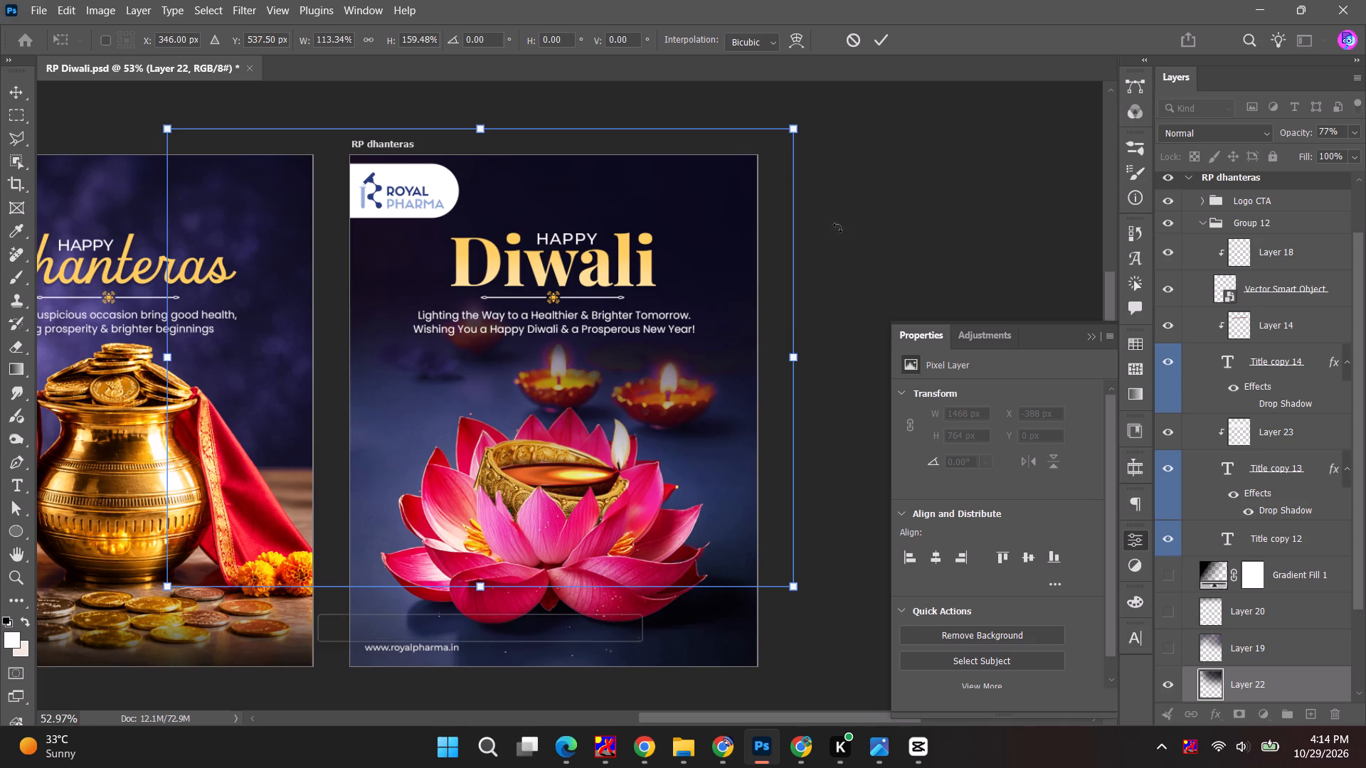
scroll(830, 231, "down", 5, "alt")
key("space")
key("space")
key("space")
key("space")
key("space")
left_click_drag(784, 304, 873, 284)
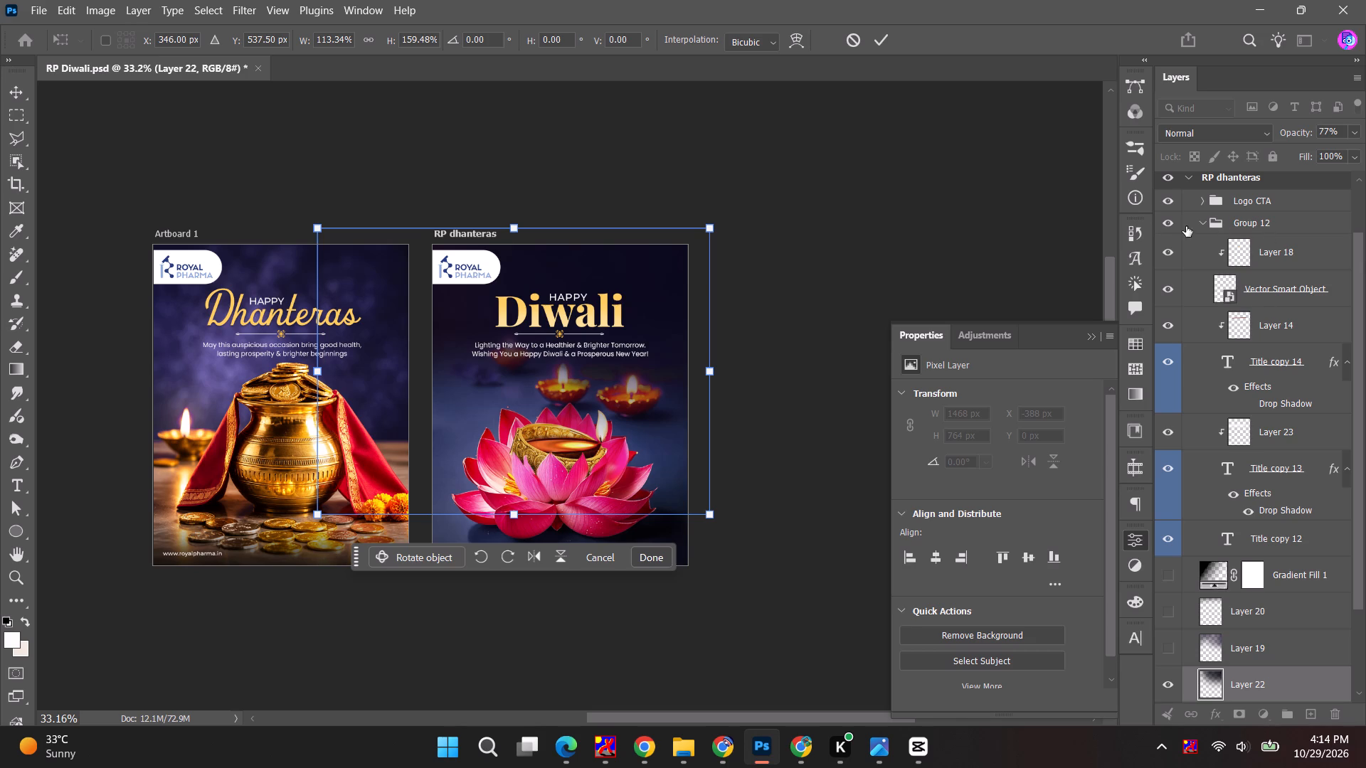
left_click(1204, 224)
left_click(1165, 290)
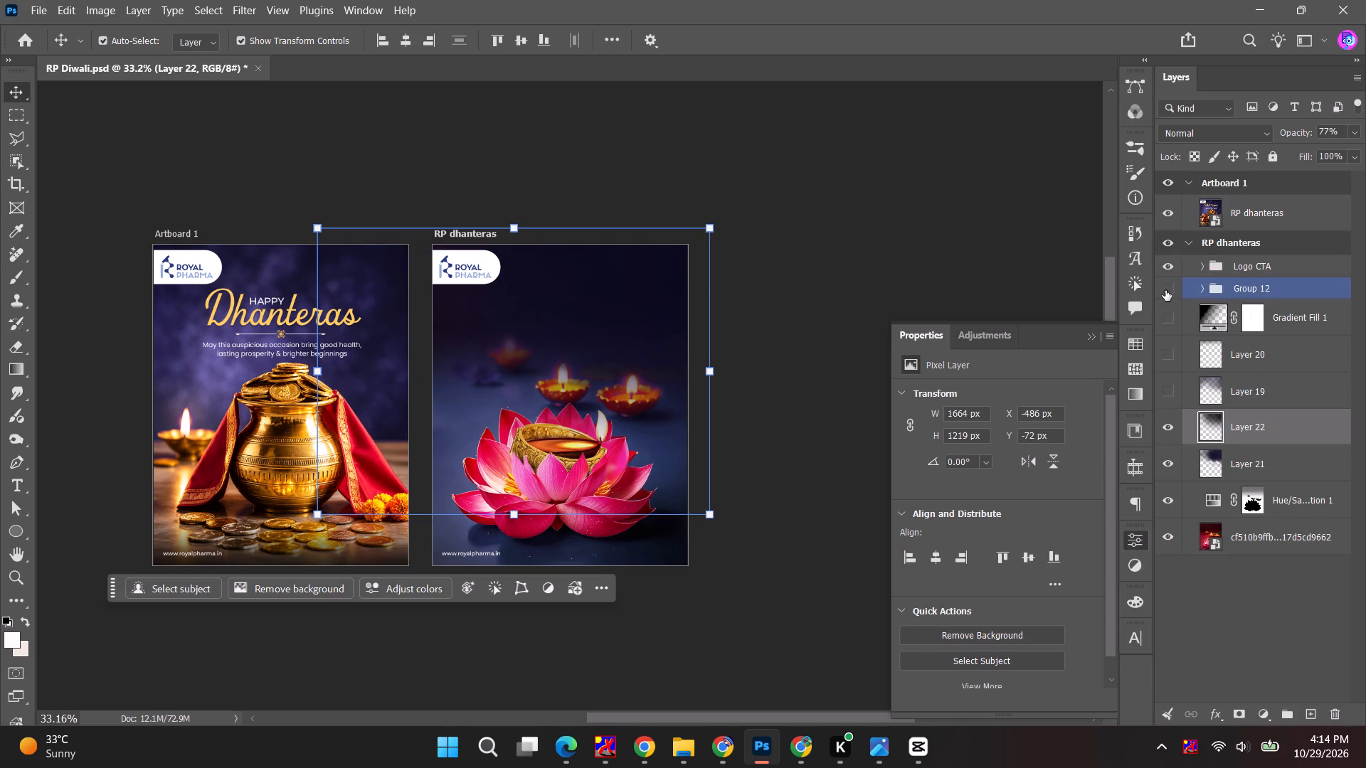
Rename the artboard holding the lotus poster as RP Diwali.
left_click(810, 275)
key("space")
left_click(438, 241)
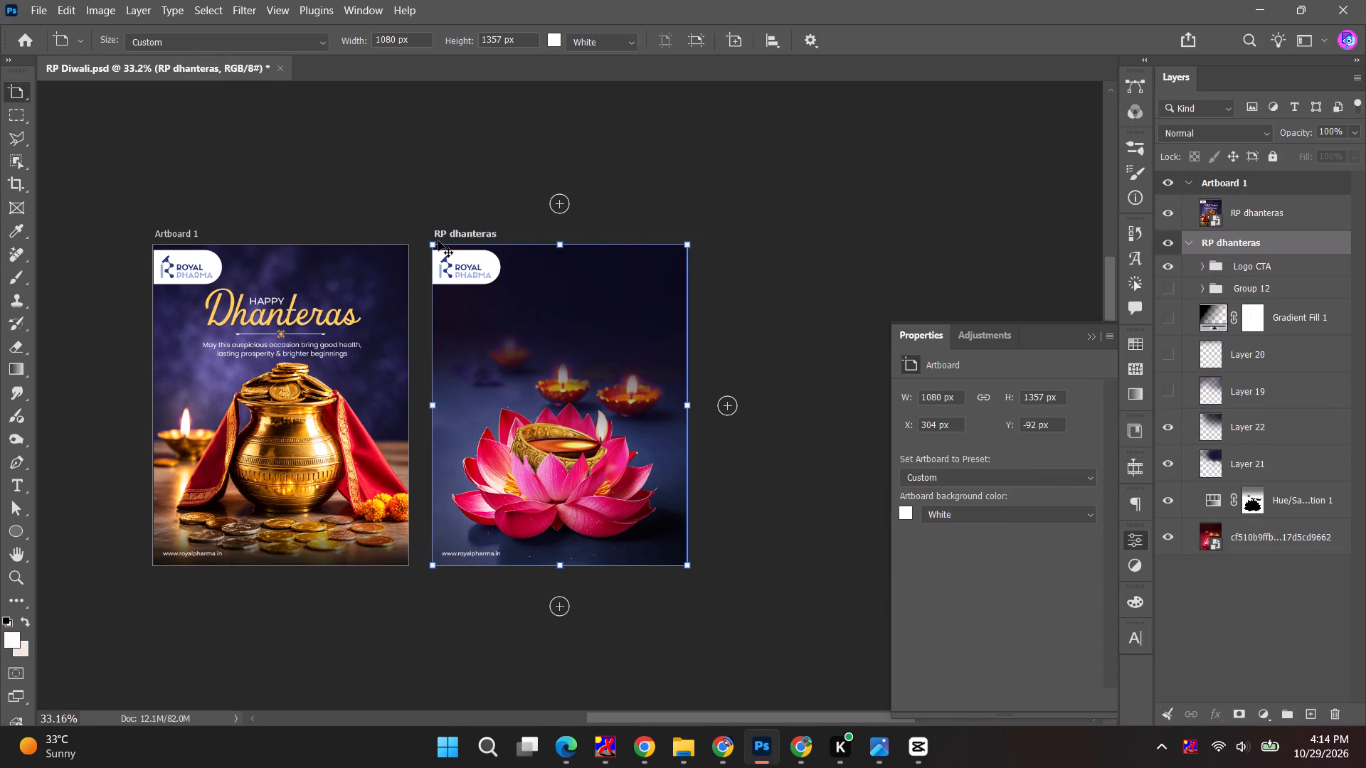
double_click(1237, 242)
double_click(1227, 245)
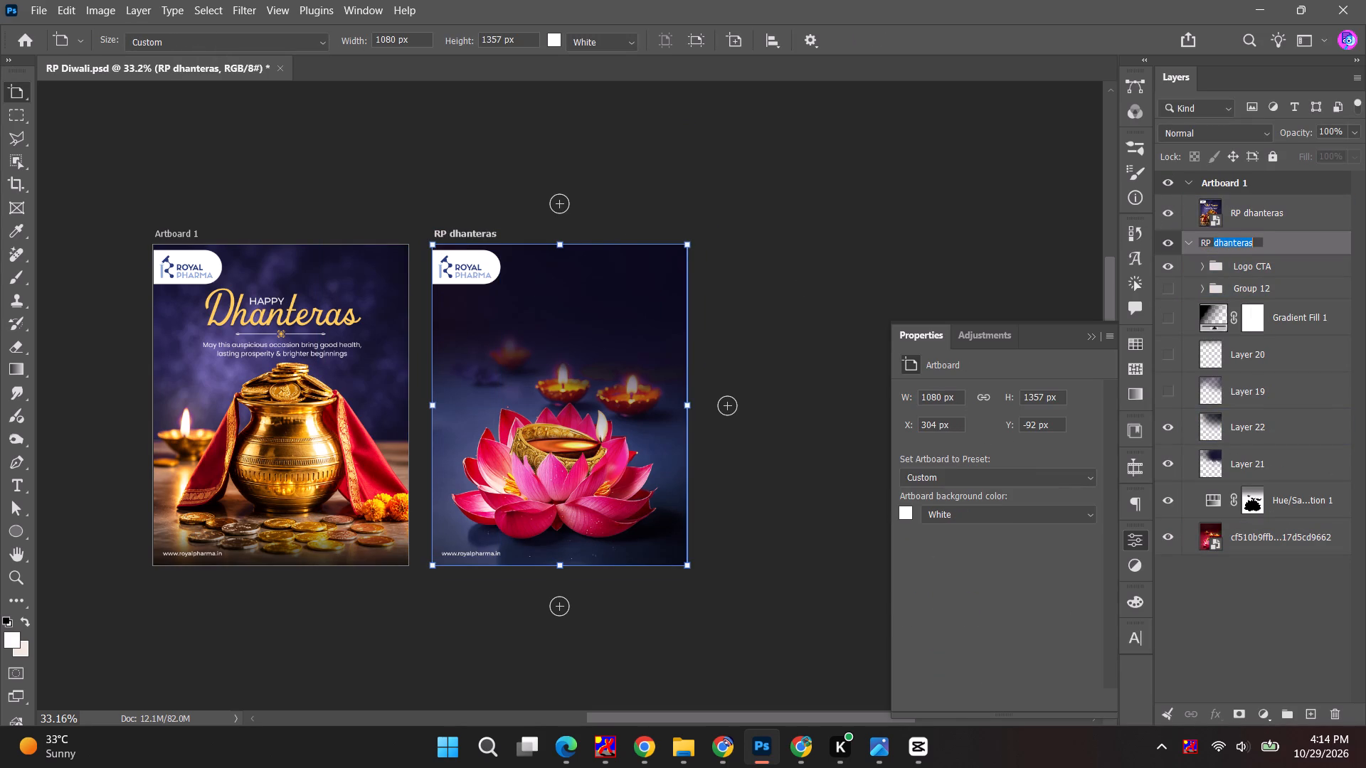
type("Diwali")
key("Return")
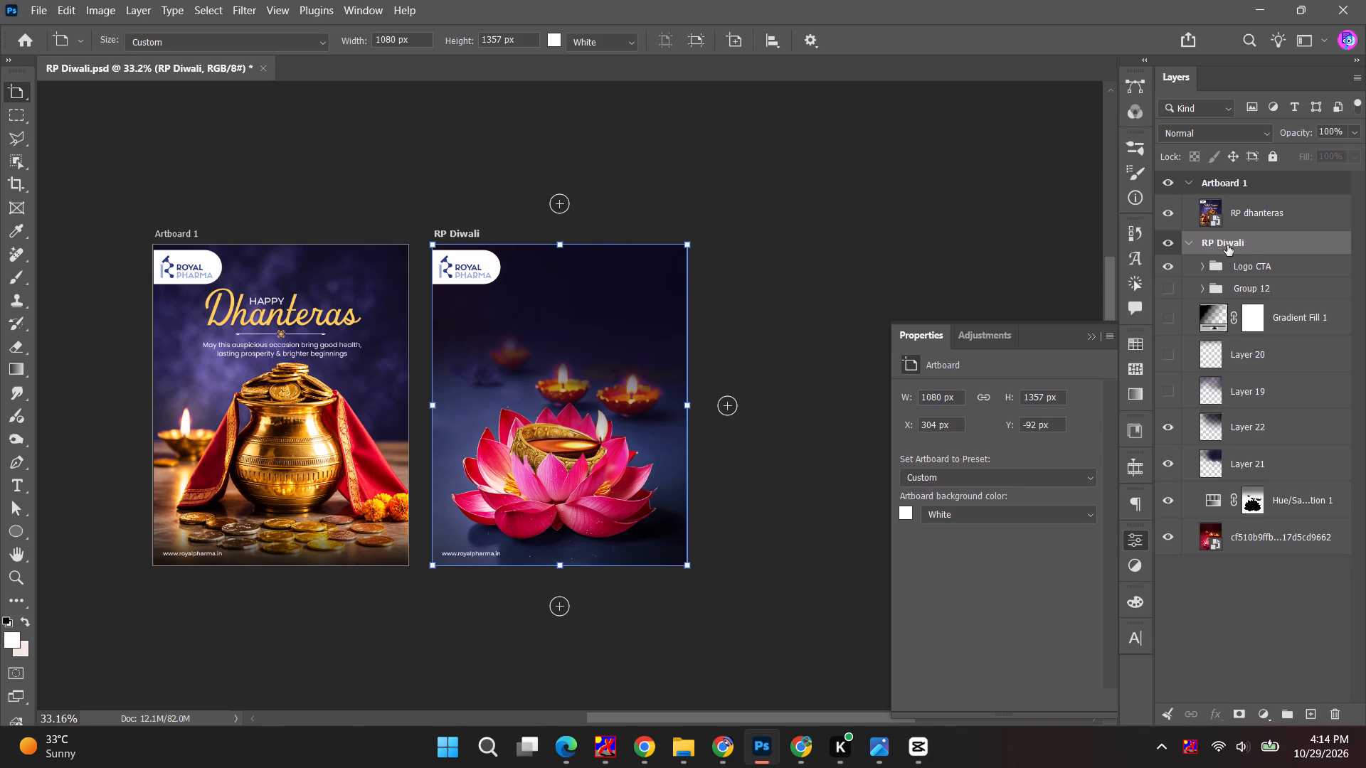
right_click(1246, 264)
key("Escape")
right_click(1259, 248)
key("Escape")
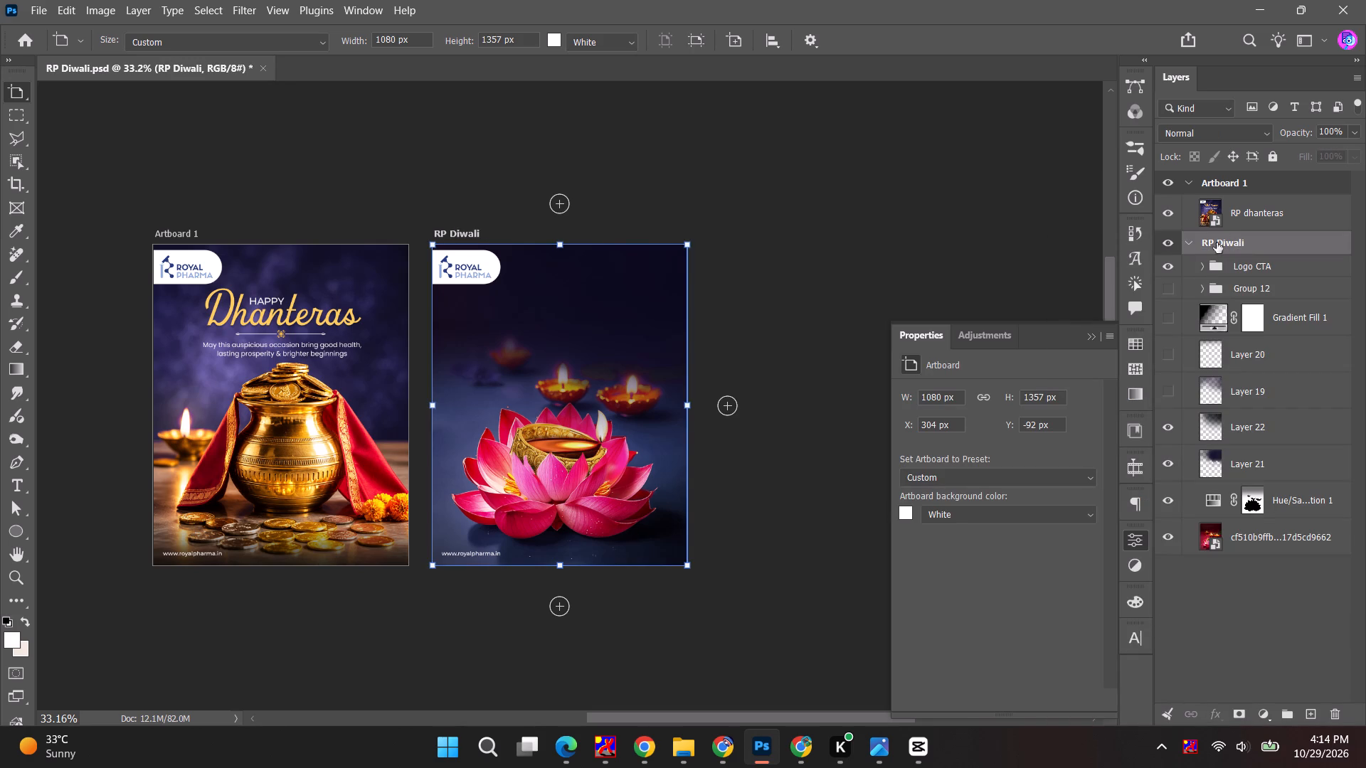
Hide the Logo CTA group with the logo and website address on the RP Diwali artboard.
left_click(1161, 265)
Bring up the commands available for the RP Diwali artboard.
right_click(1229, 246)
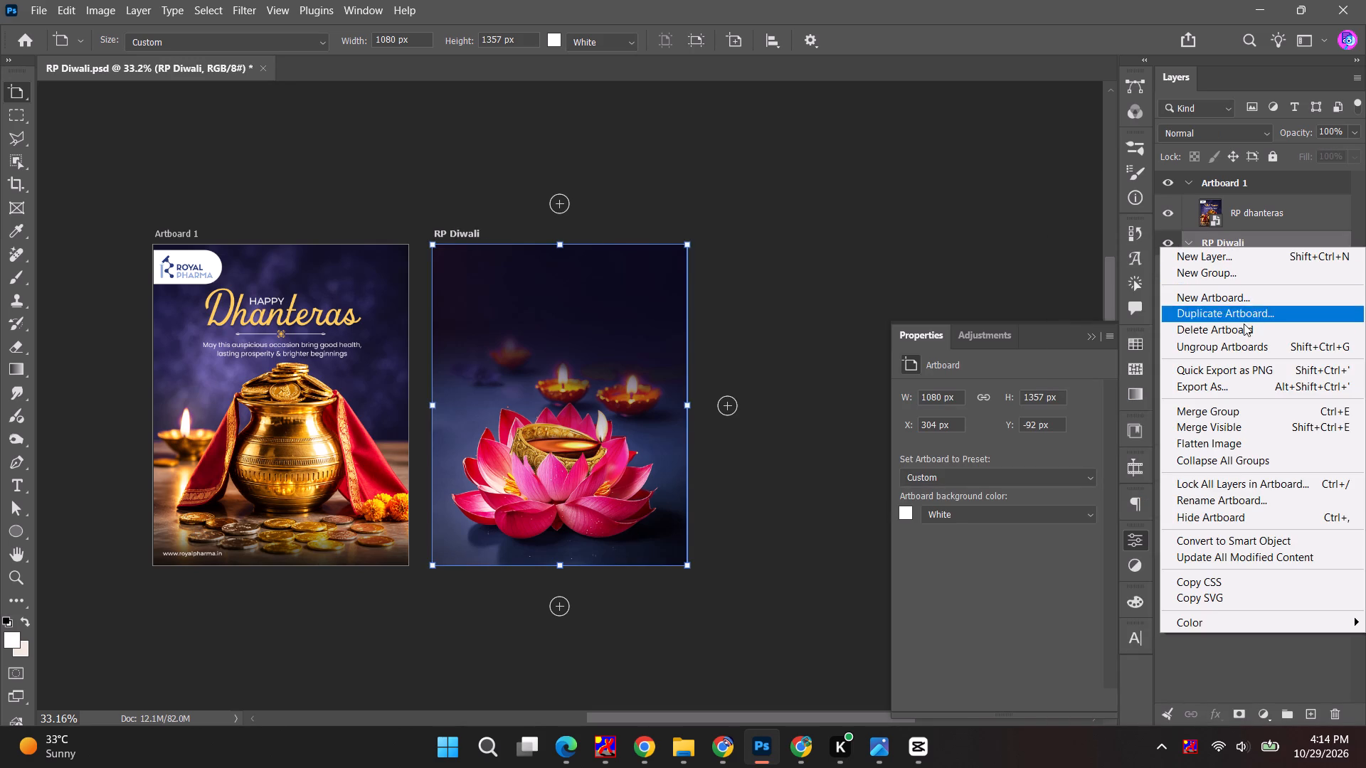
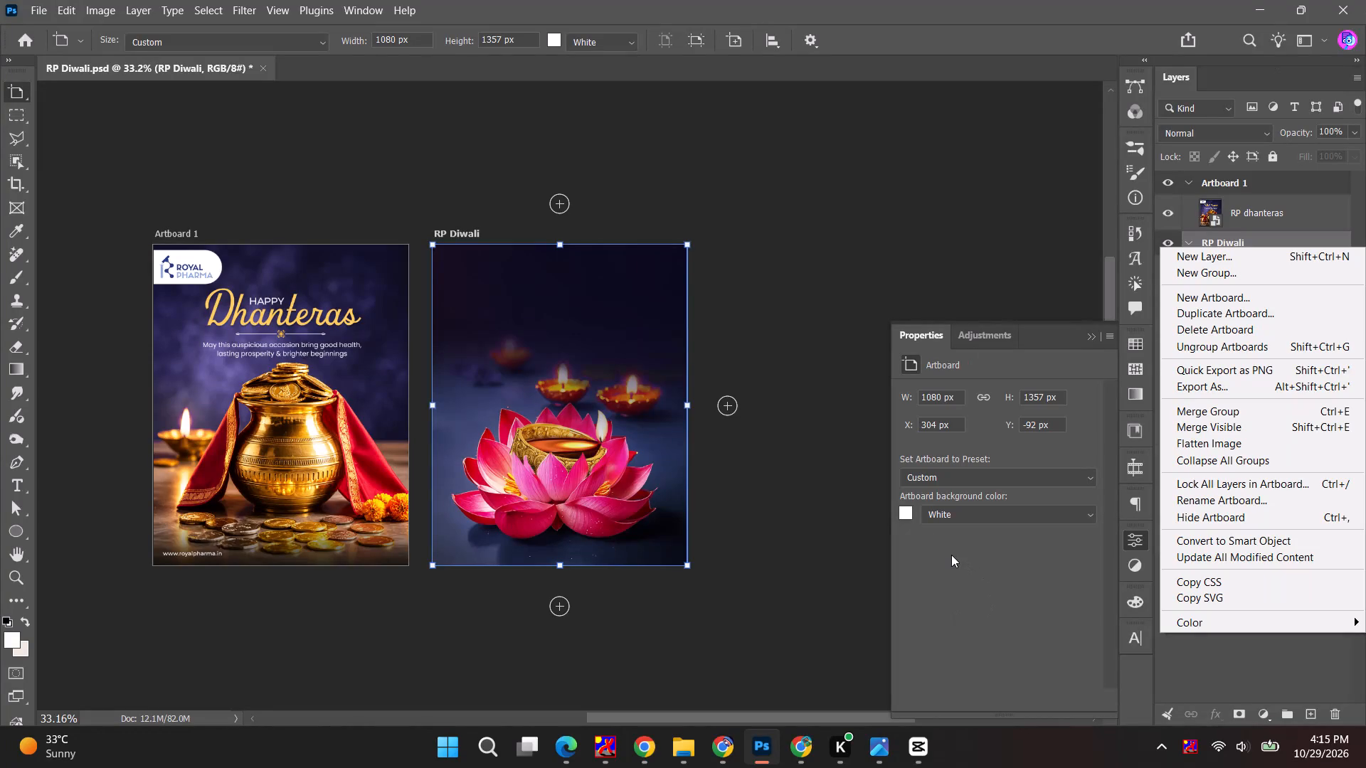
Switch to File Explorer and bring up the Royal Pharma Nov 2026 folder to check its poster files.
key("alt+Tab")
key("alt+Tab")
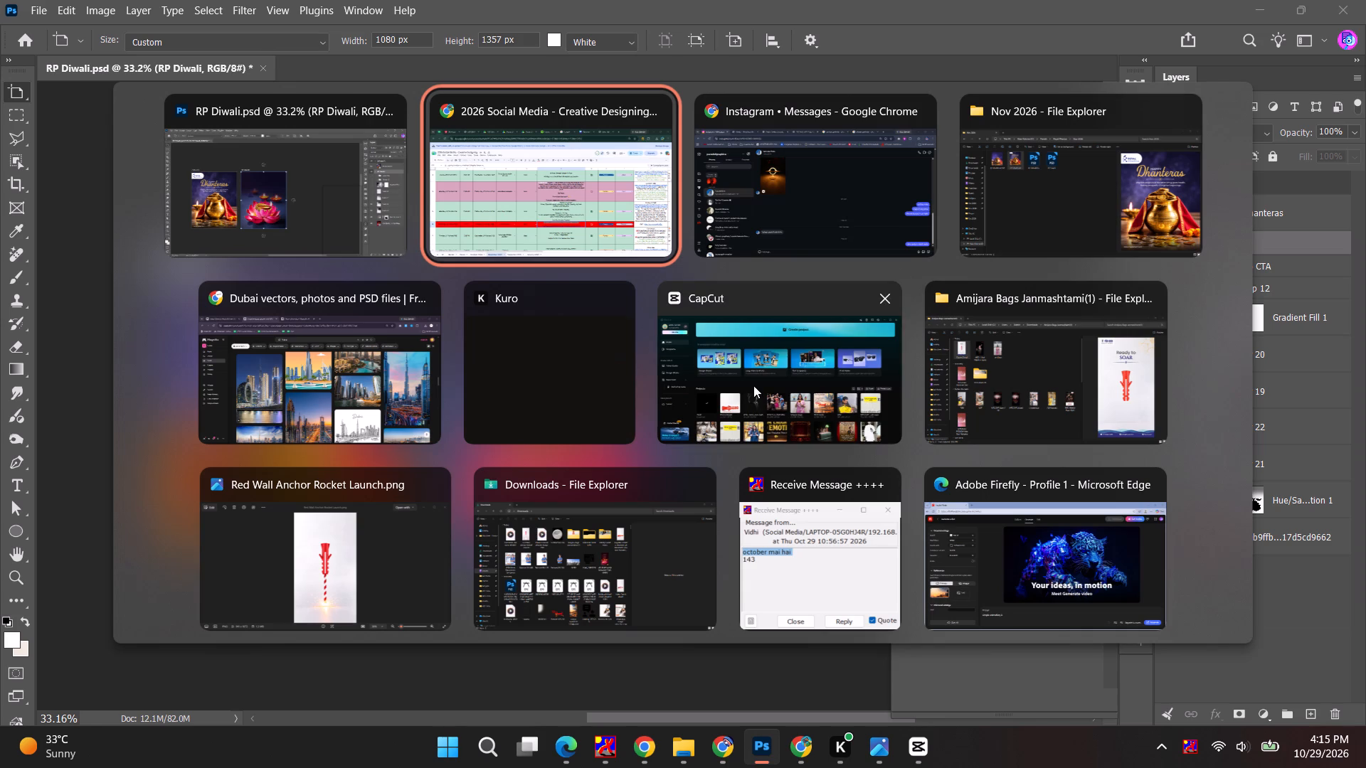
left_click(1059, 208, "alt")
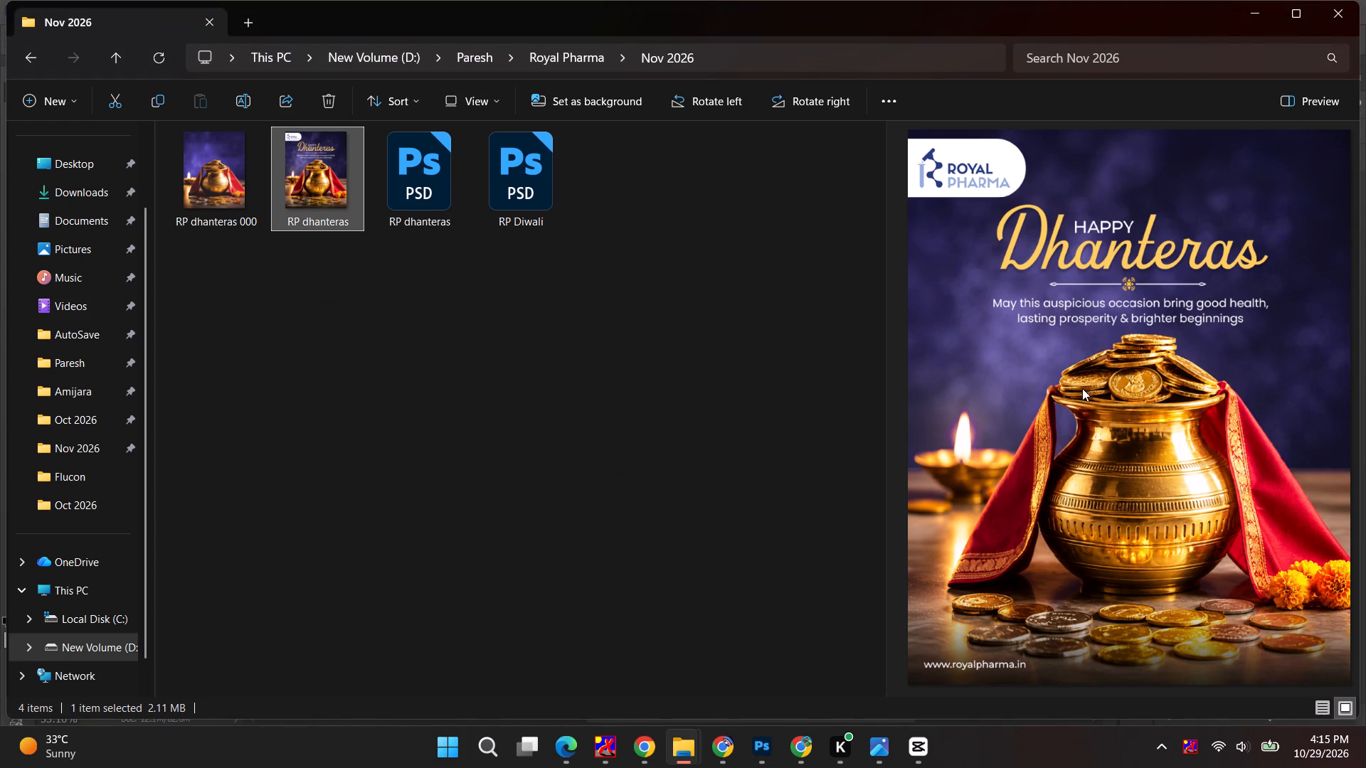
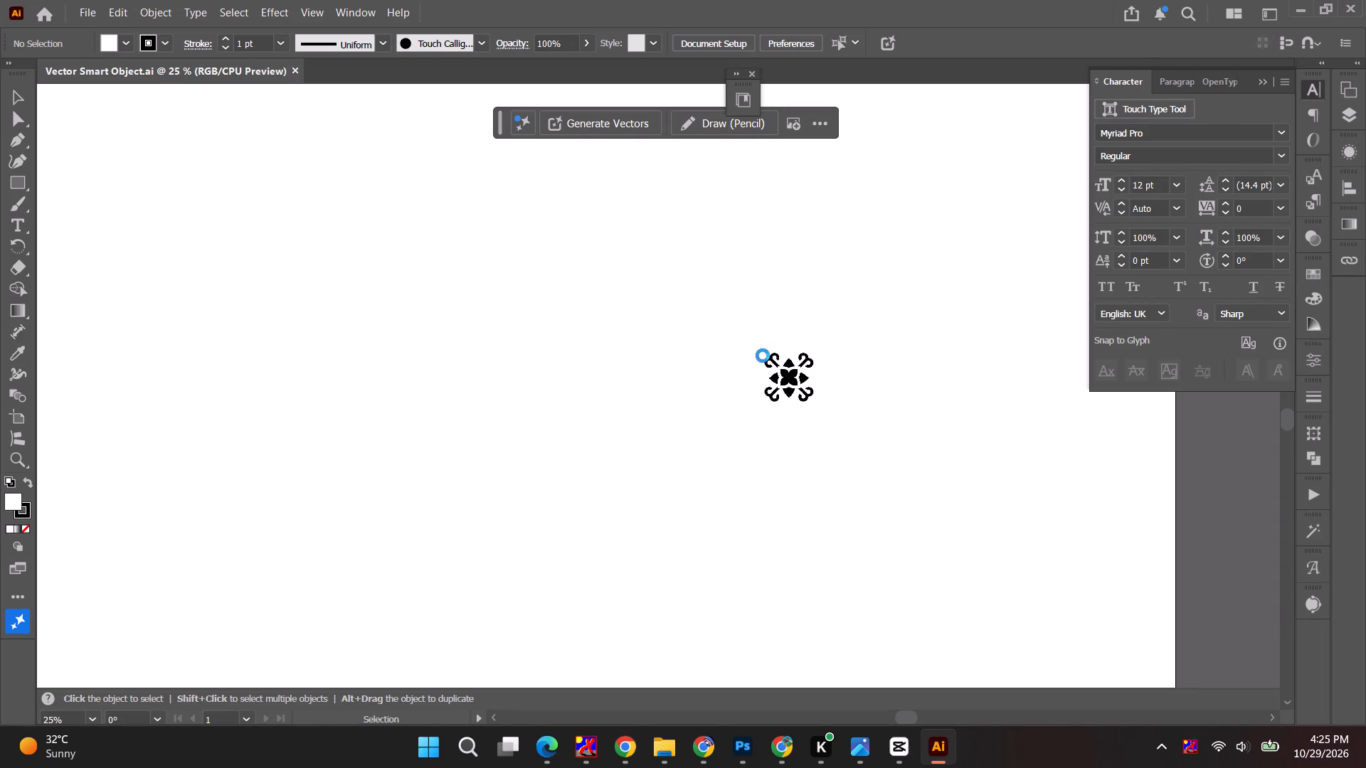
key("alt+Tab")
key("alt+Tab")
scroll(642, 301, "down", 3, "alt")
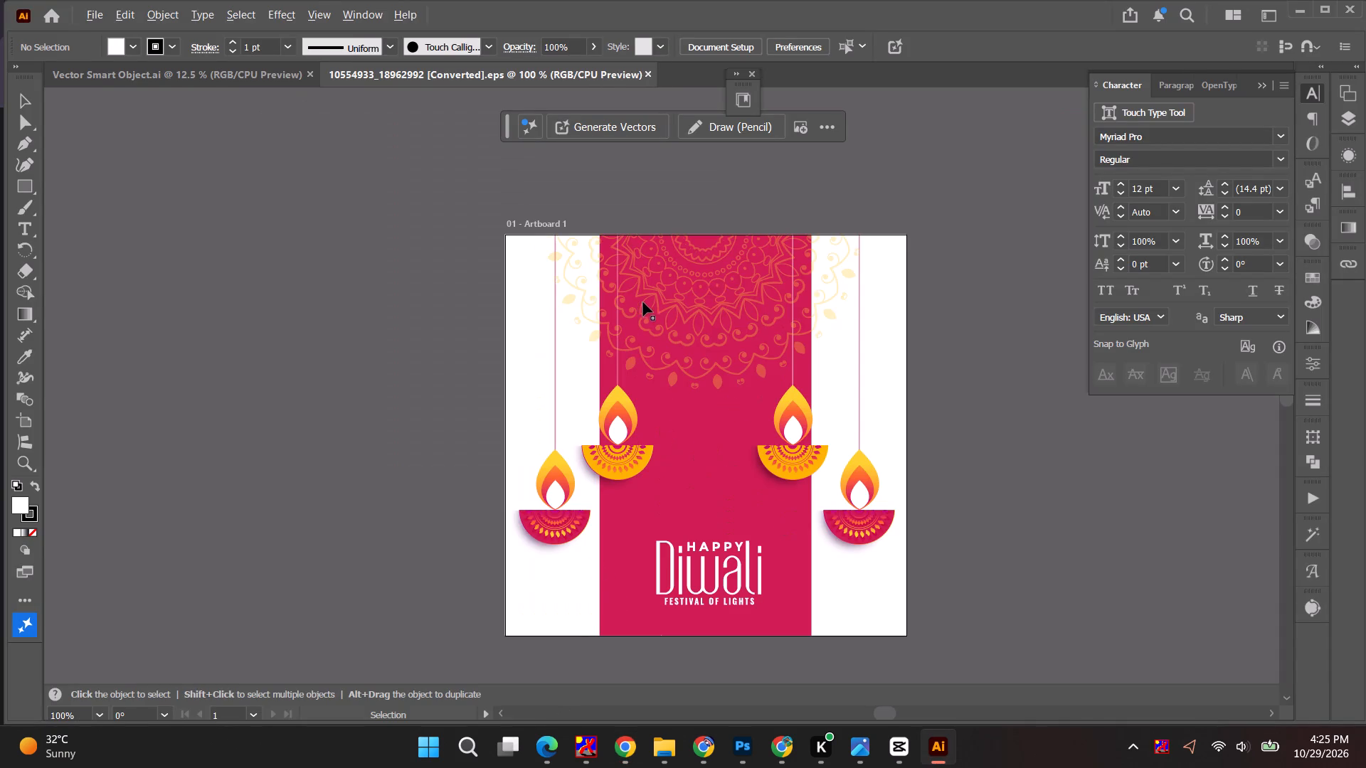
left_click(711, 250)
double_click(711, 250)
left_click(711, 250)
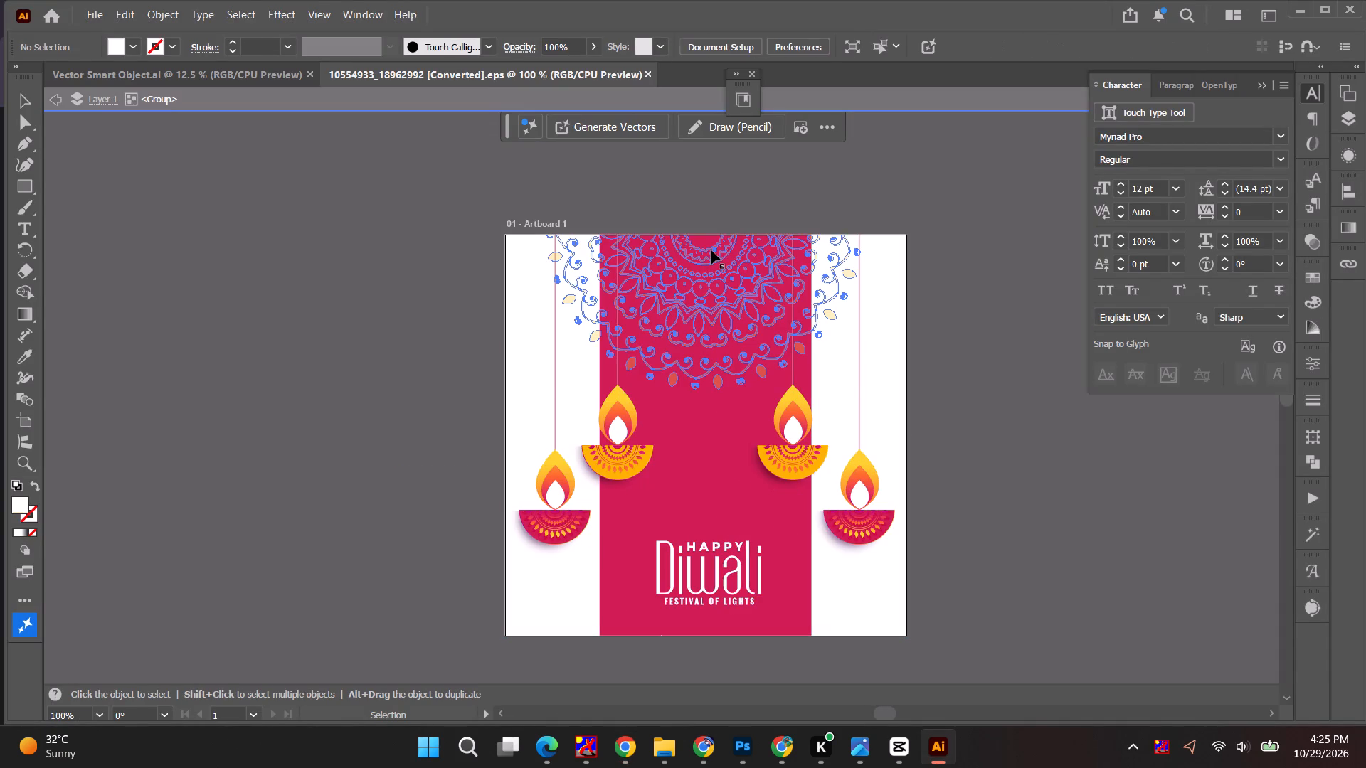
key("ctrl+c")
In Photoshop, paste the mandala into RP Diwali as a Smart Object above the lotus background, centred against the artboard's top edge.
key("alt+Tab")
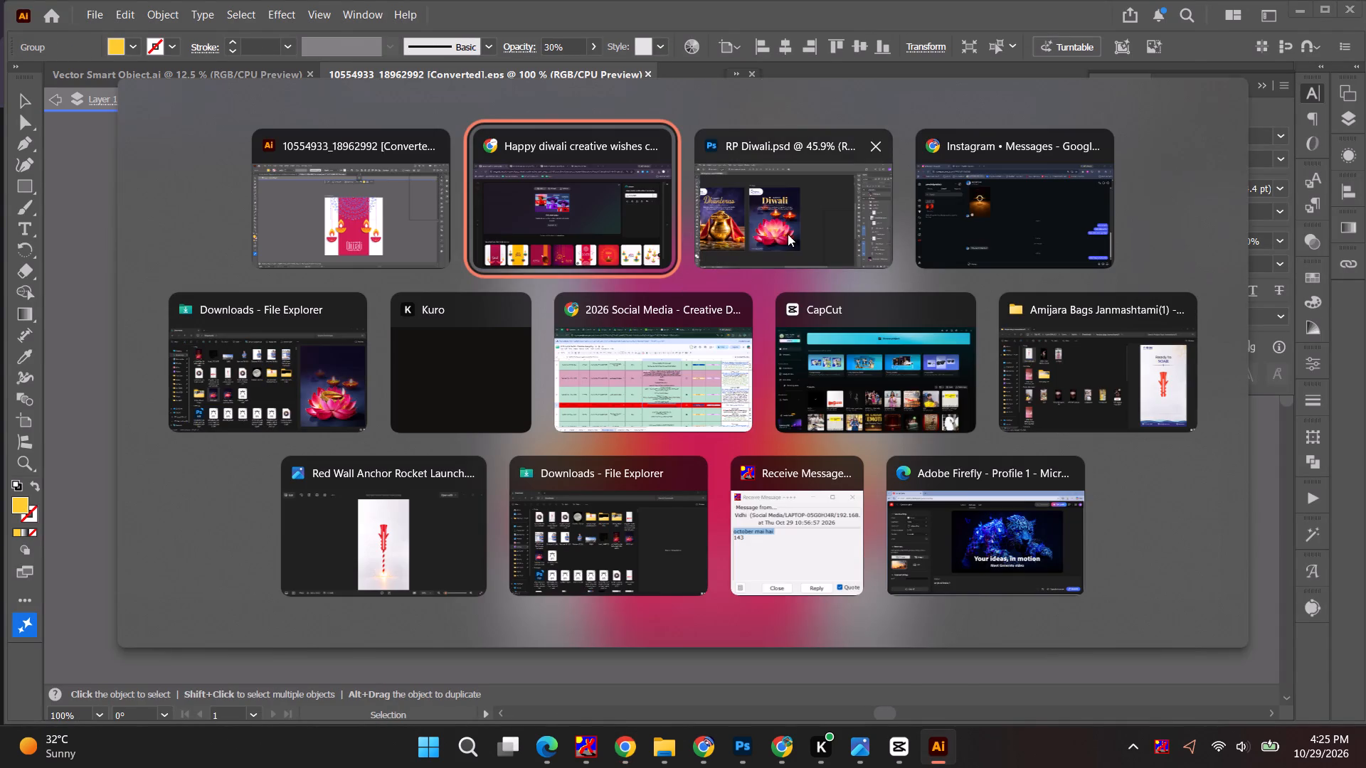
left_click(788, 234, "alt")
left_click(586, 209)
key("ctrl+v")
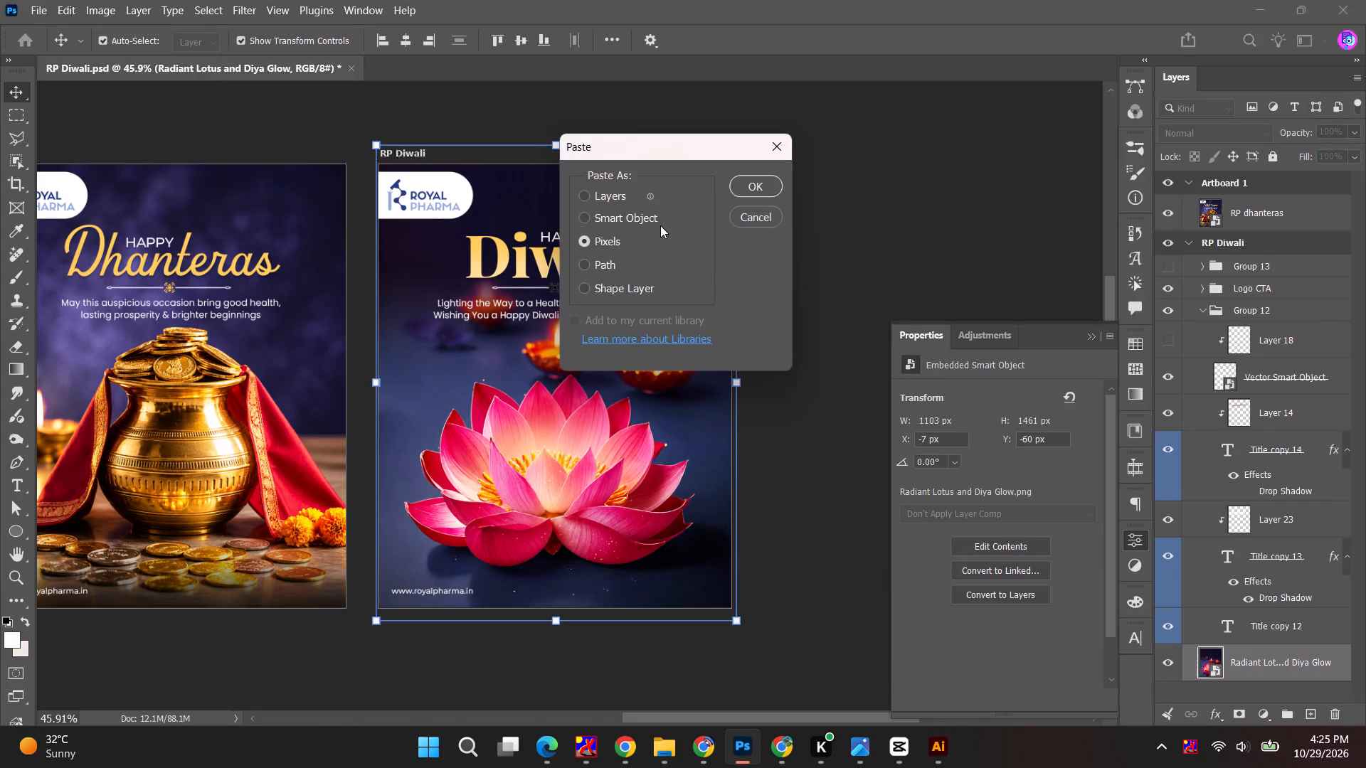
left_click(542, 221)
left_click(628, 221)
left_click(769, 184)
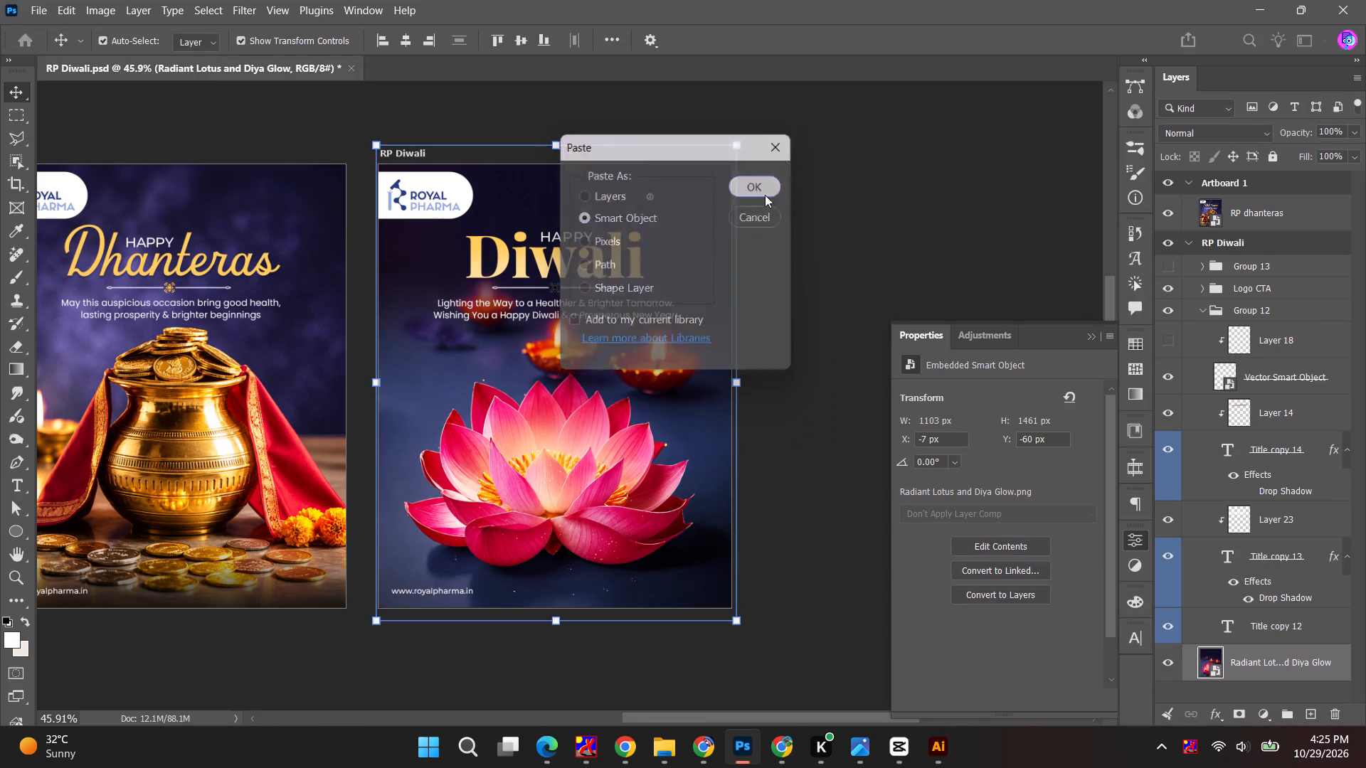
left_click_drag(590, 400, 590, 260)
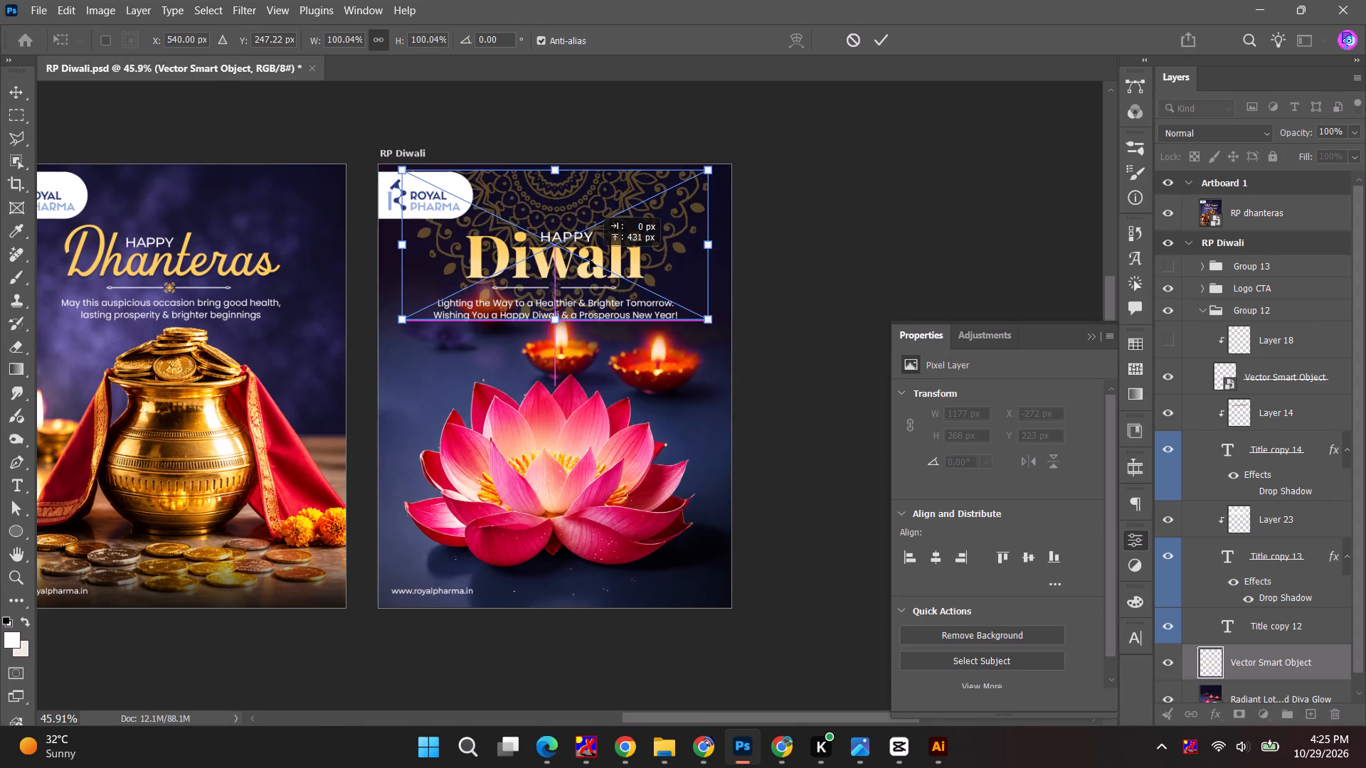
left_click_drag(590, 260, 590, 255)
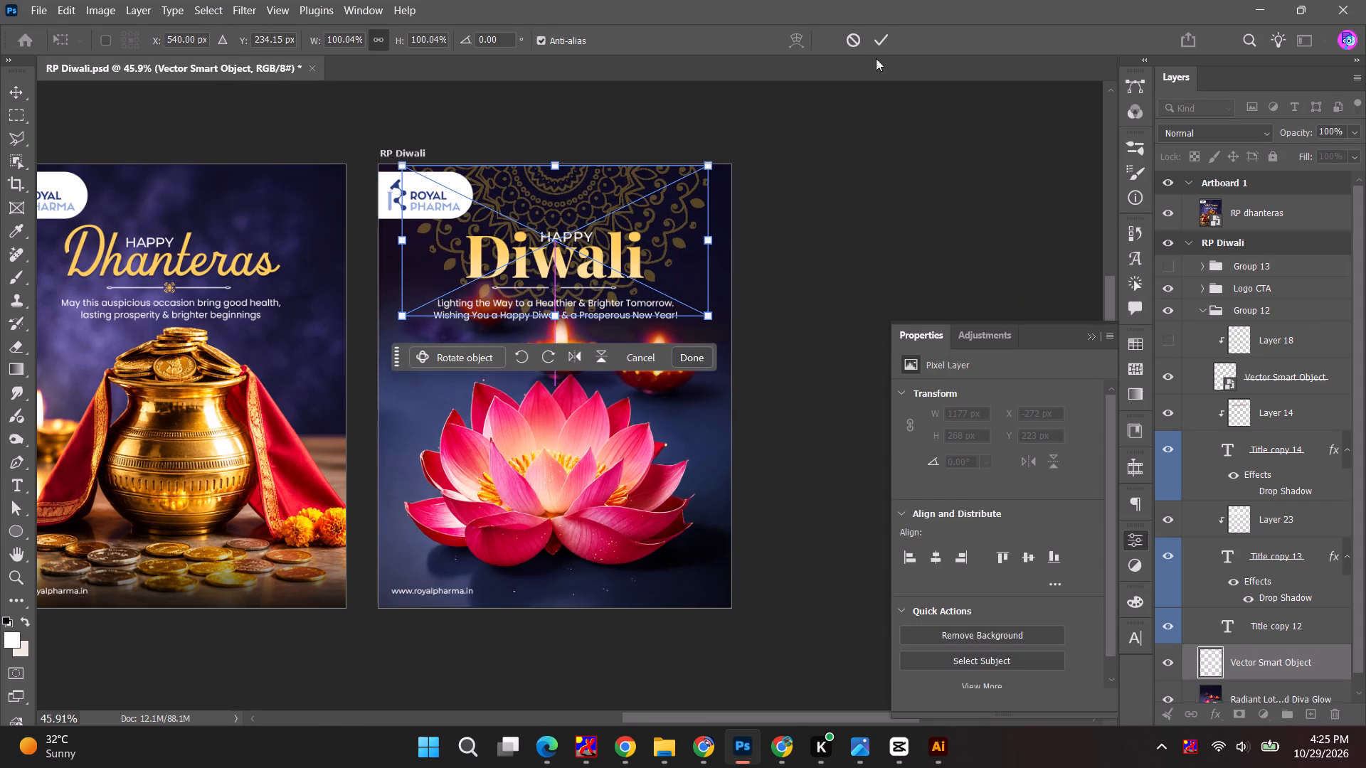
left_click(881, 48)
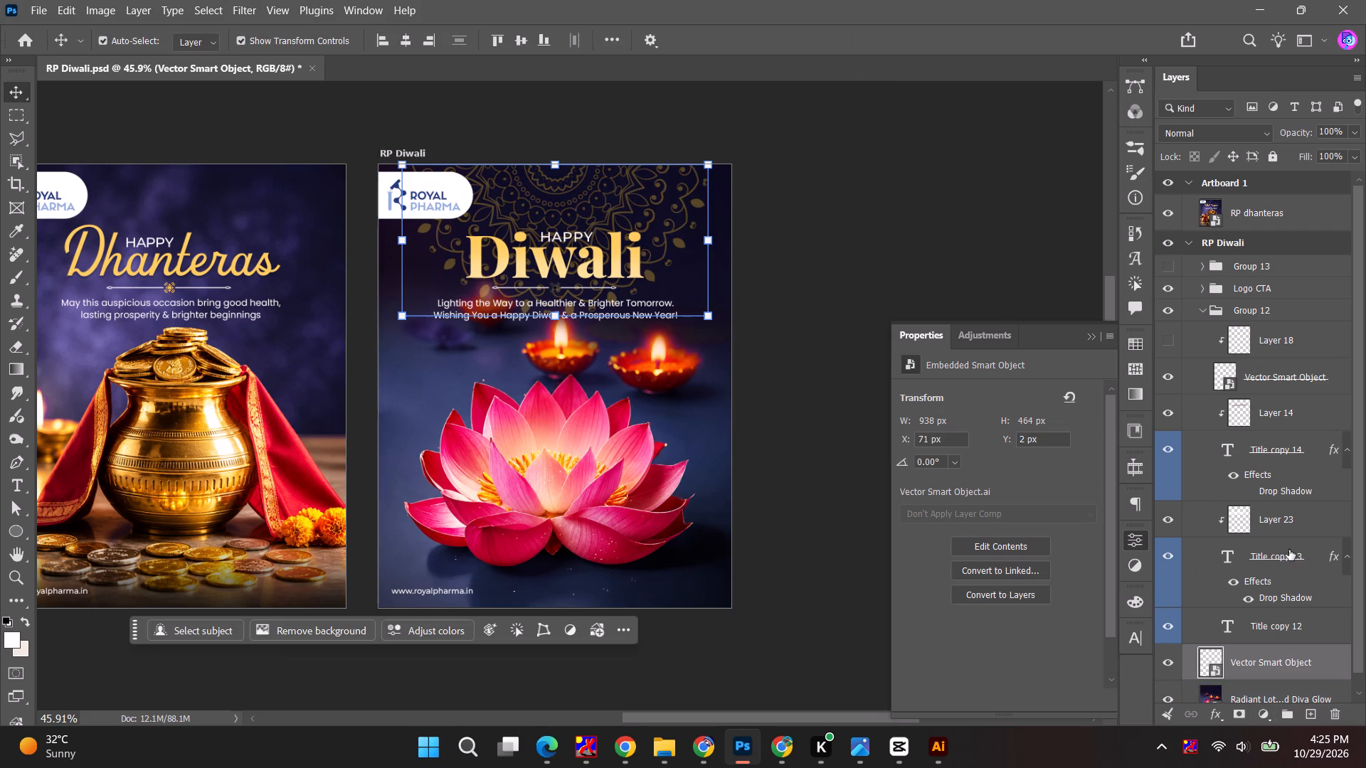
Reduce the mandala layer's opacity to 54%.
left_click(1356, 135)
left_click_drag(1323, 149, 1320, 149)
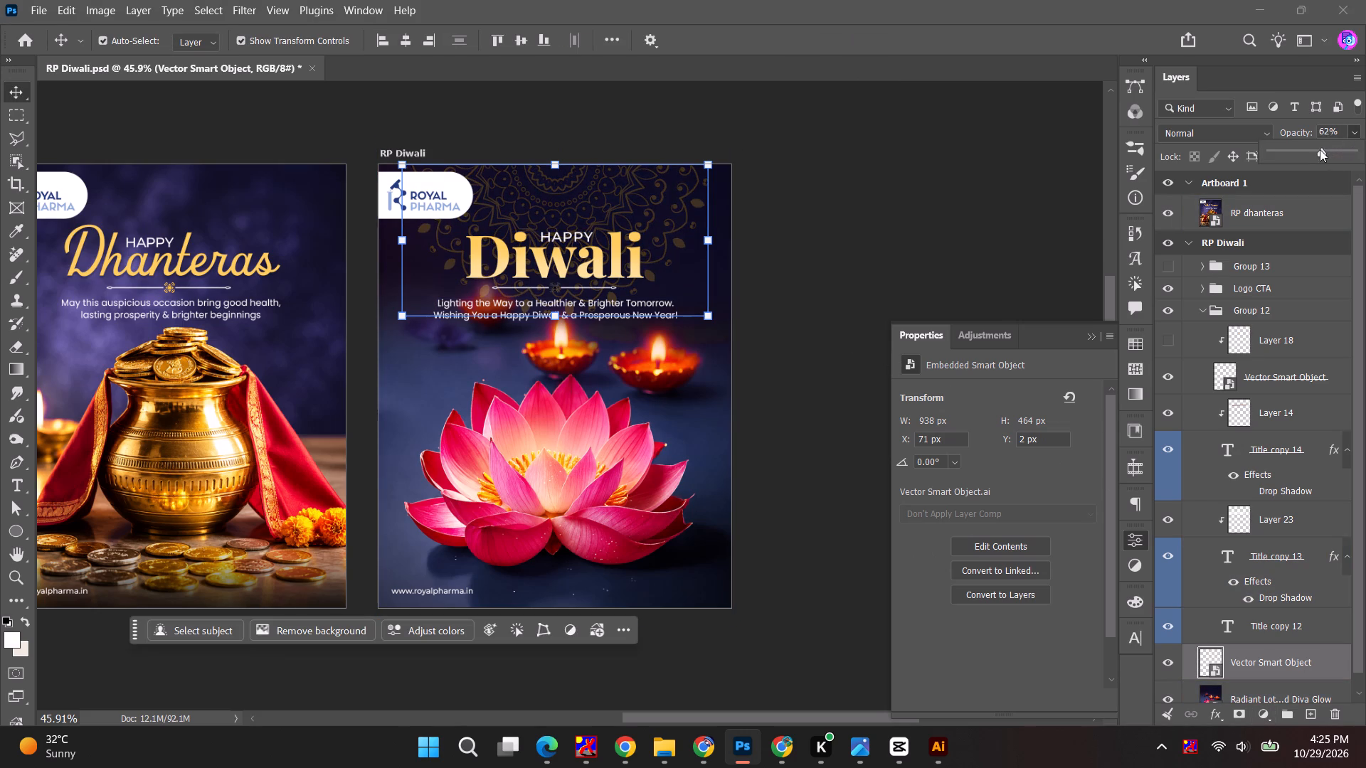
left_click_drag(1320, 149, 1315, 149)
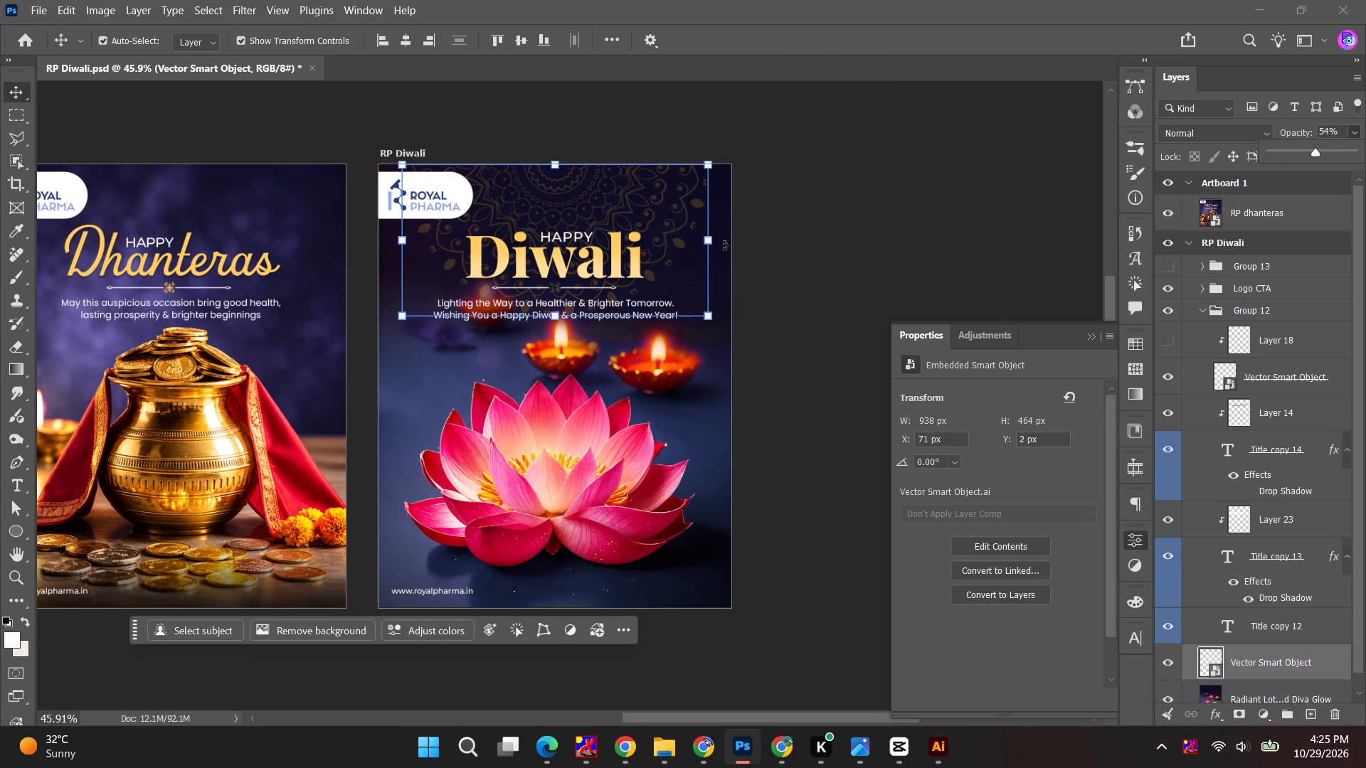
Scale the mandala up slightly about its centre to about 974 by 480 px.
left_click(713, 243, "alt+shift")
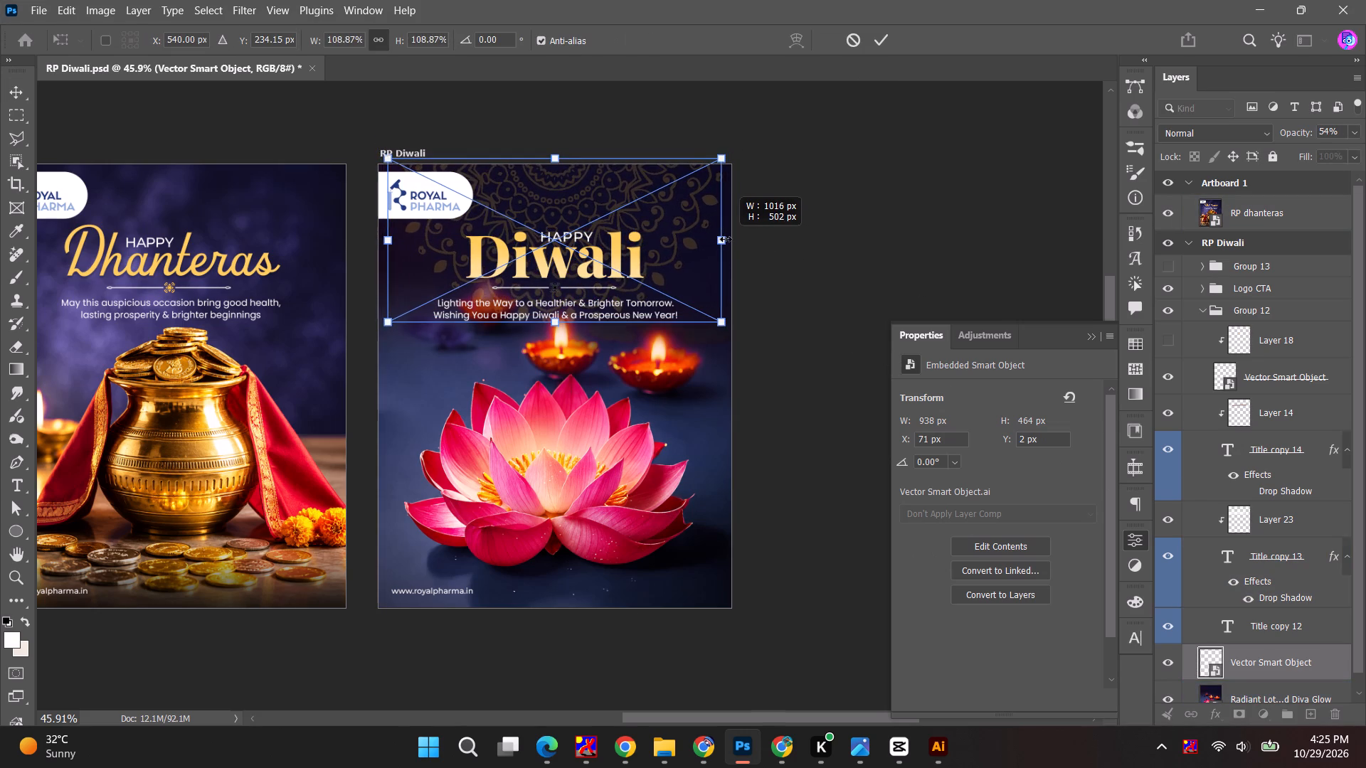
left_click(884, 35)
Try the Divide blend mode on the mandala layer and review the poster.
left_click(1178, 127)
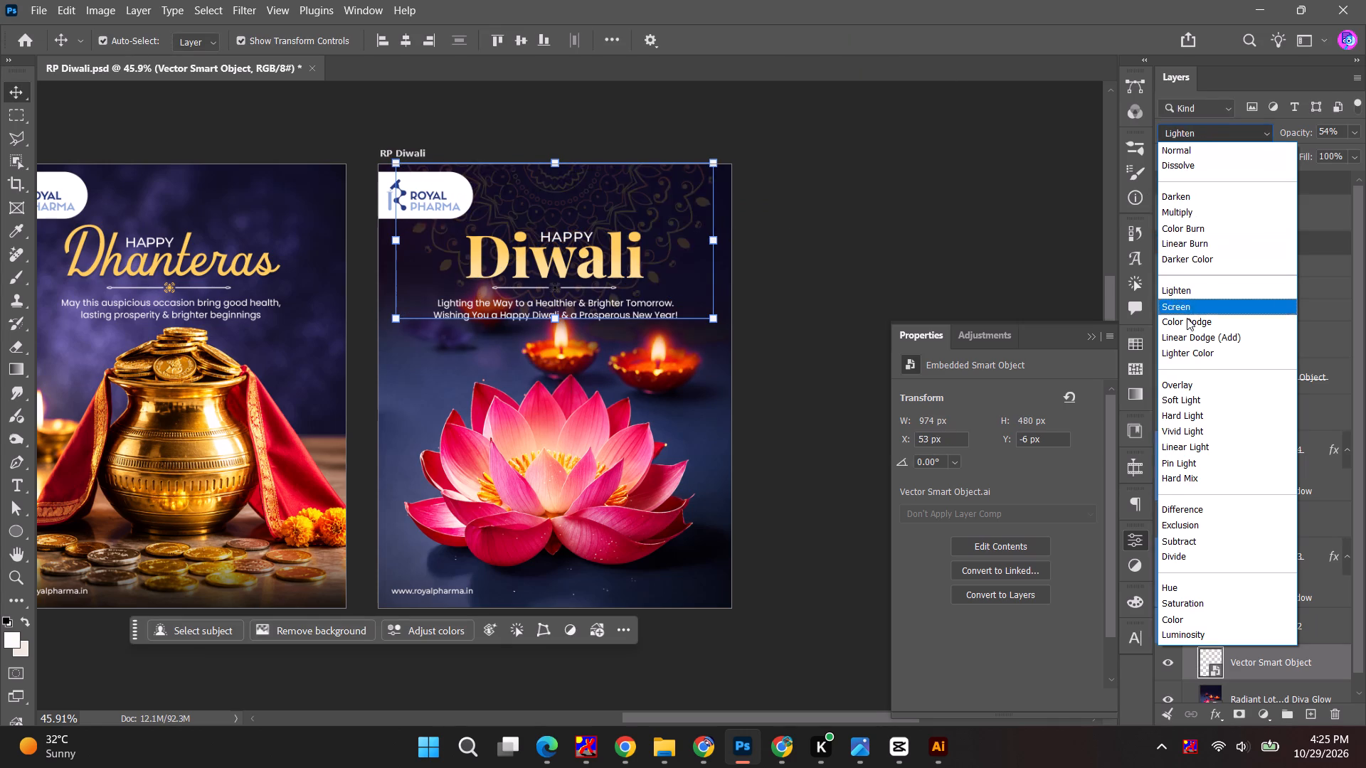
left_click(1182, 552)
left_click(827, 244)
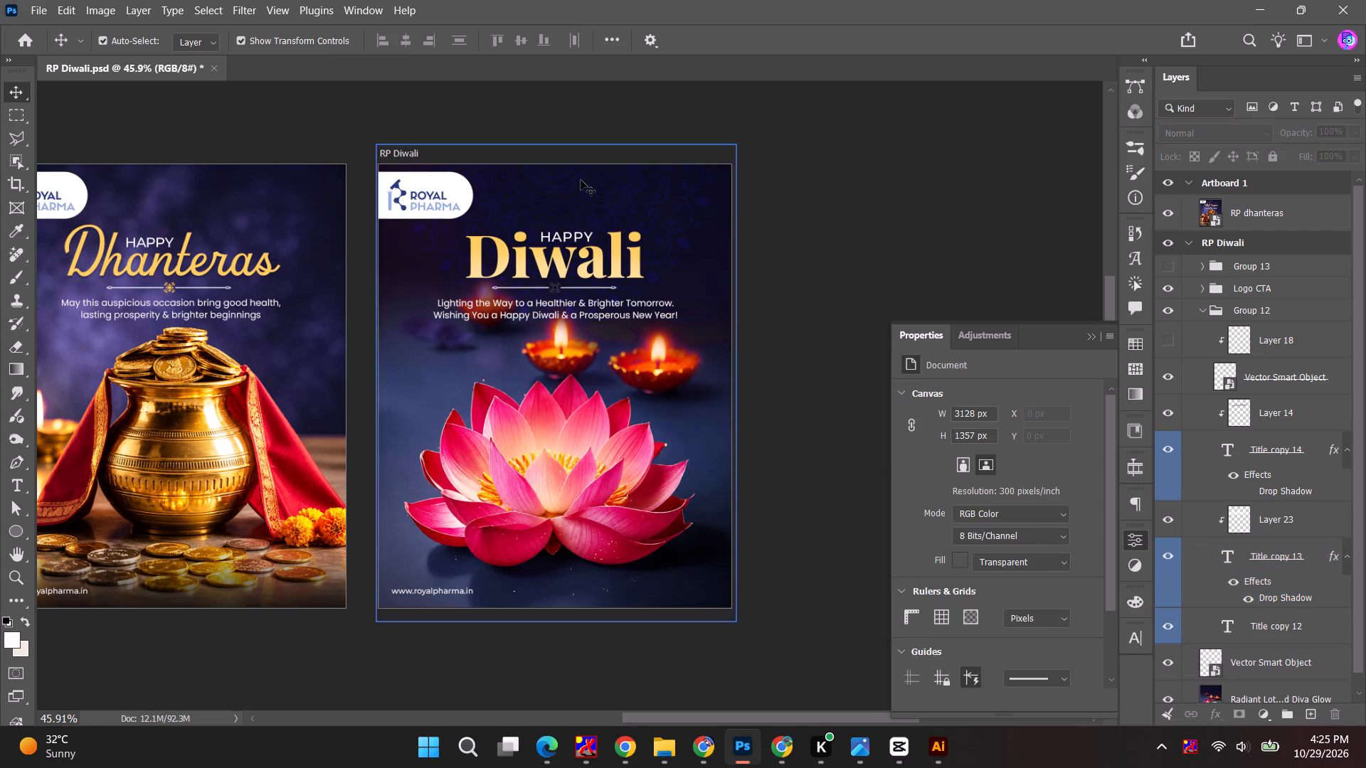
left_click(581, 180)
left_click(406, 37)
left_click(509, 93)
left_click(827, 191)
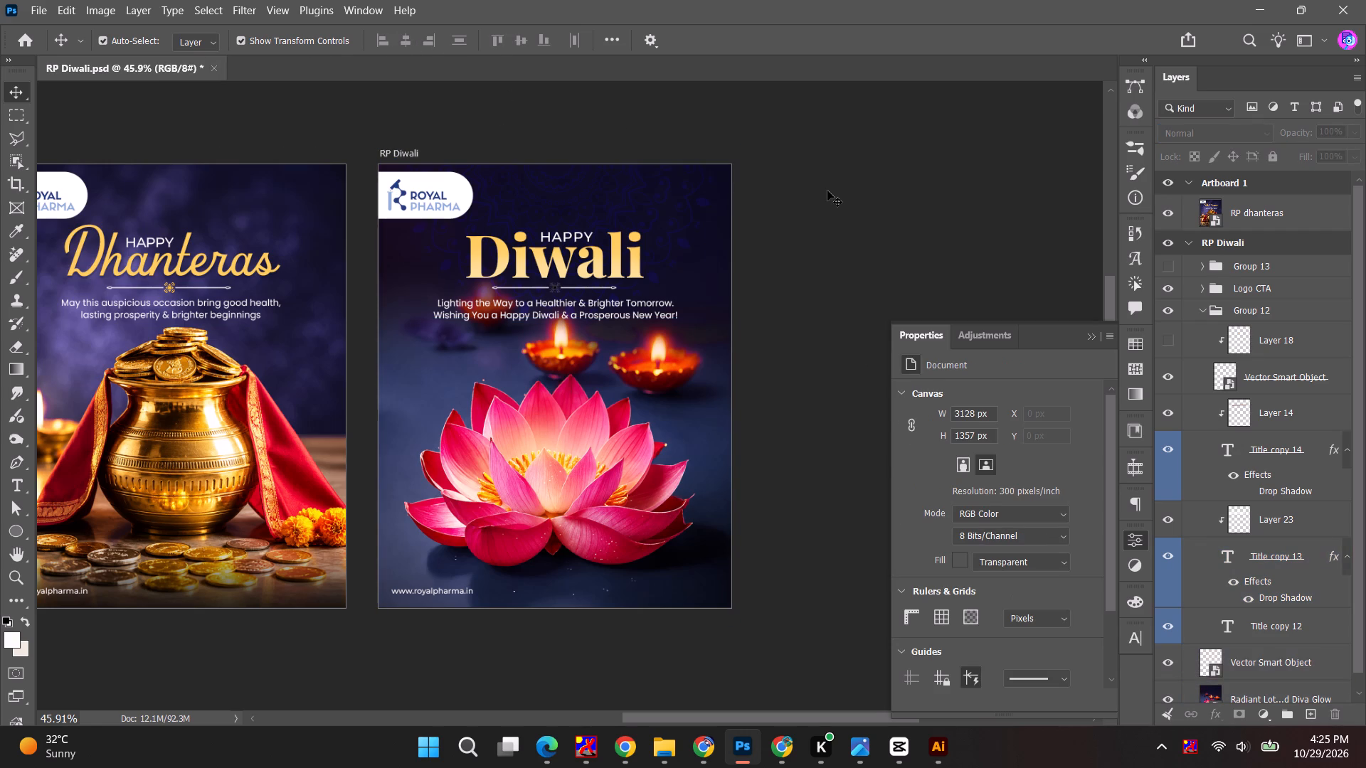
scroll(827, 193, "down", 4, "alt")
Lower the opacity of the mandala's Vector Smart Object layer above the lotus background to 33%.
left_click(588, 261)
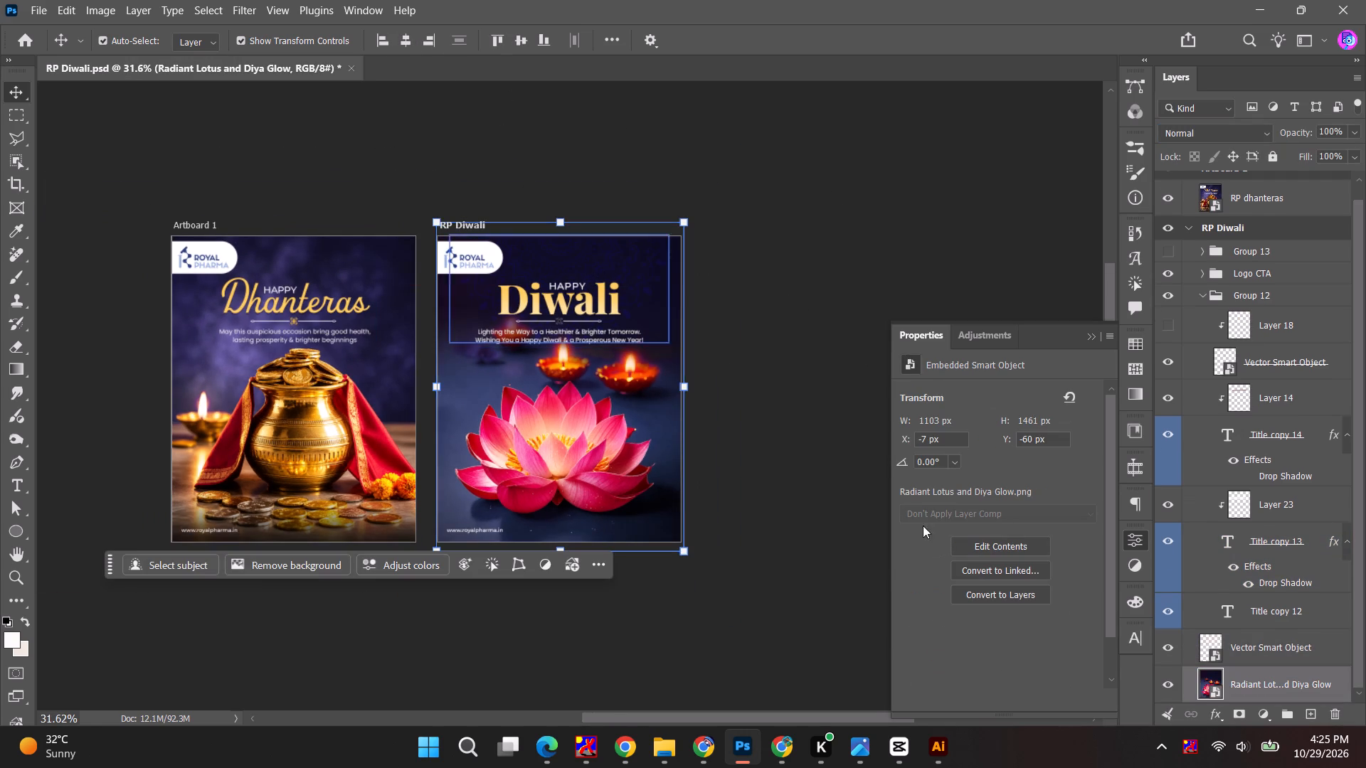
left_click(1234, 653)
left_click(1355, 132)
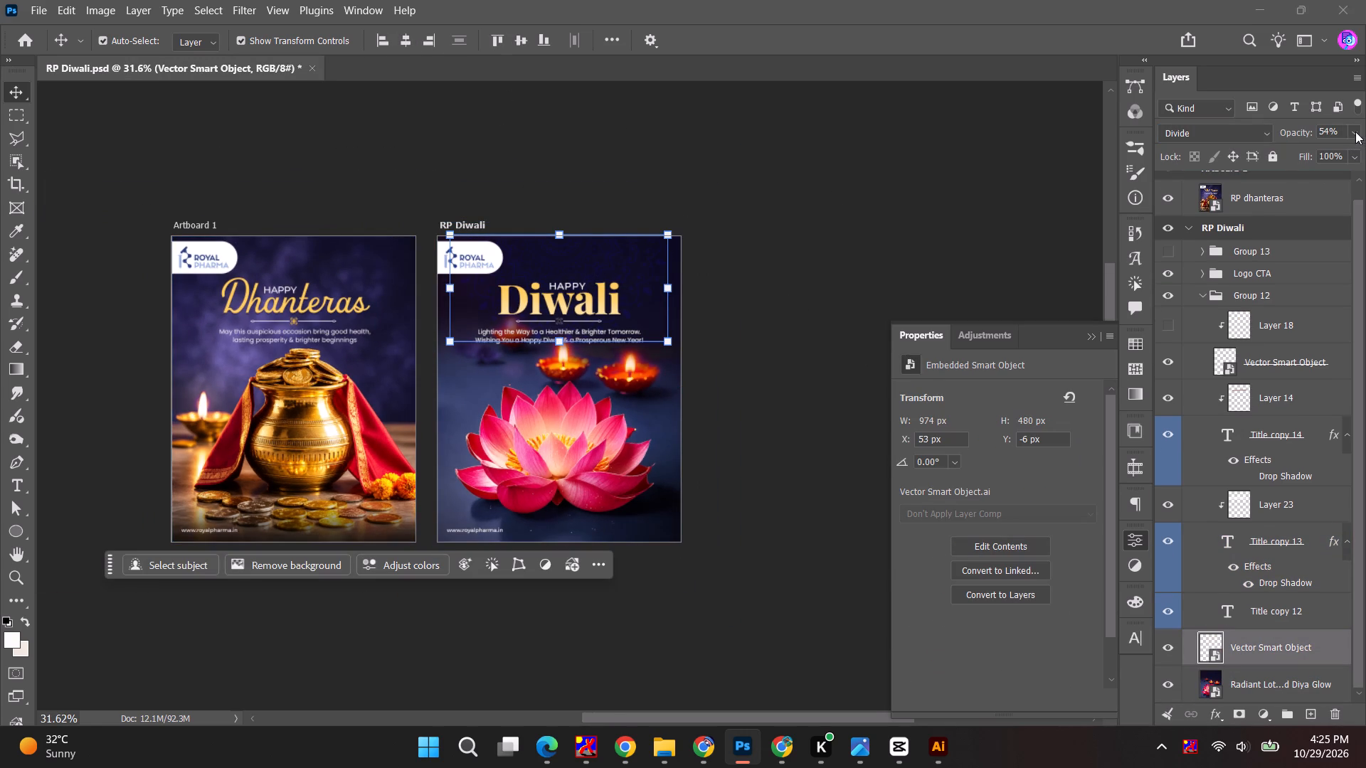
left_click_drag(1325, 149, 1298, 155)
left_click(734, 270)
scroll(718, 312, "up", 3, "alt")
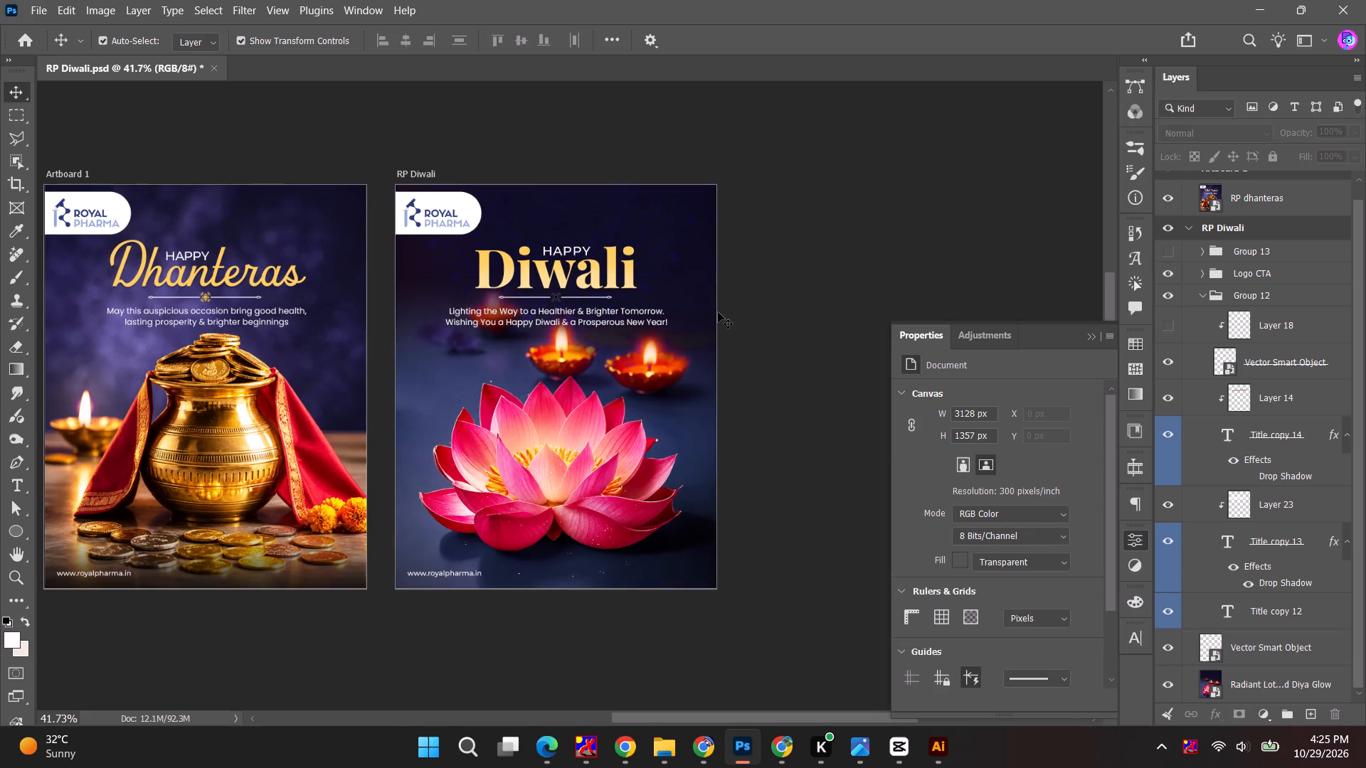
key("alt+Tab")
key("alt+Tab")
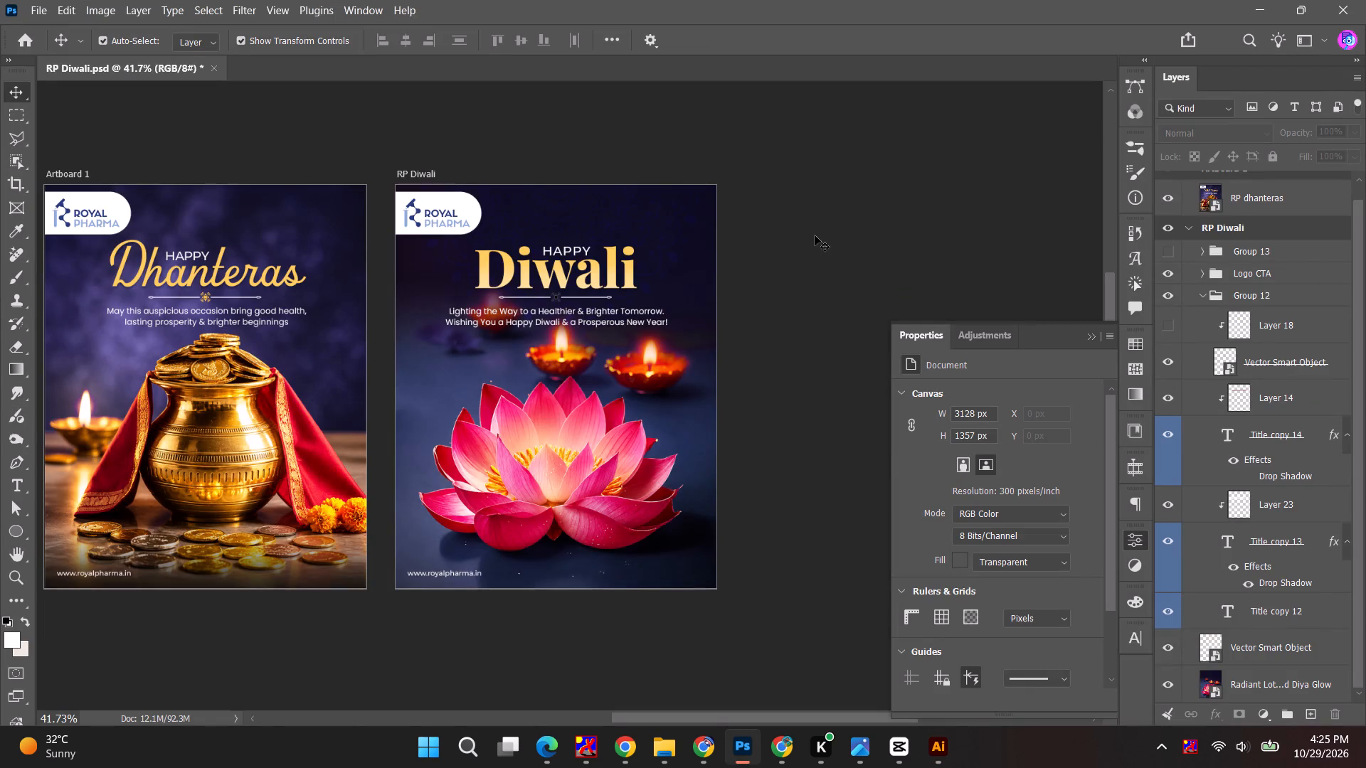
Set the mandala layer's blend mode to Normal.
left_click(604, 220)
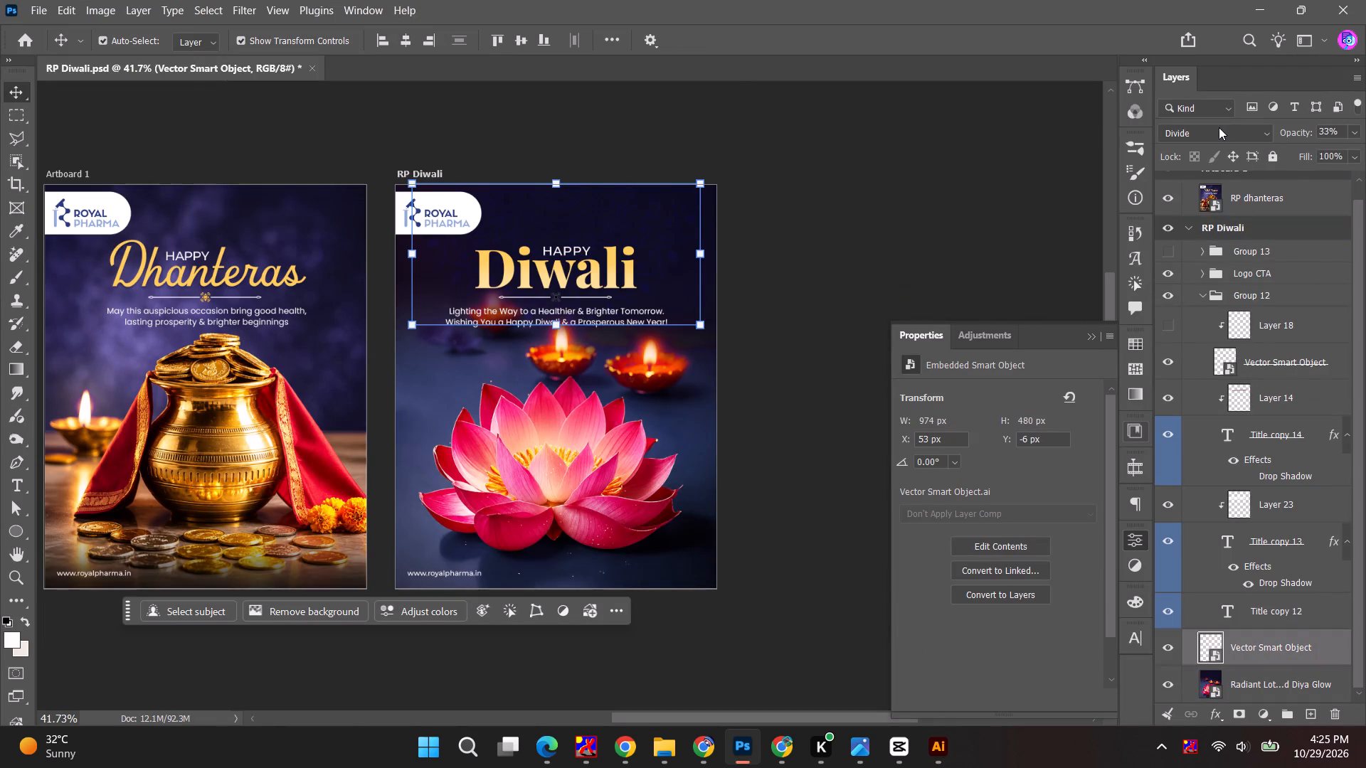
left_click(1219, 127)
left_click(1214, 151)
left_click(904, 271)
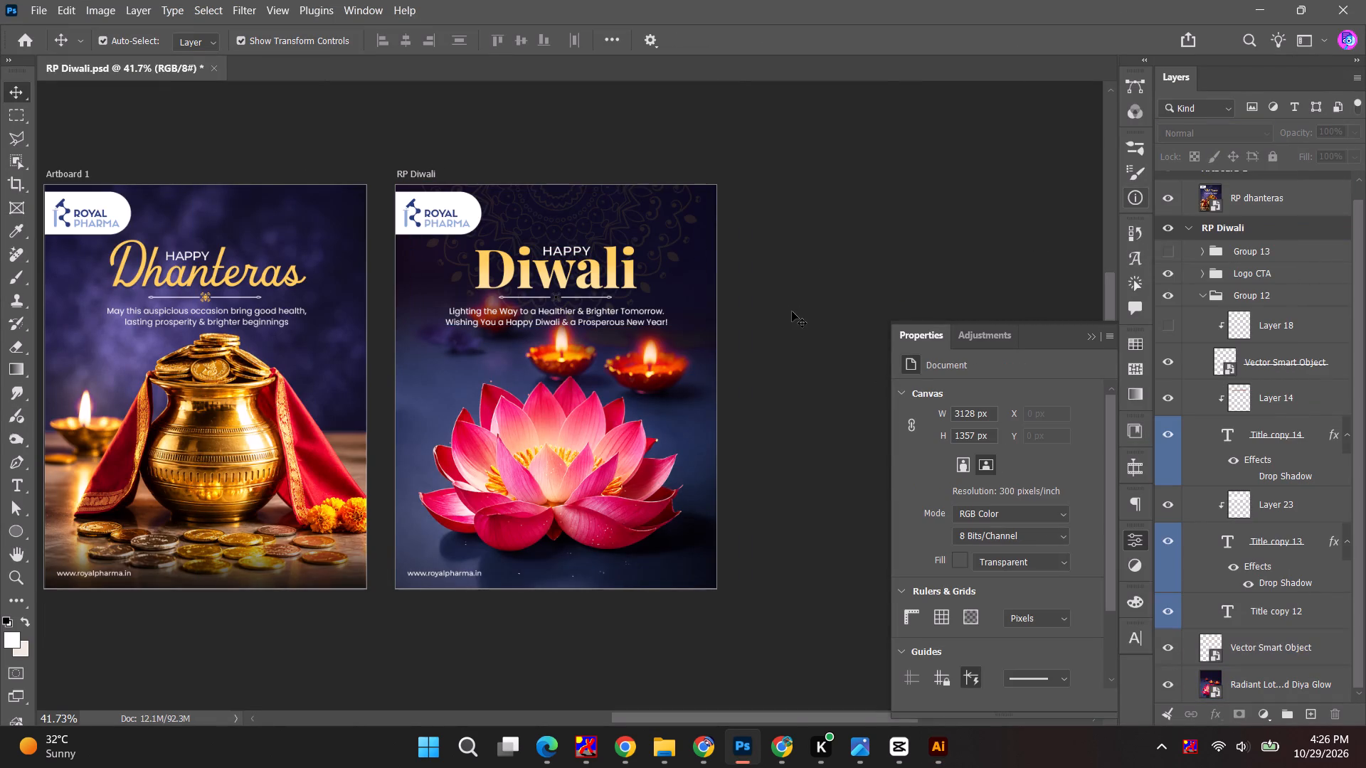
Switch to Illustrator and close the converted EPS file containing the mandala and hanging diyas.
key("alt+Tab")
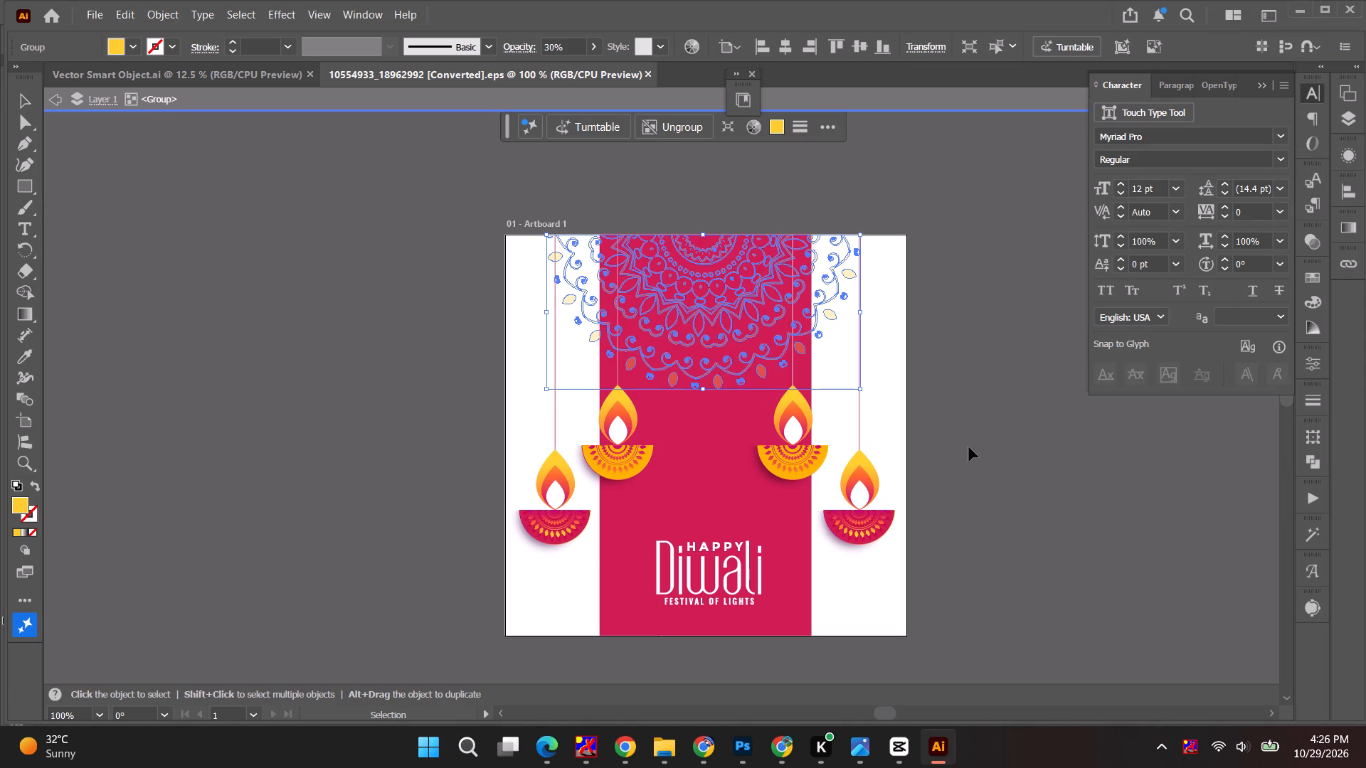
left_click(969, 447)
scroll(660, 620, "up", 6)
scroll(660, 620, "down", 6, "alt")
key("ctrl+w")
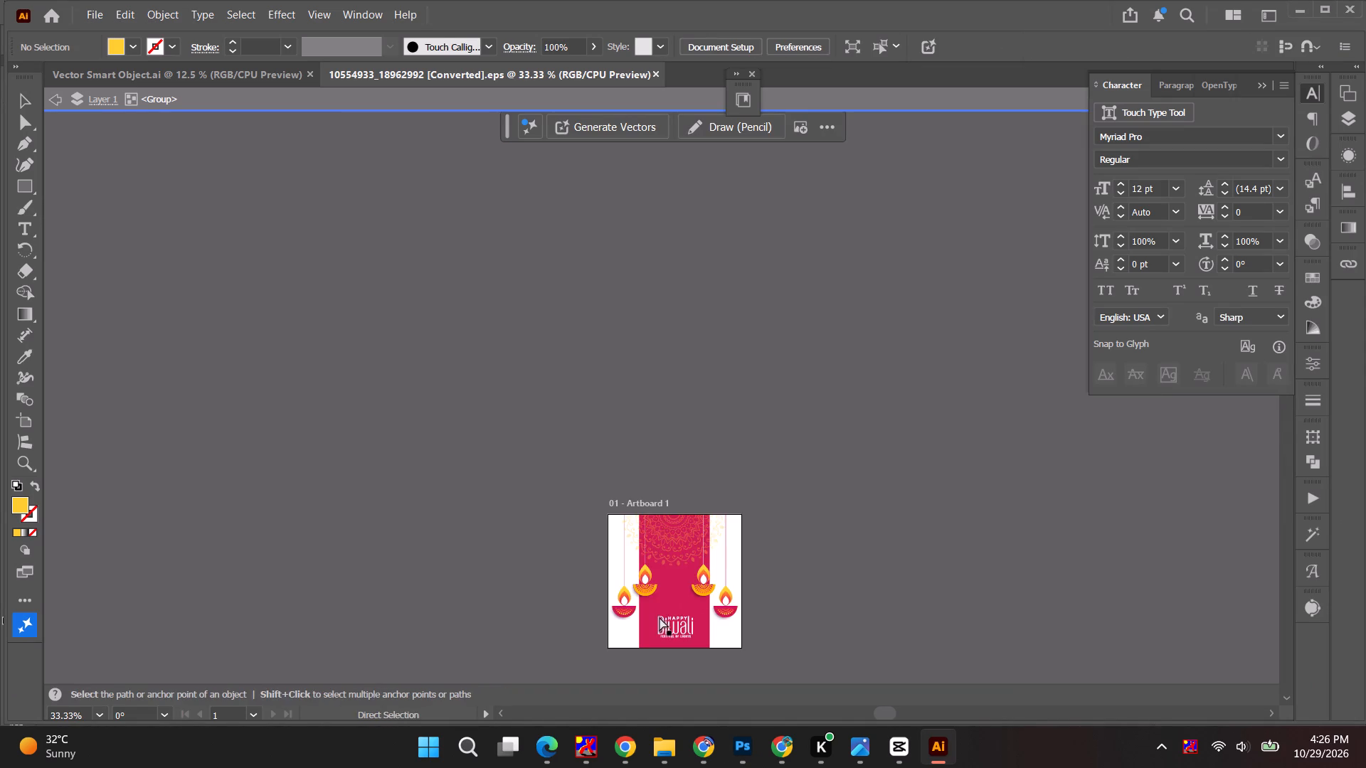
Switch to Chrome, close the Diwali vector preview, look over the Diwali search results and return to Photoshop.
key("alt+Tab")
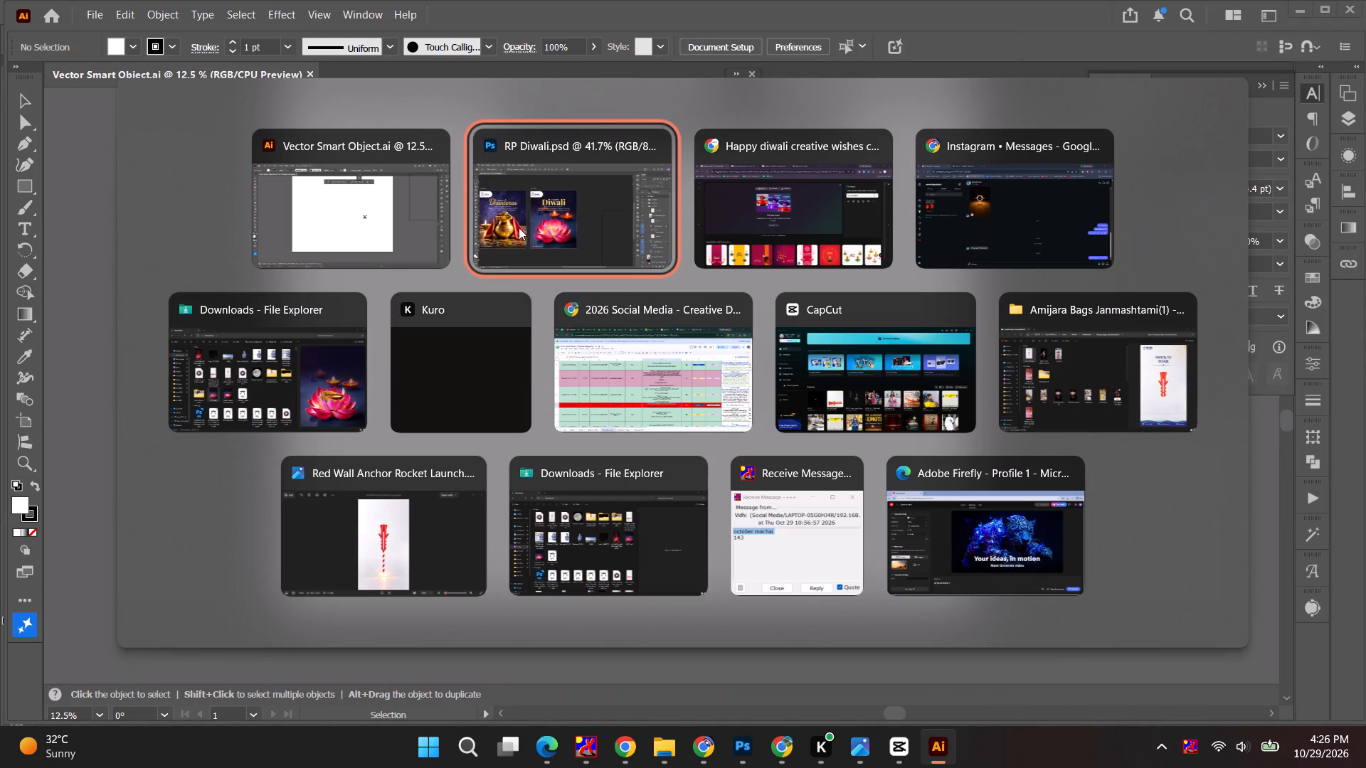
left_click(763, 196, "alt")
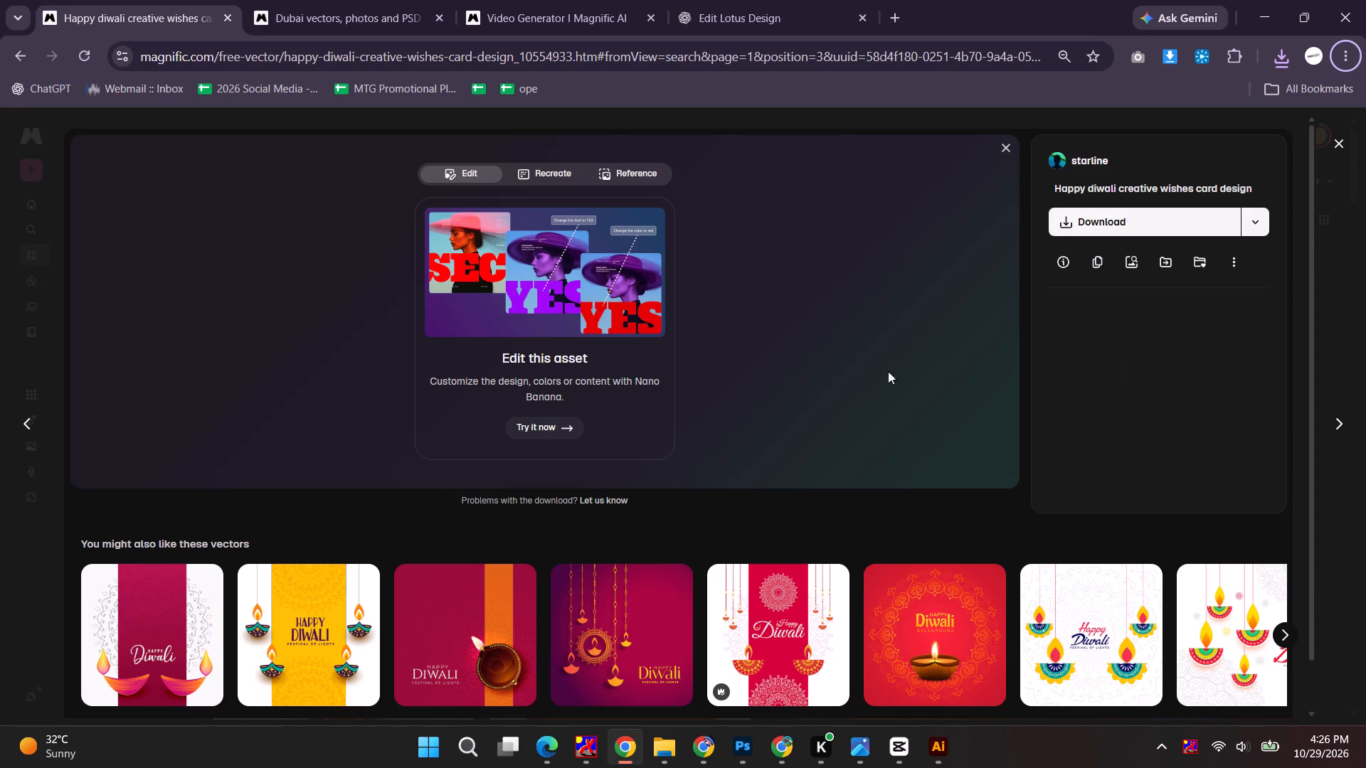
left_click(1330, 146)
scroll(837, 459, "down", 2)
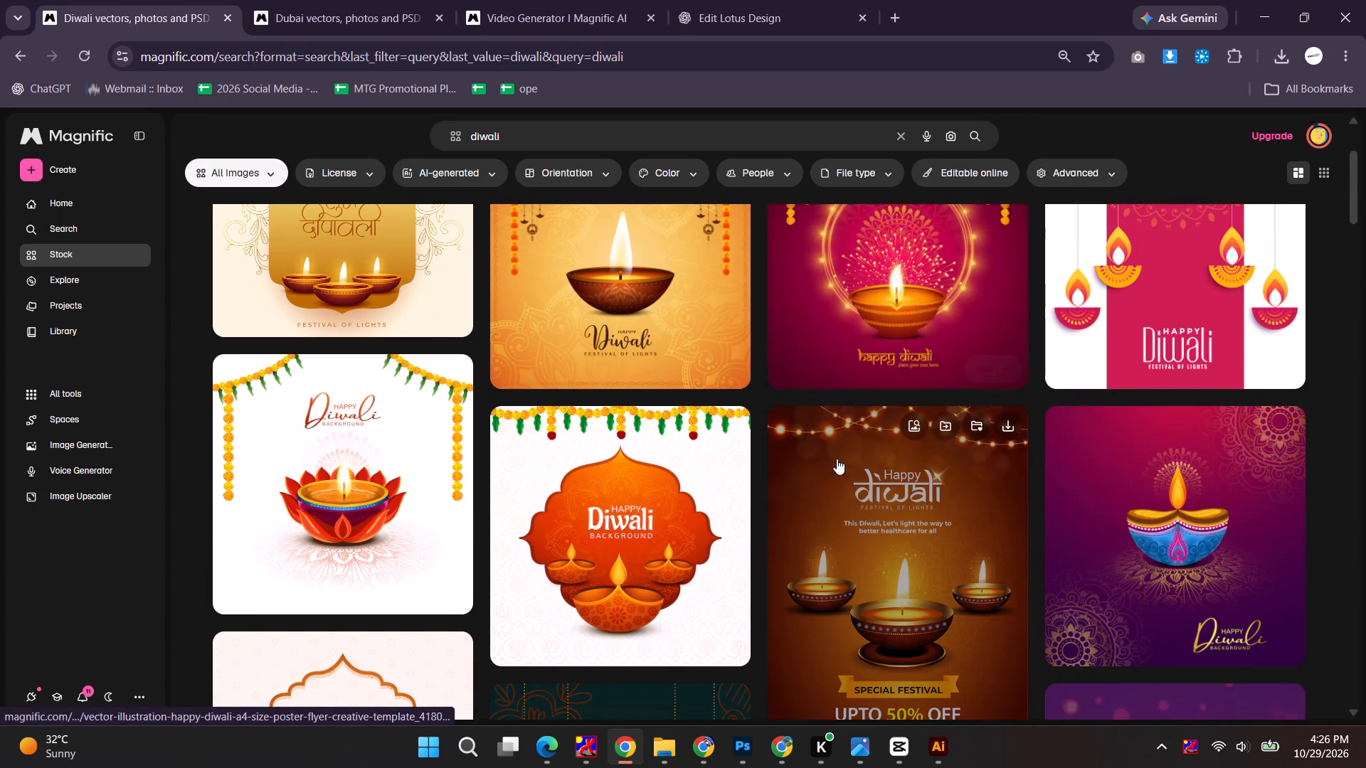
key("alt+Tab")
key("alt+Tab")
left_click(758, 232, "alt")
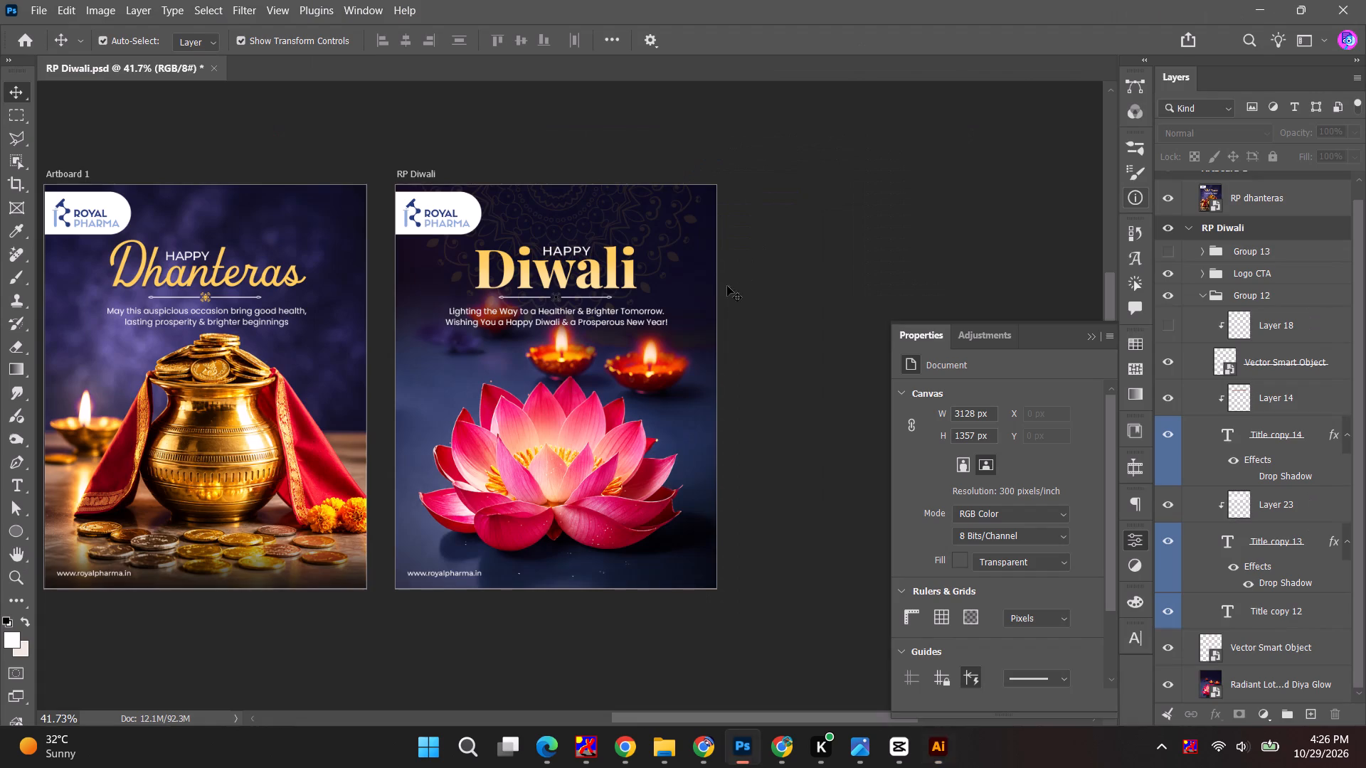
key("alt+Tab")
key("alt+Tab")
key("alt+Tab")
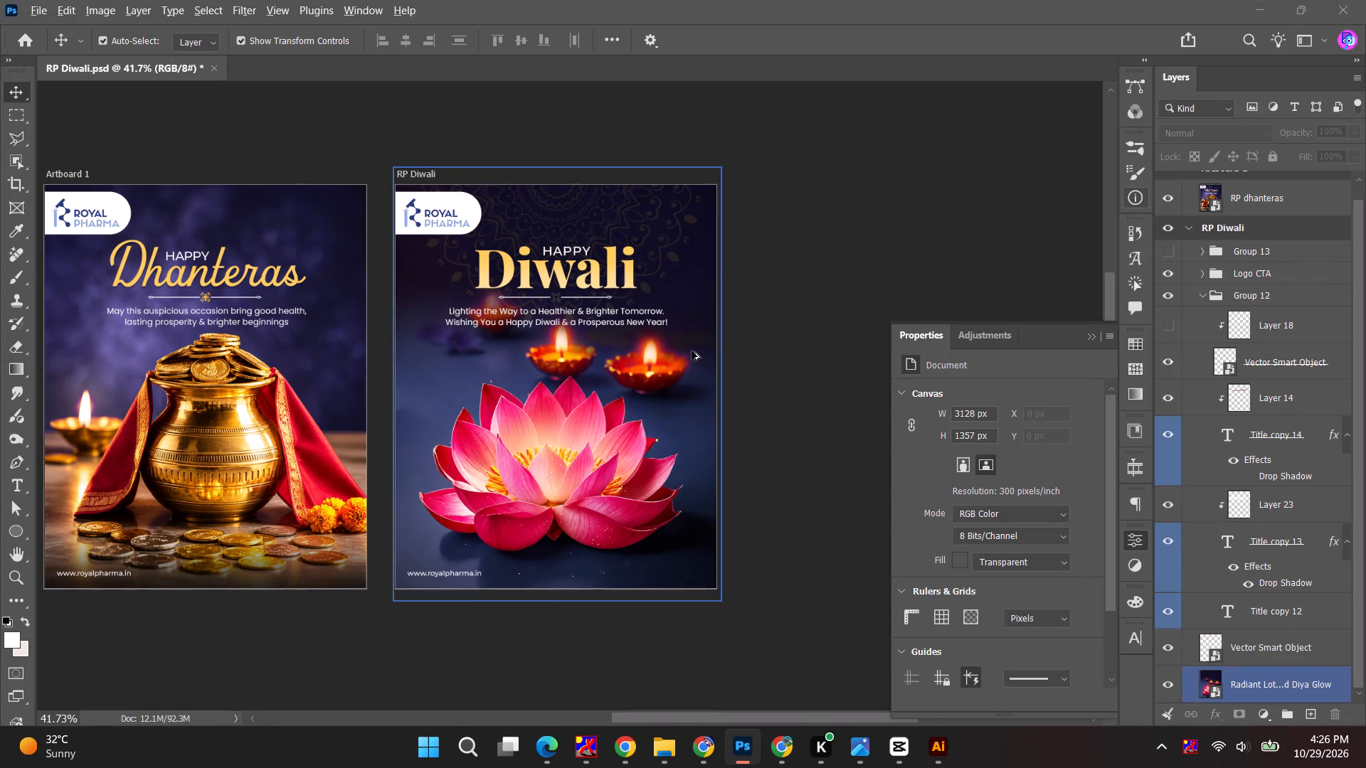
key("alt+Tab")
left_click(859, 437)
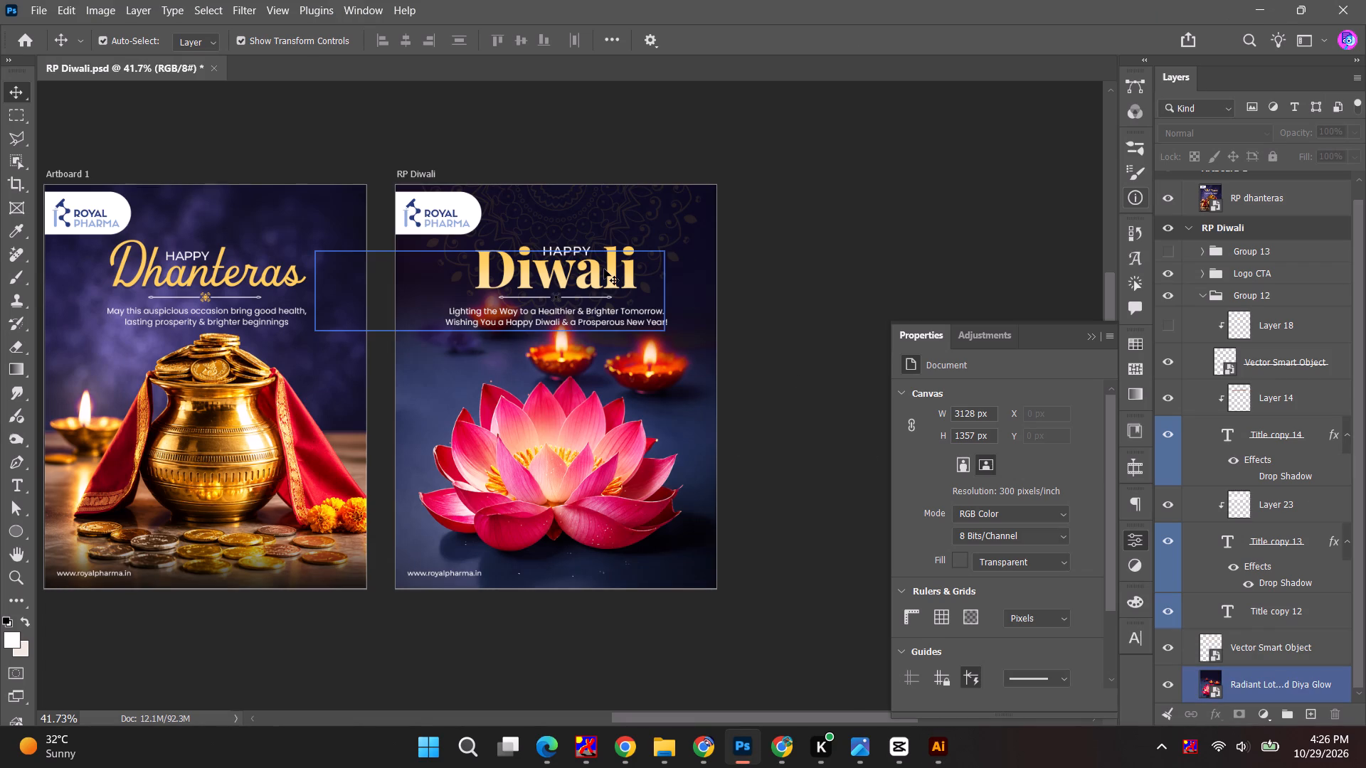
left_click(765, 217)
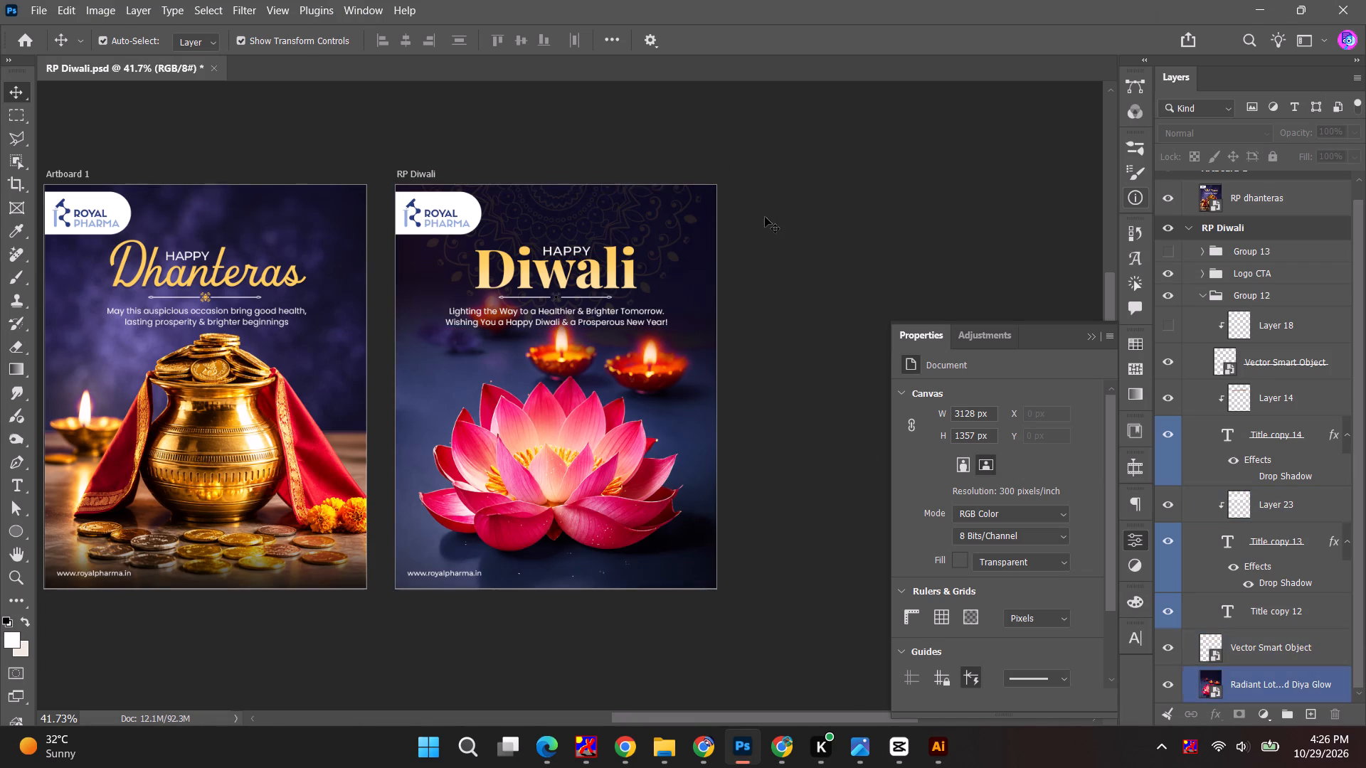
Start a quick PNG export of the RP Diwali artboard and browse save locations up to the IOTS Oct 2026 folder.
left_click(438, 181)
right_click(1264, 229)
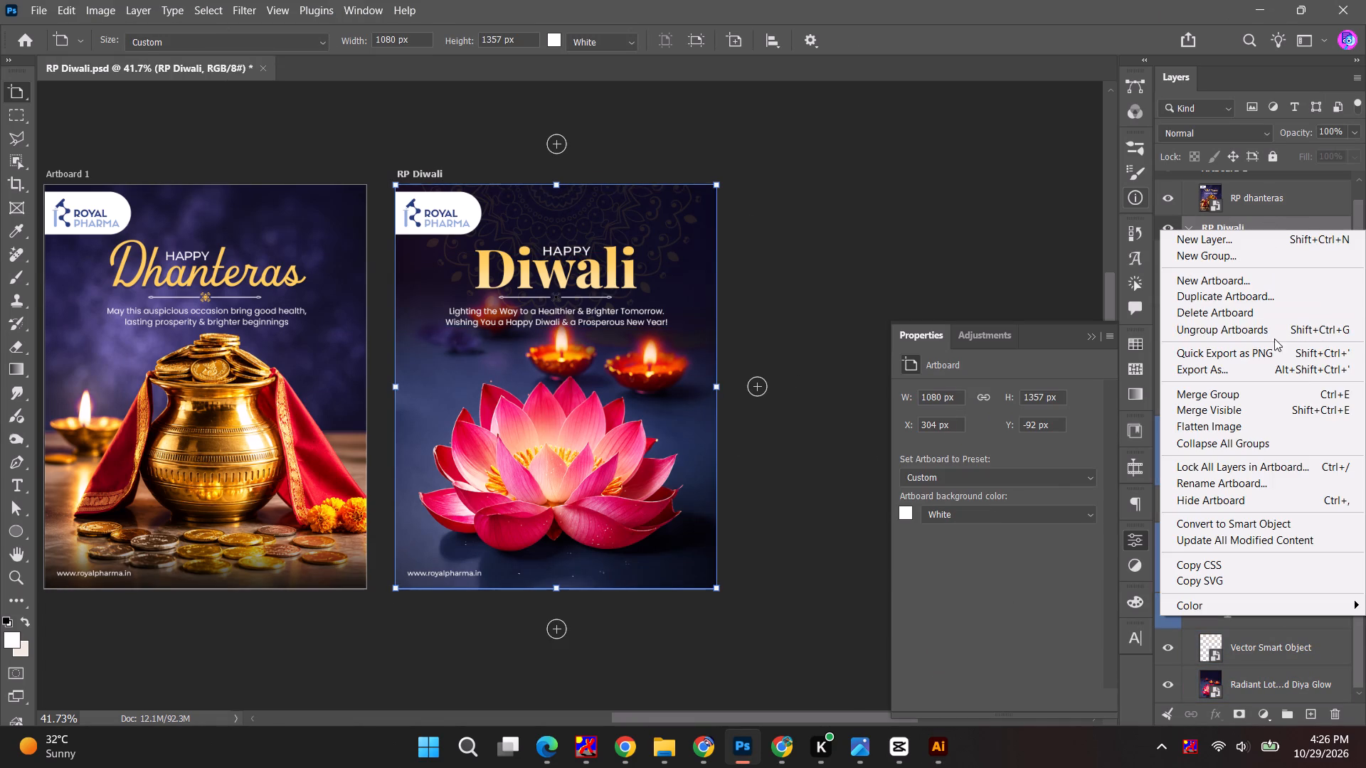
left_click(1271, 353)
scroll(537, 279, "down", 4)
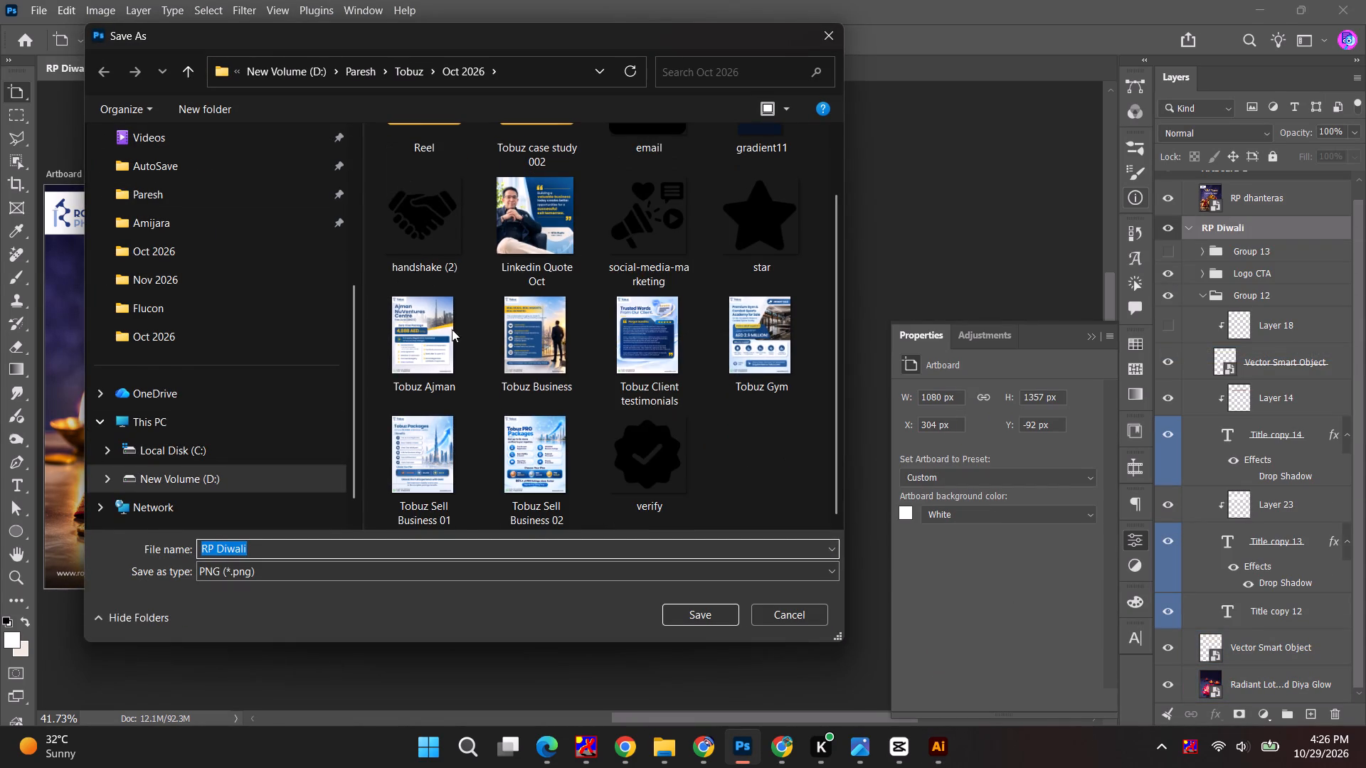
left_click(152, 334)
left_click(169, 311)
left_click(179, 292)
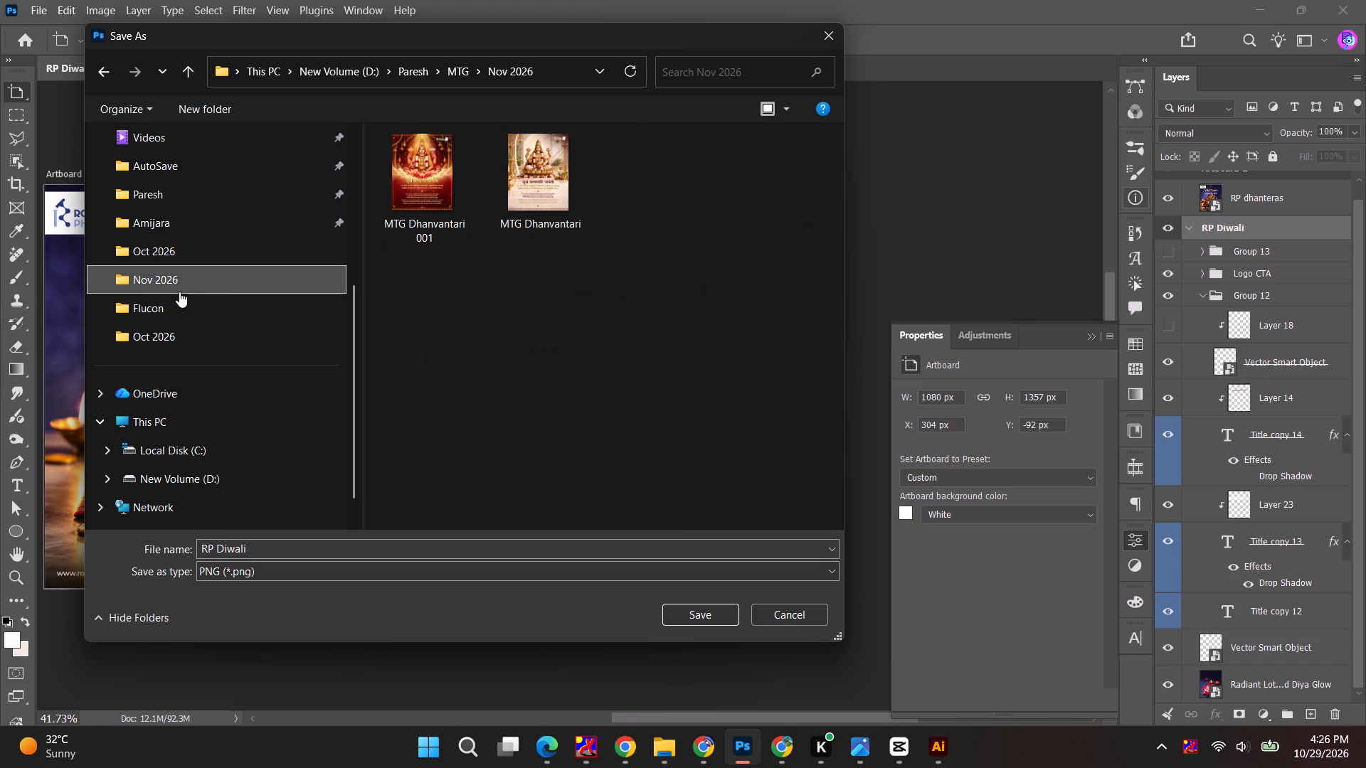
left_click(152, 330)
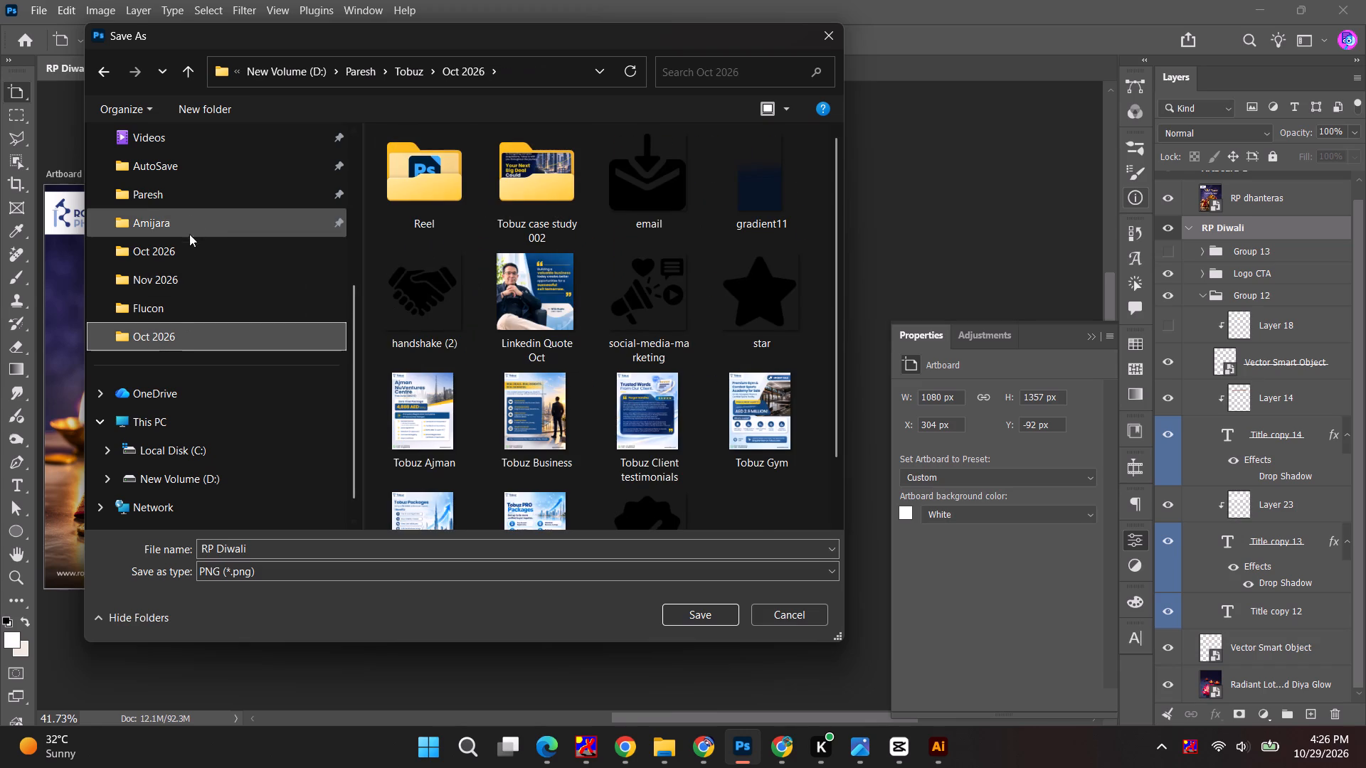
left_click(183, 248)
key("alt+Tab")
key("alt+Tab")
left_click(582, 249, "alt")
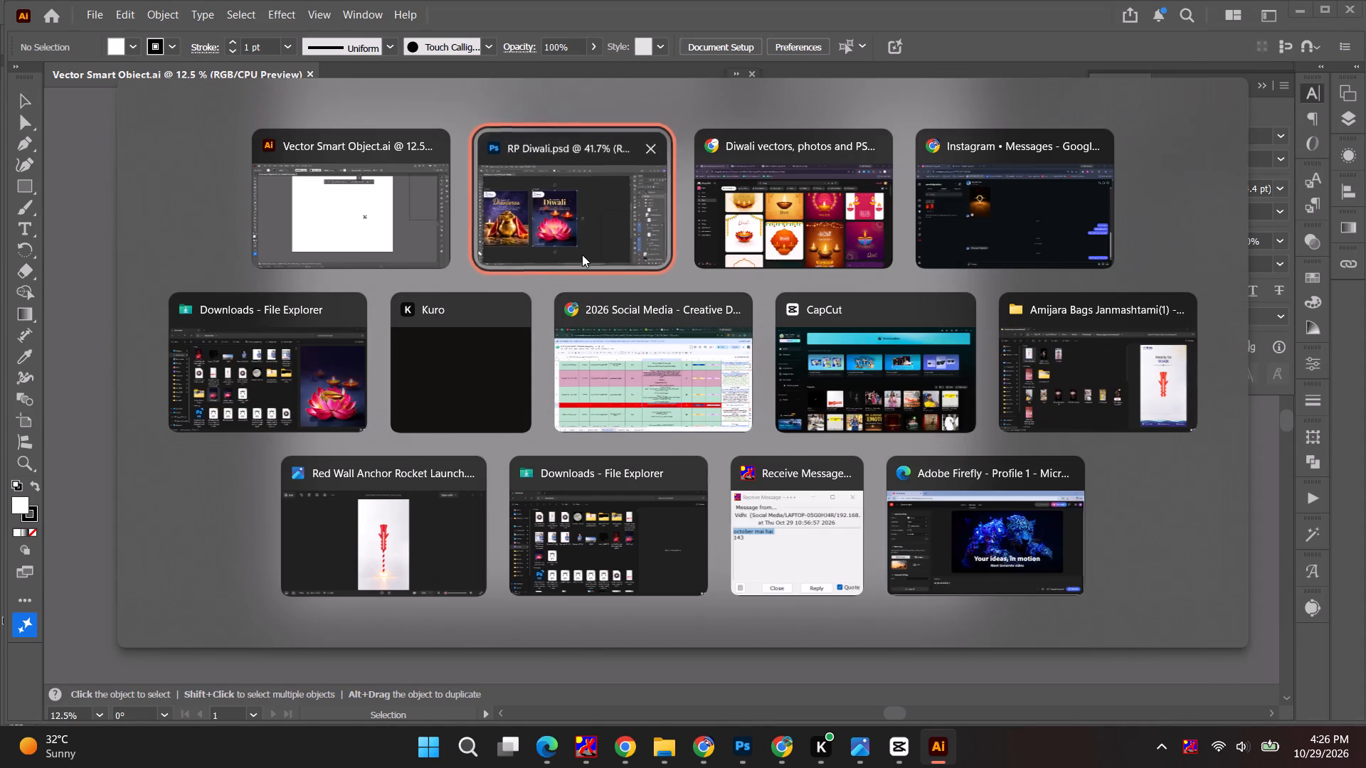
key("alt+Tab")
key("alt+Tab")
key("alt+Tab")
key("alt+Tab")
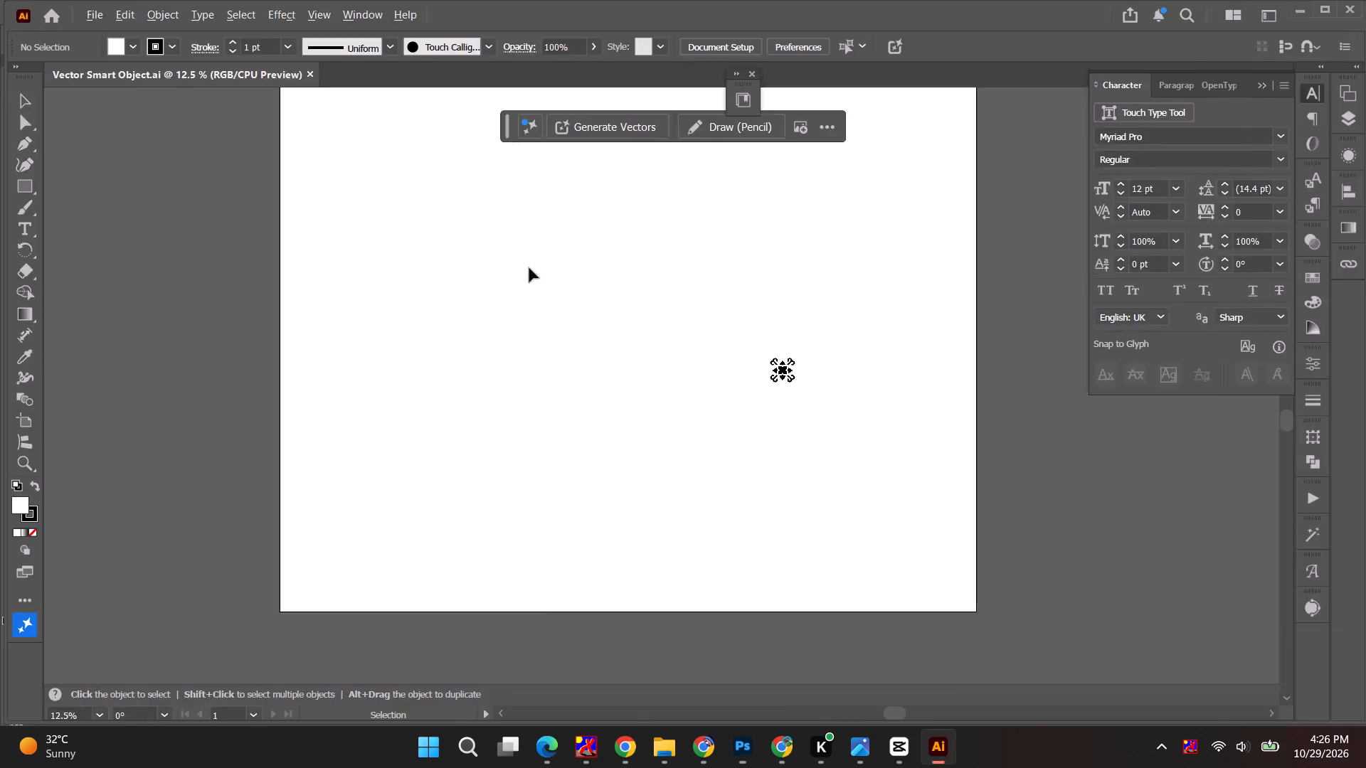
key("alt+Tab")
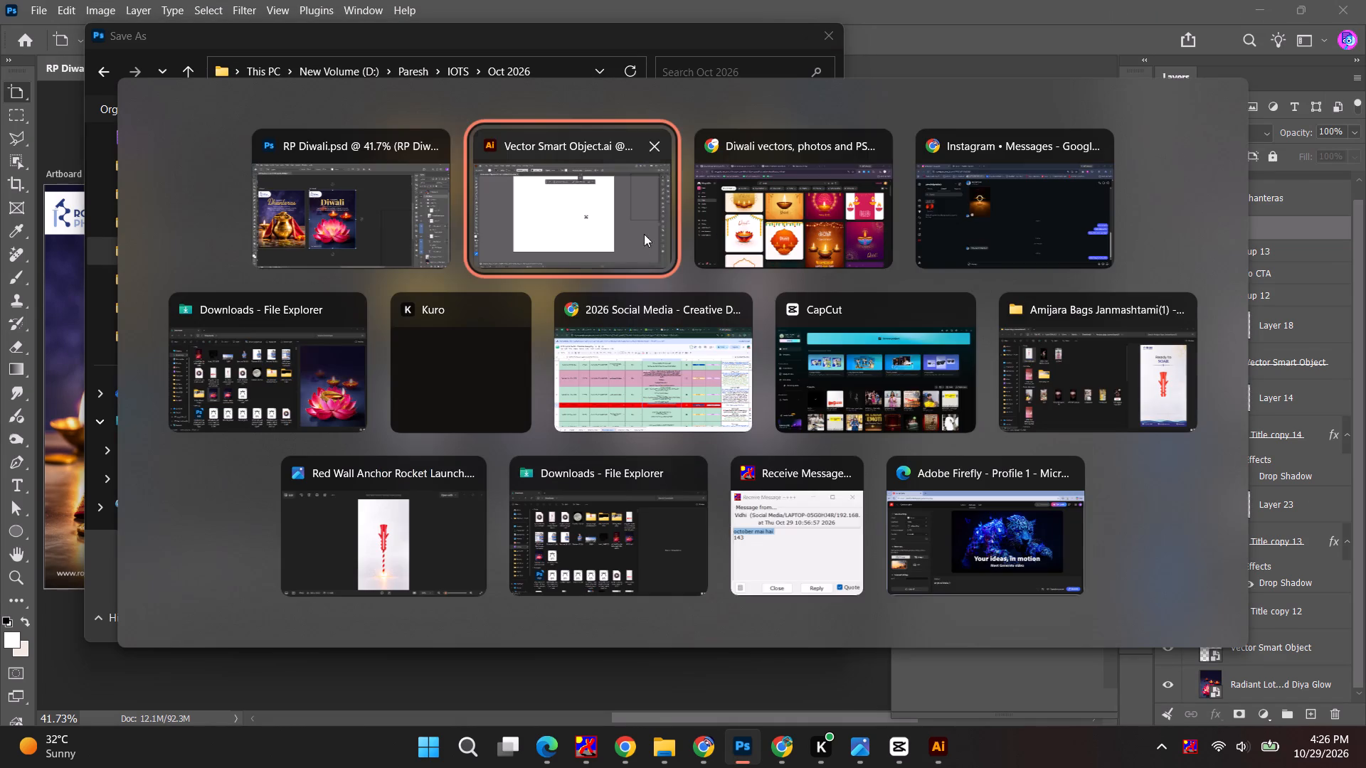
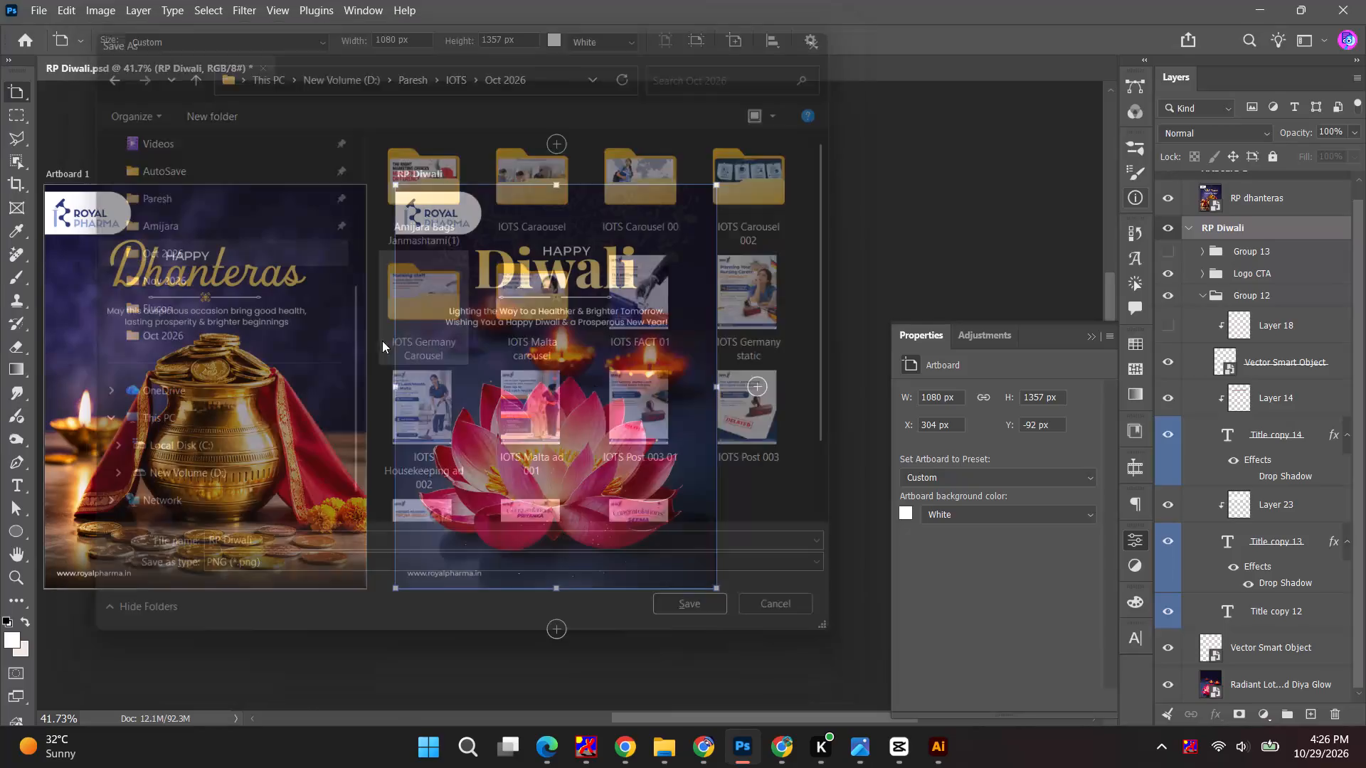
Add a Hue/Saturation adjustment above the lotus and diya background image and set the muted dark blue range's saturation to +15.
key("Escape")
scroll(1365, 648, "down", 4, "alt")
left_click(1304, 689, "alt")
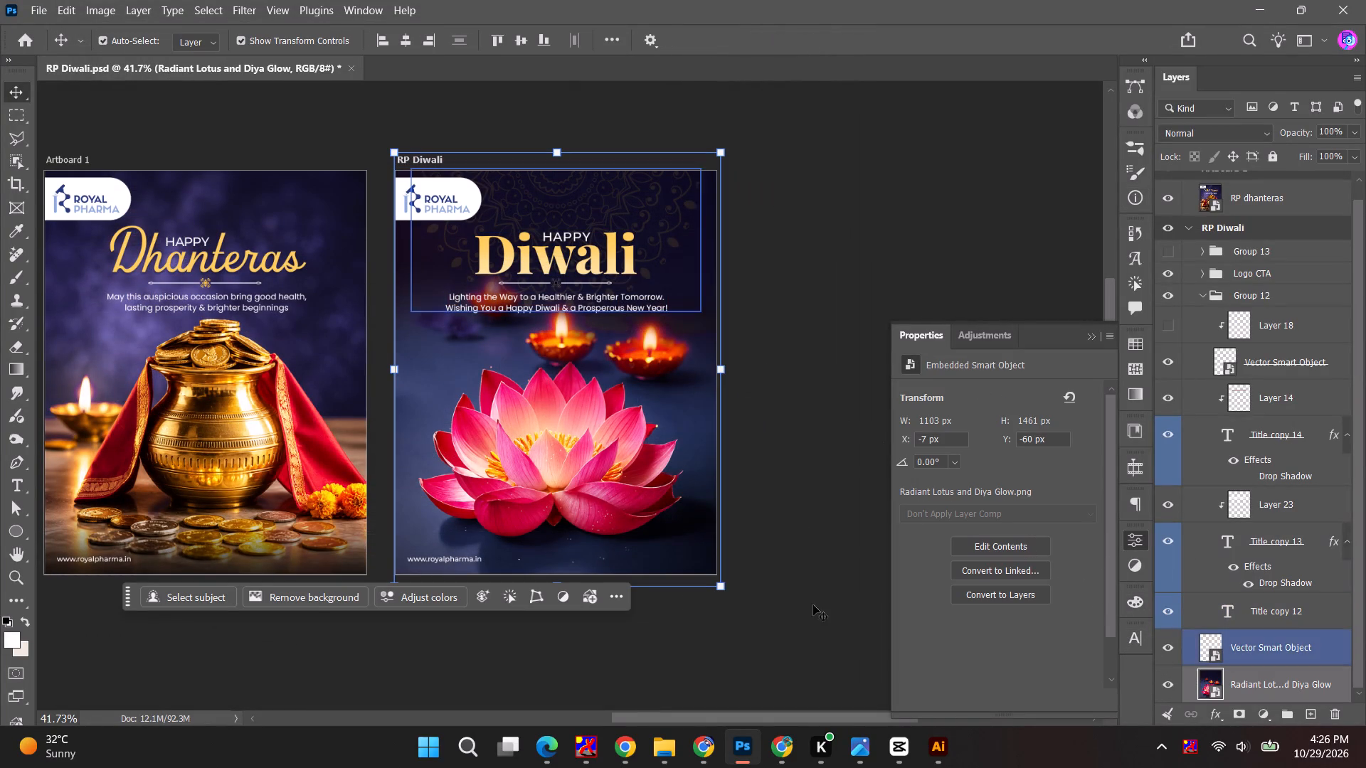
left_click(442, 599, "alt")
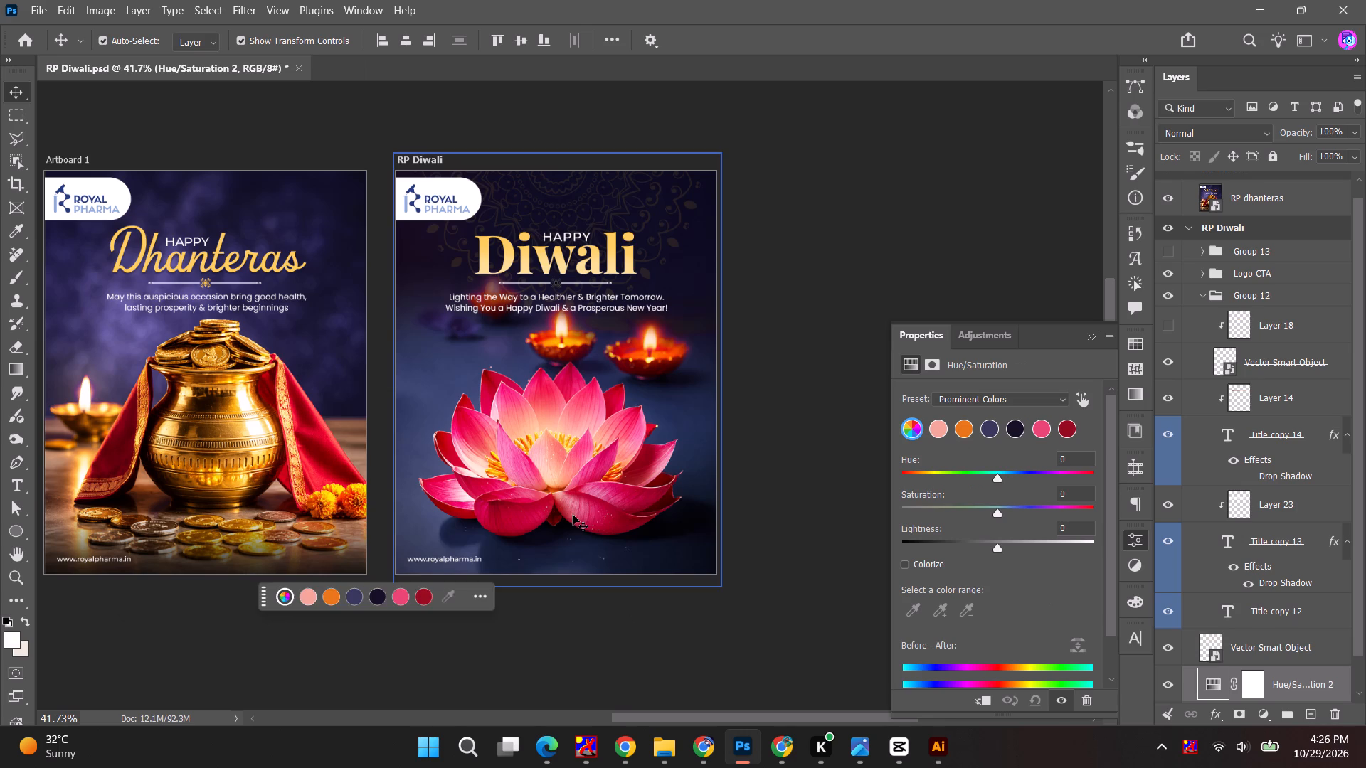
left_click(989, 431, "alt")
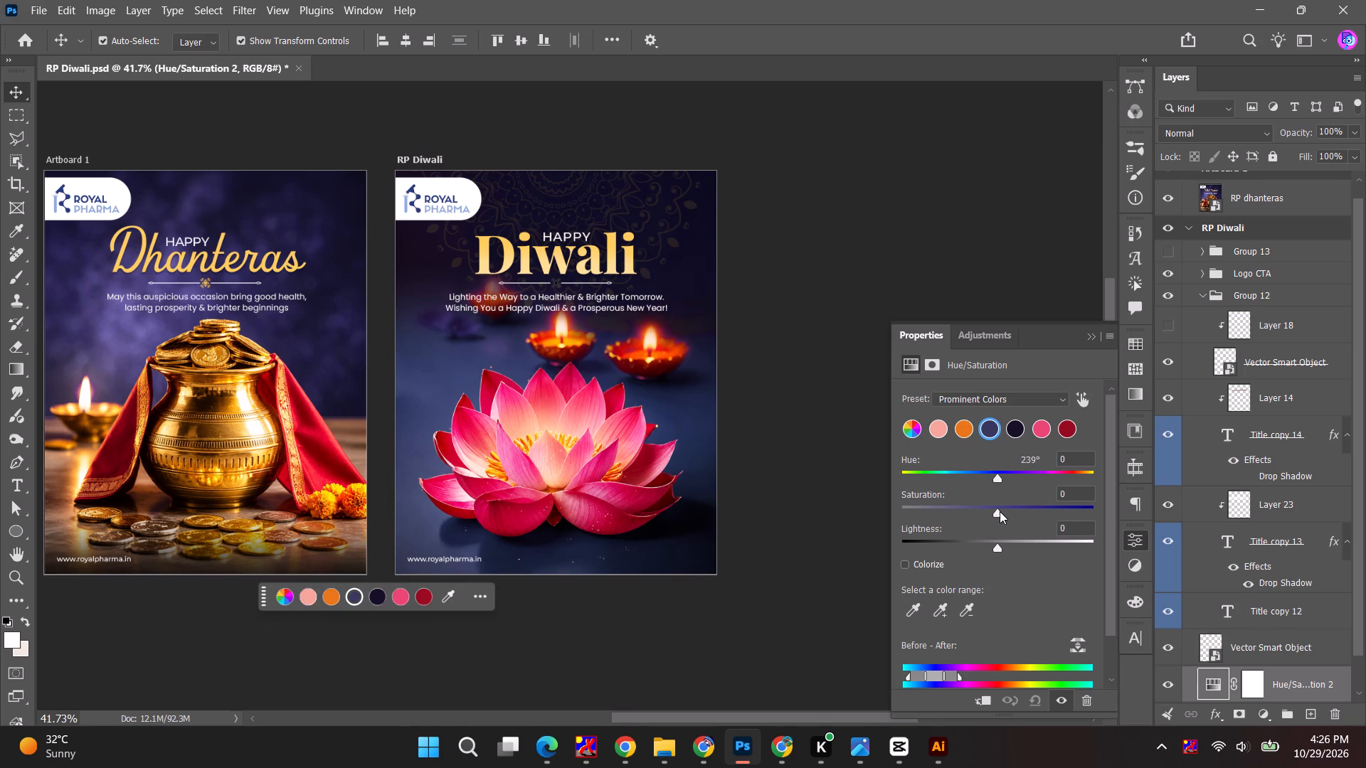
left_click_drag(1000, 513, 1002, 514, "alt")
left_click_drag(1002, 514, 1012, 513, "alt")
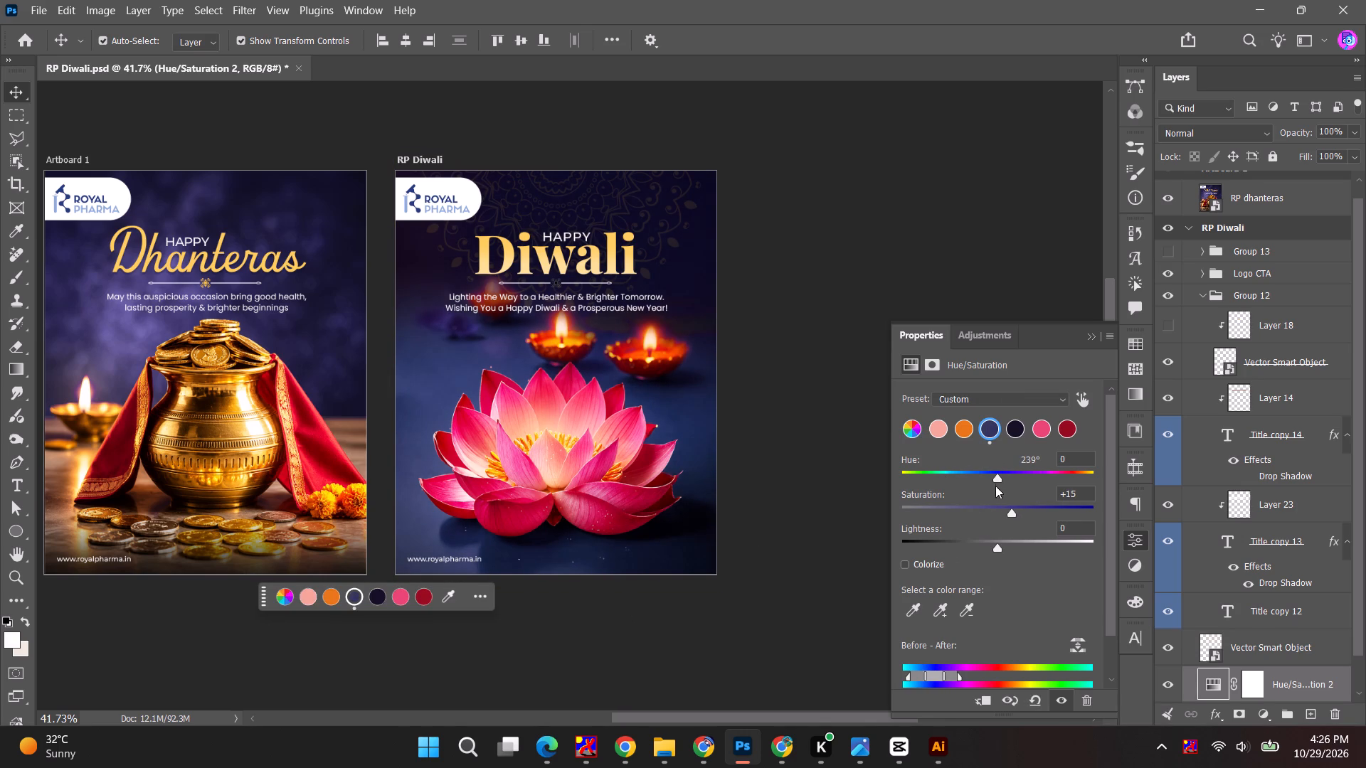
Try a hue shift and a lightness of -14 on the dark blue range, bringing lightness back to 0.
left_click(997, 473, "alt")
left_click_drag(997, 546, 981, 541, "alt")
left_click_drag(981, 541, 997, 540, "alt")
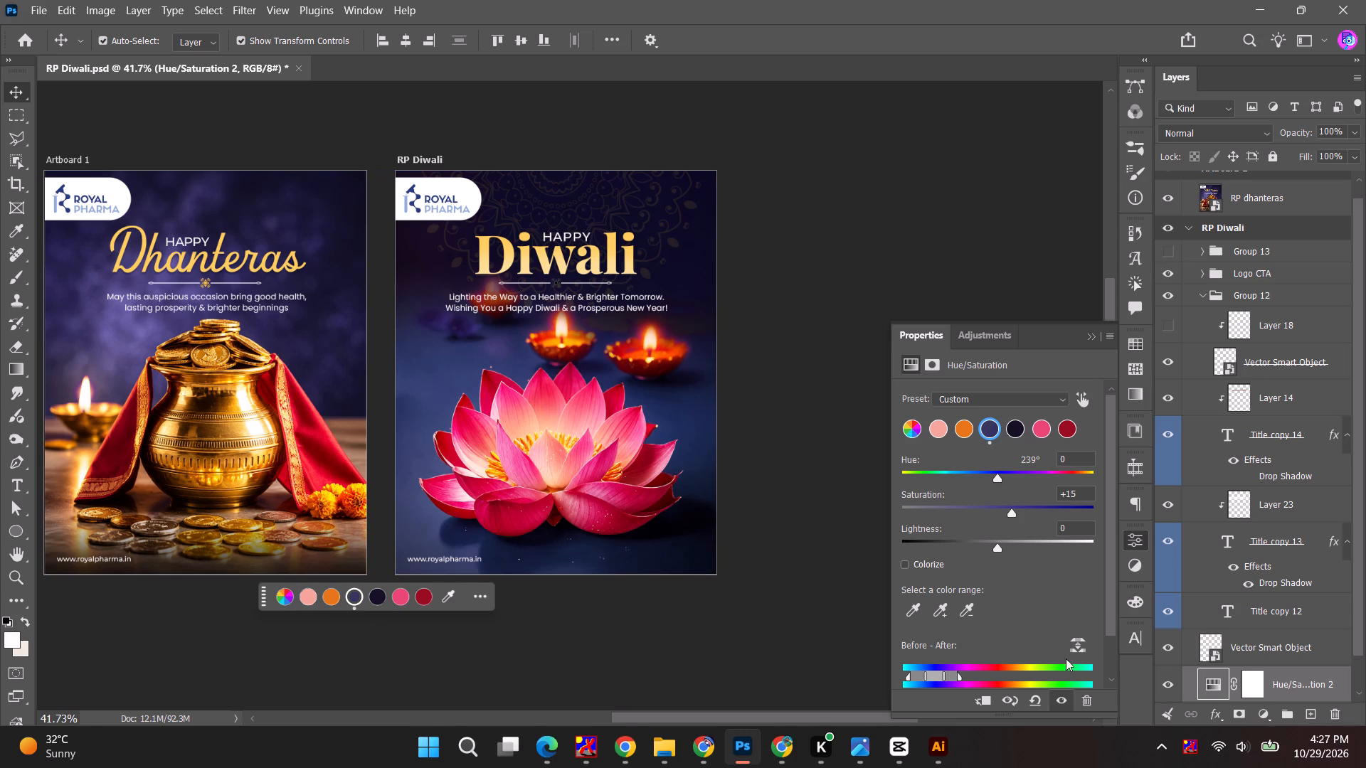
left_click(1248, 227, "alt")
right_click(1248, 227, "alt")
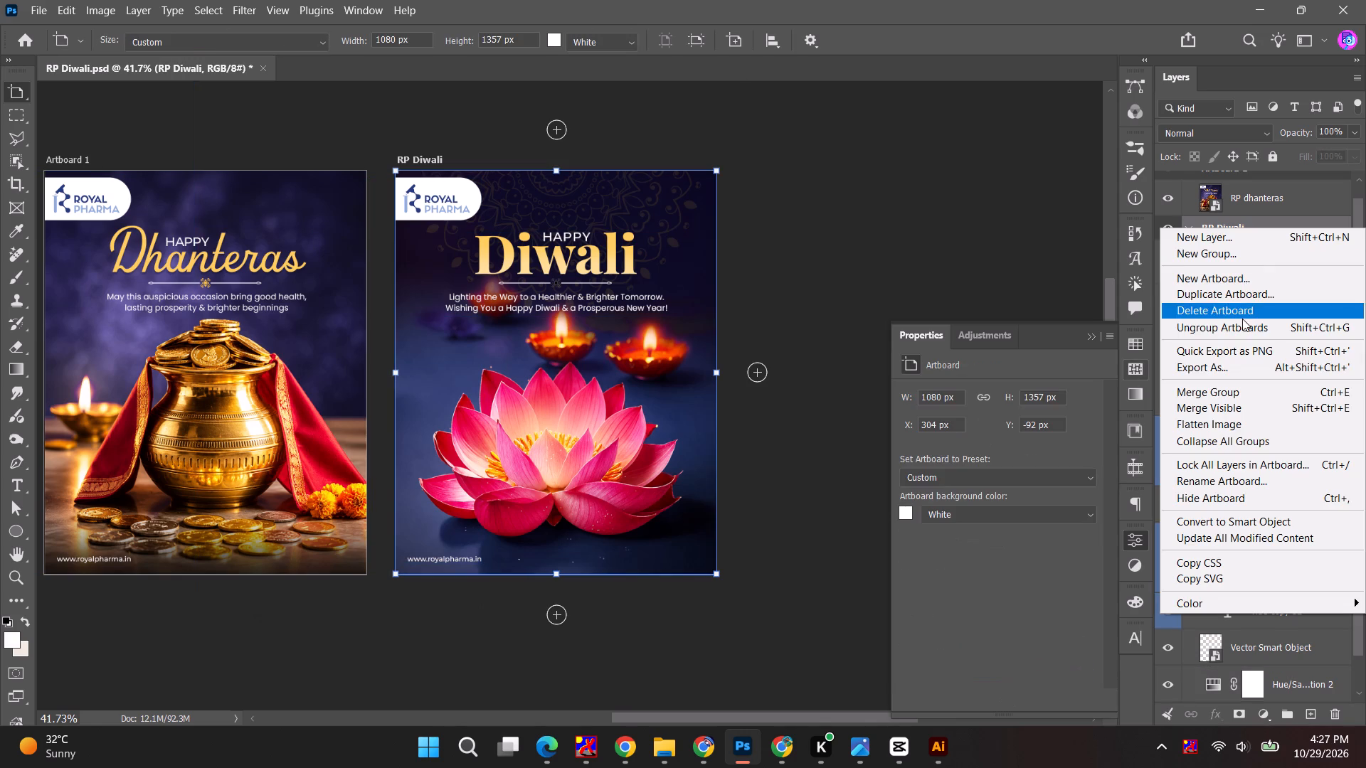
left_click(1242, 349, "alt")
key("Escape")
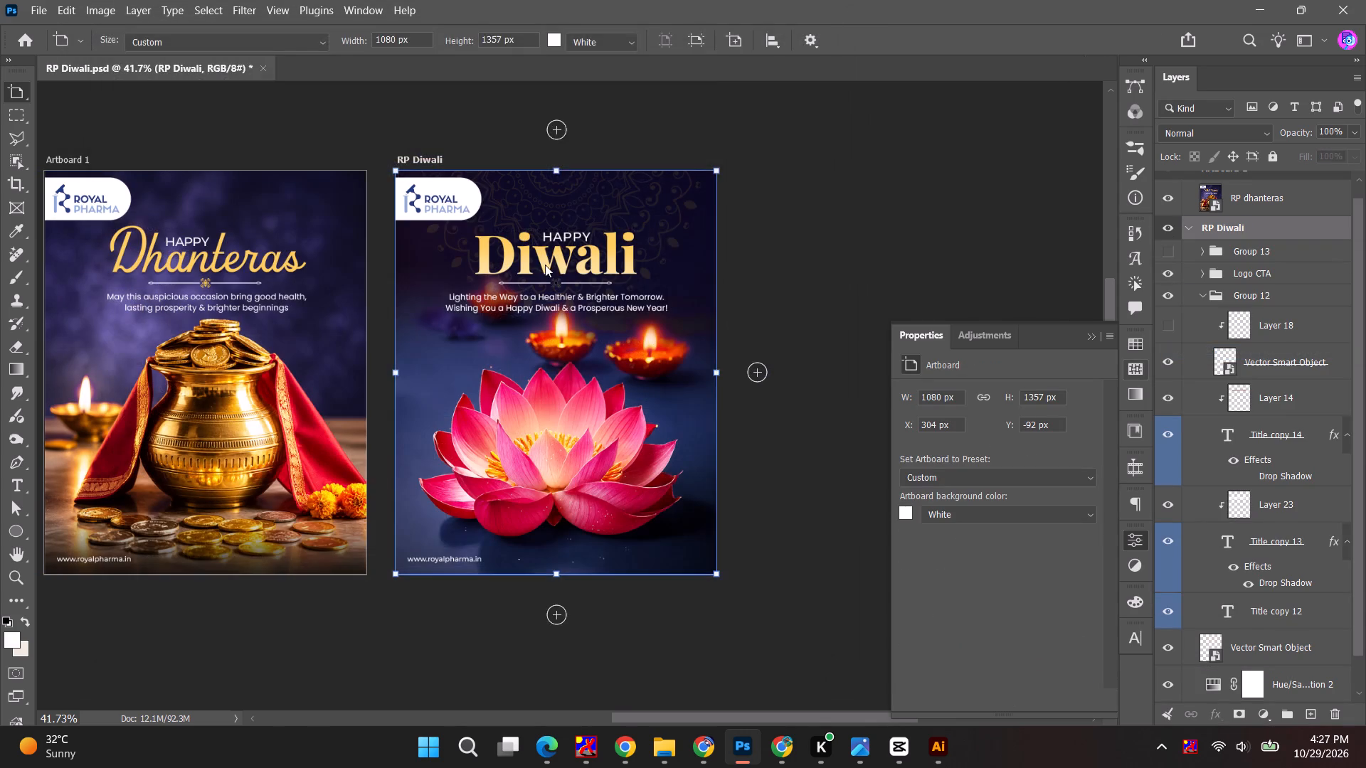
Compare the Diwali title with its clipped Layer 23 hidden and shown.
left_click(558, 252, "alt")
left_click(1166, 505, "alt")
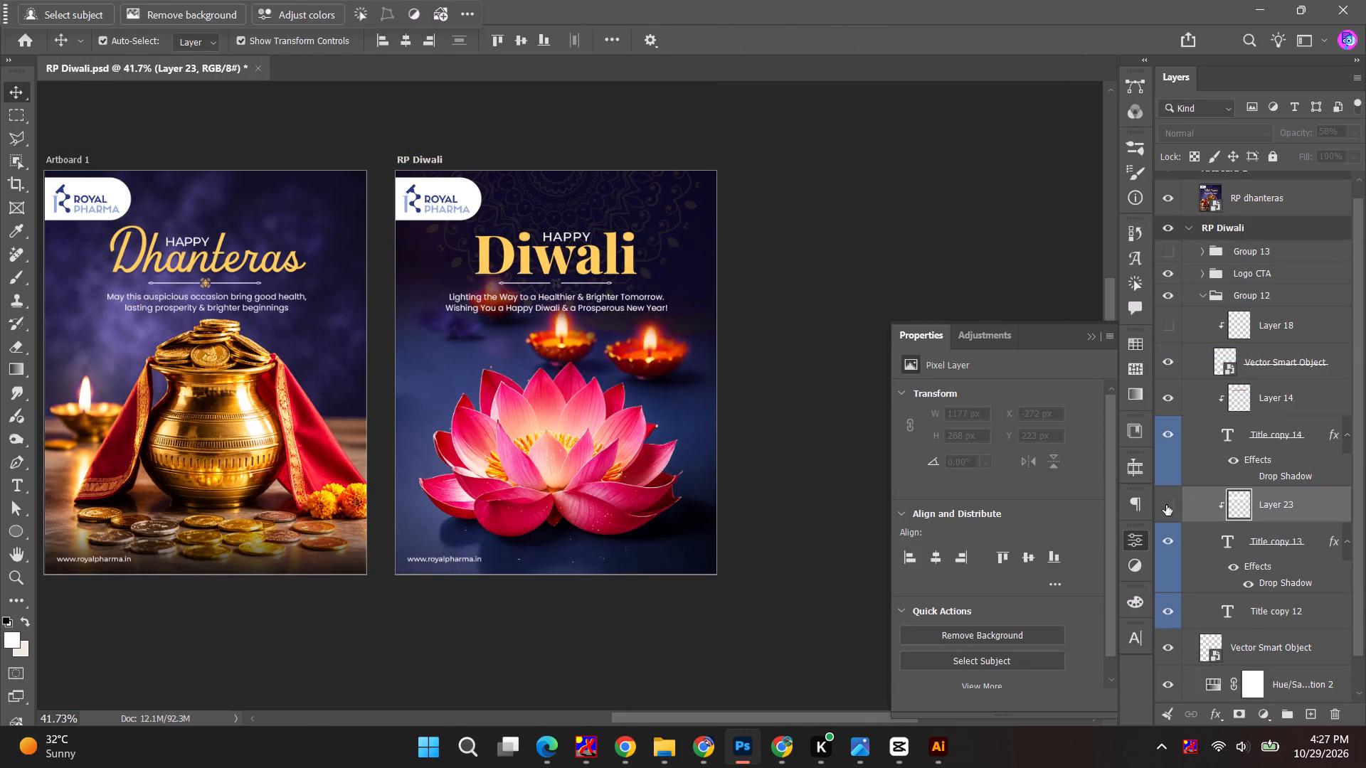
left_click(1166, 505, "alt")
Quick-export the RP Diwali artboard as the PNG "RP Diwali" into the Nov 2026 folder of Royal Pharma.
left_click(1265, 229, "alt")
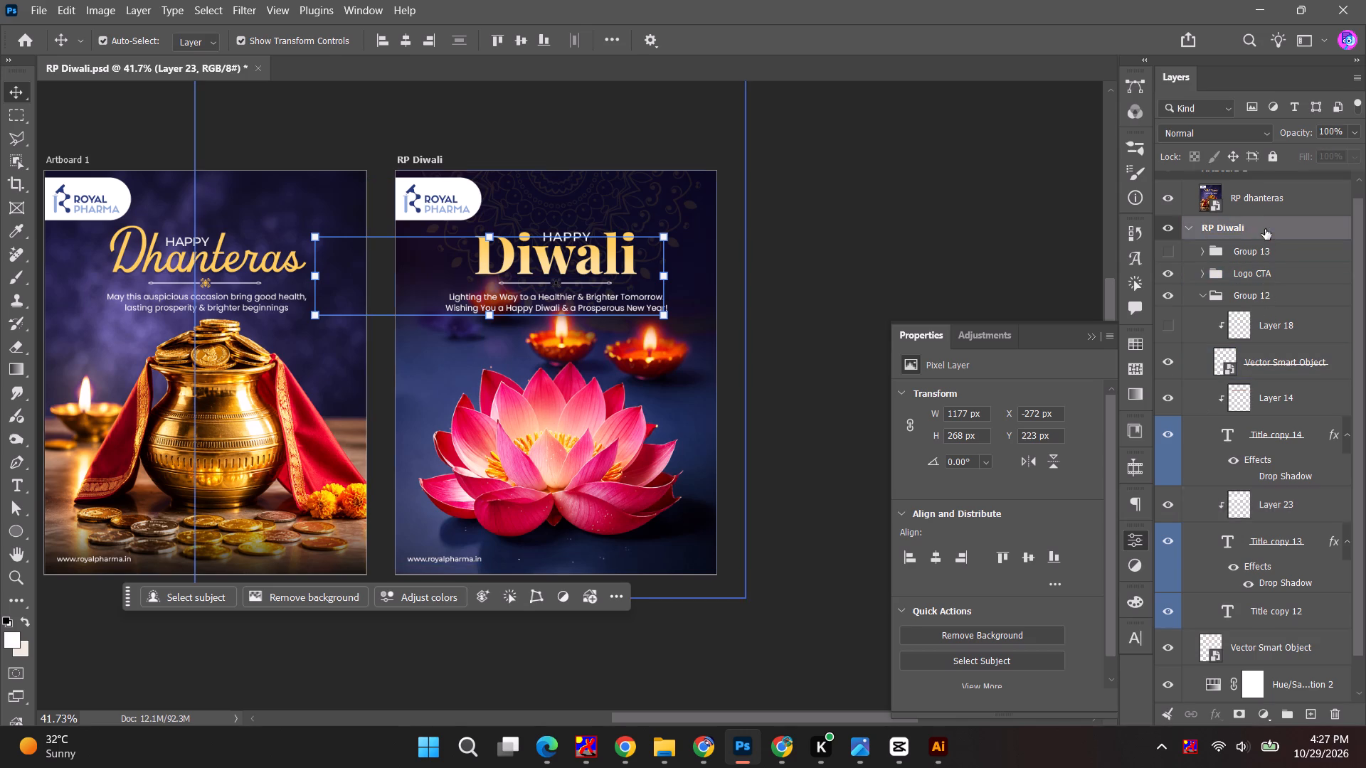
right_click(1265, 229, "alt")
left_click(1239, 351, "alt")
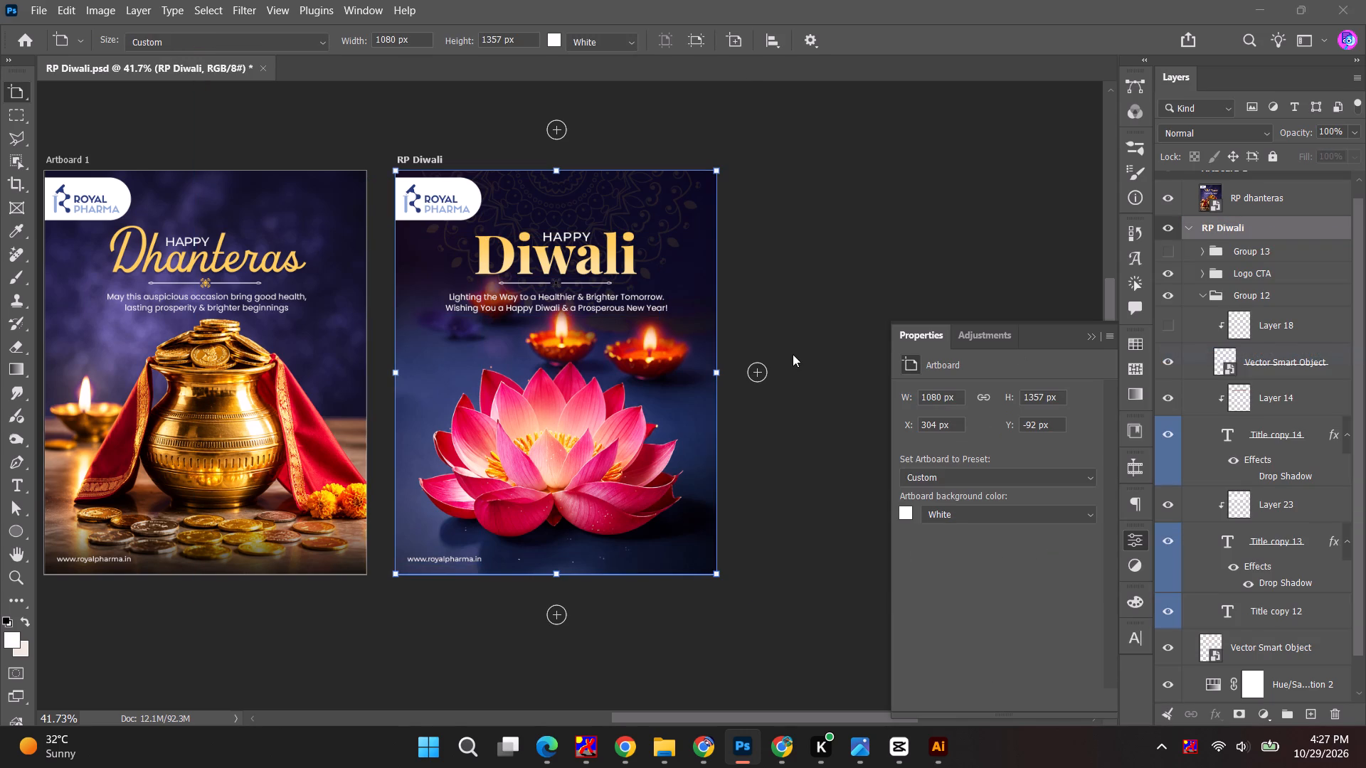
left_click(159, 308, "alt")
left_click(166, 279, "alt")
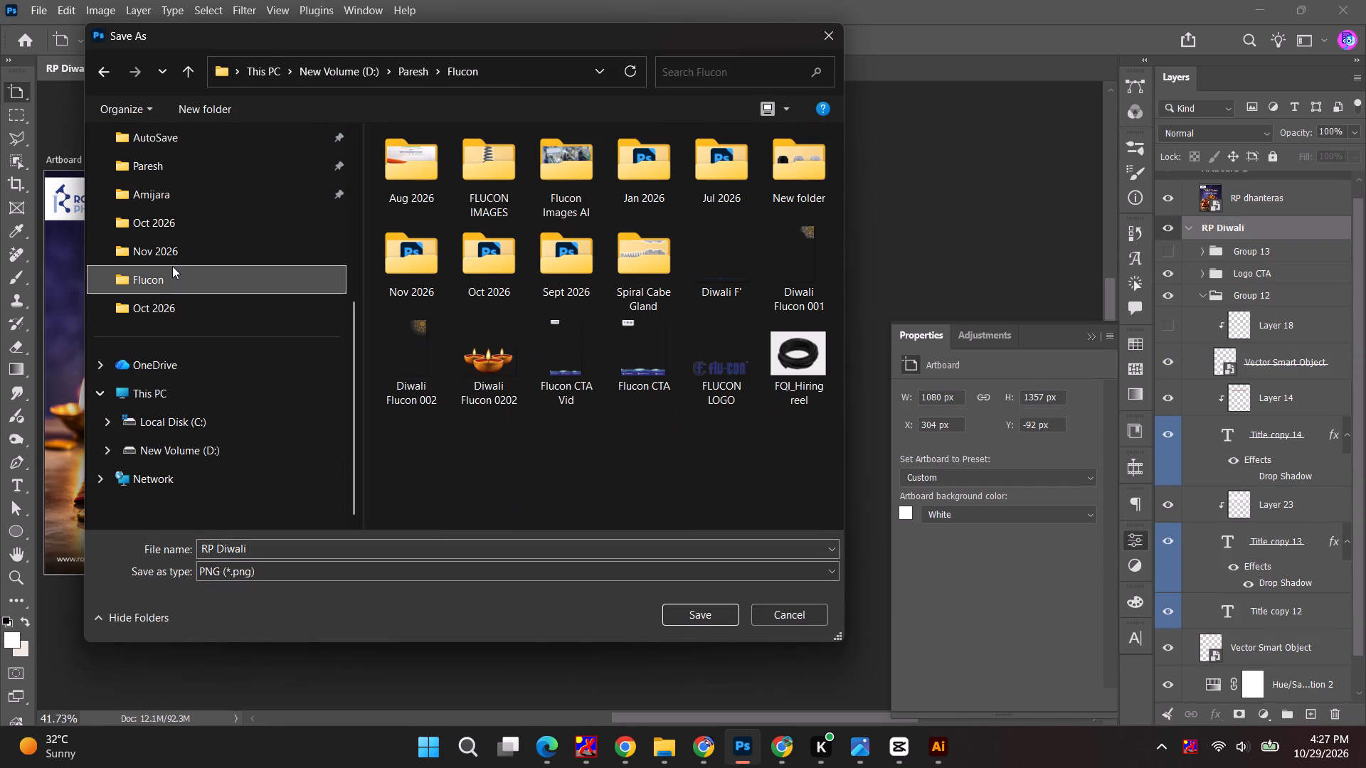
left_click(172, 266, "alt")
left_click(549, 268, "alt")
left_click(462, 273, "alt")
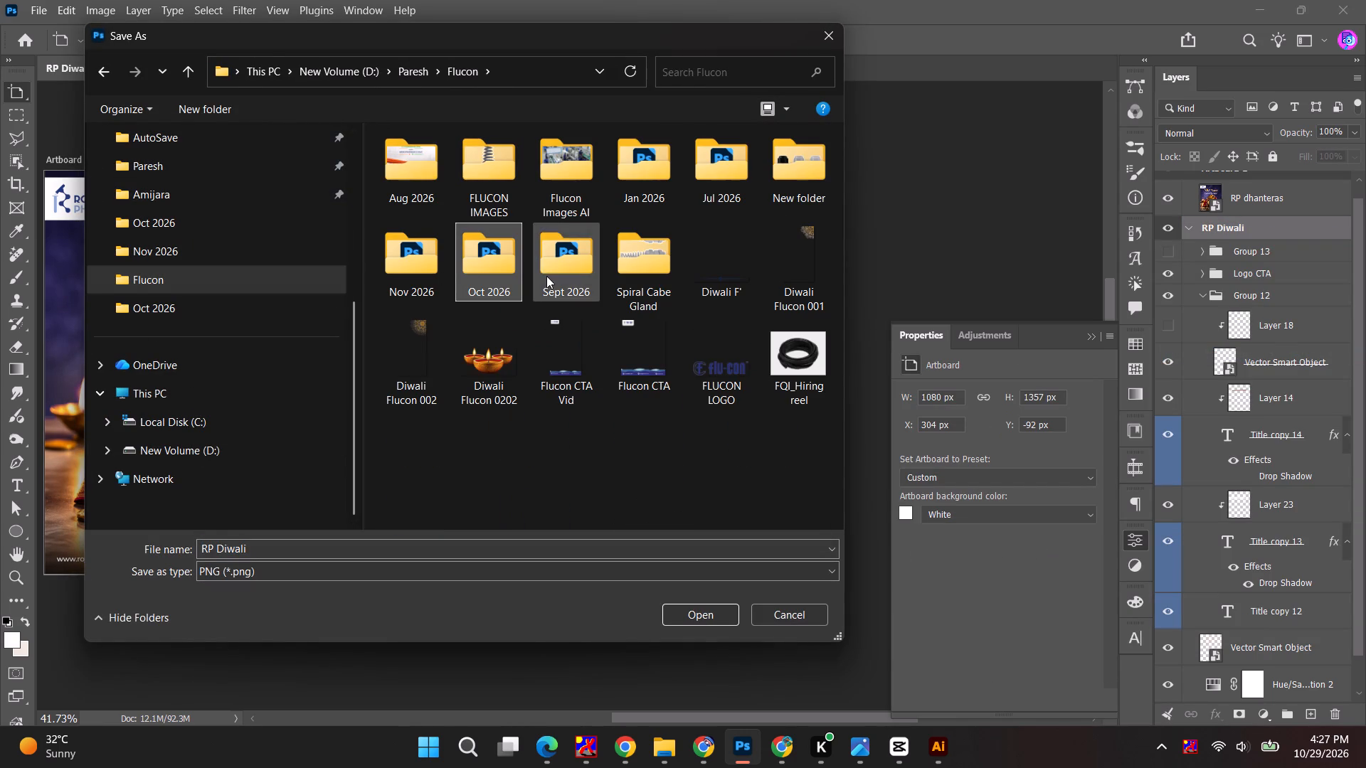
double_click(440, 277, "alt")
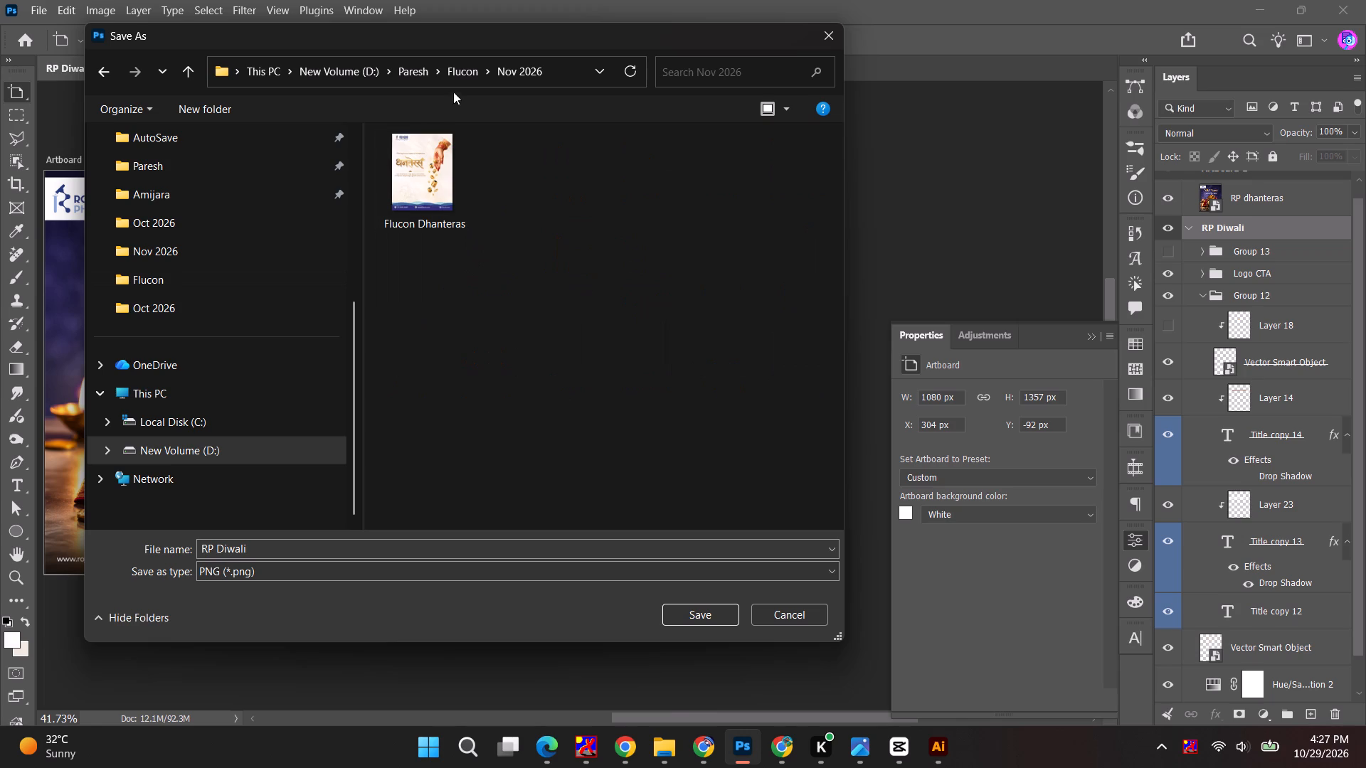
left_click(421, 73, "alt")
left_click(620, 253, "alt")
scroll(570, 418, "down", 1, "alt")
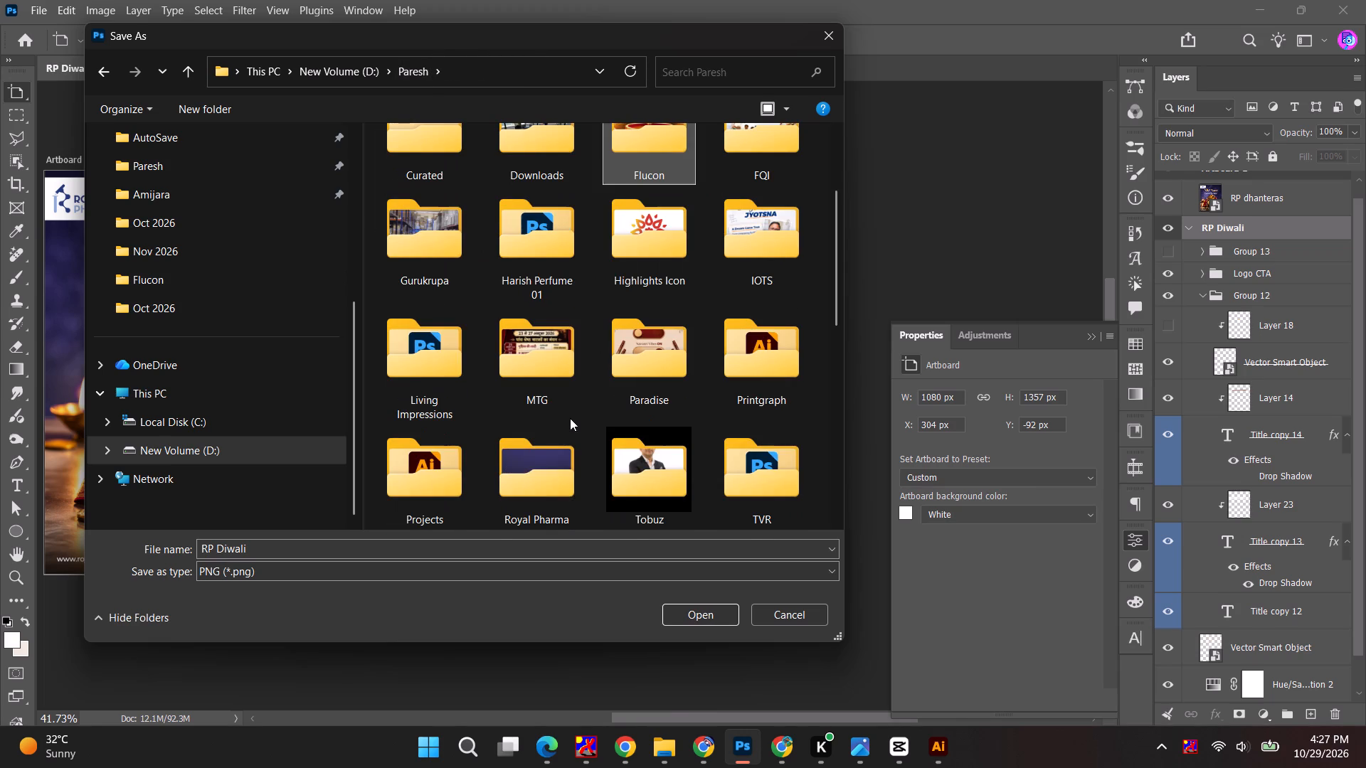
double_click(519, 462, "alt")
double_click(568, 257, "alt")
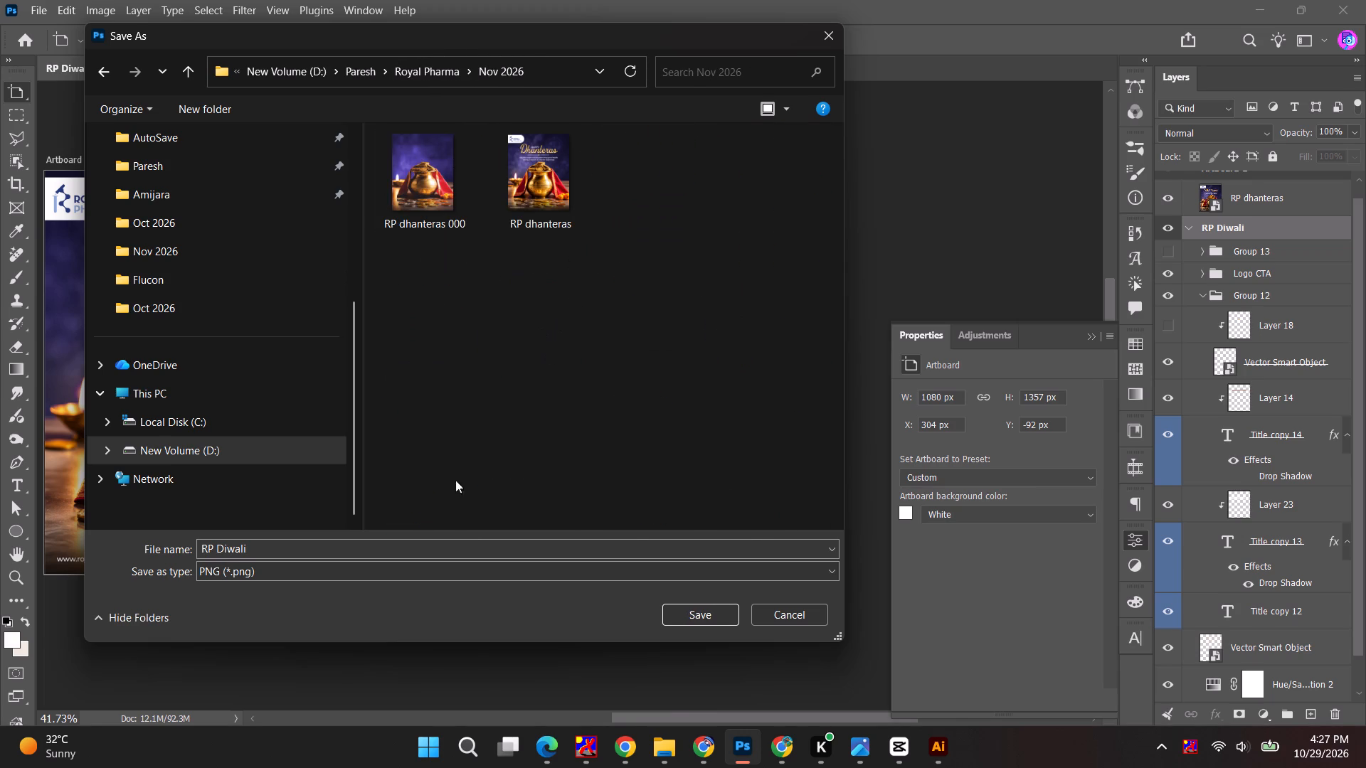
left_click(724, 617, "alt")
Save the RP Diwali document.
key("ctrl+s")
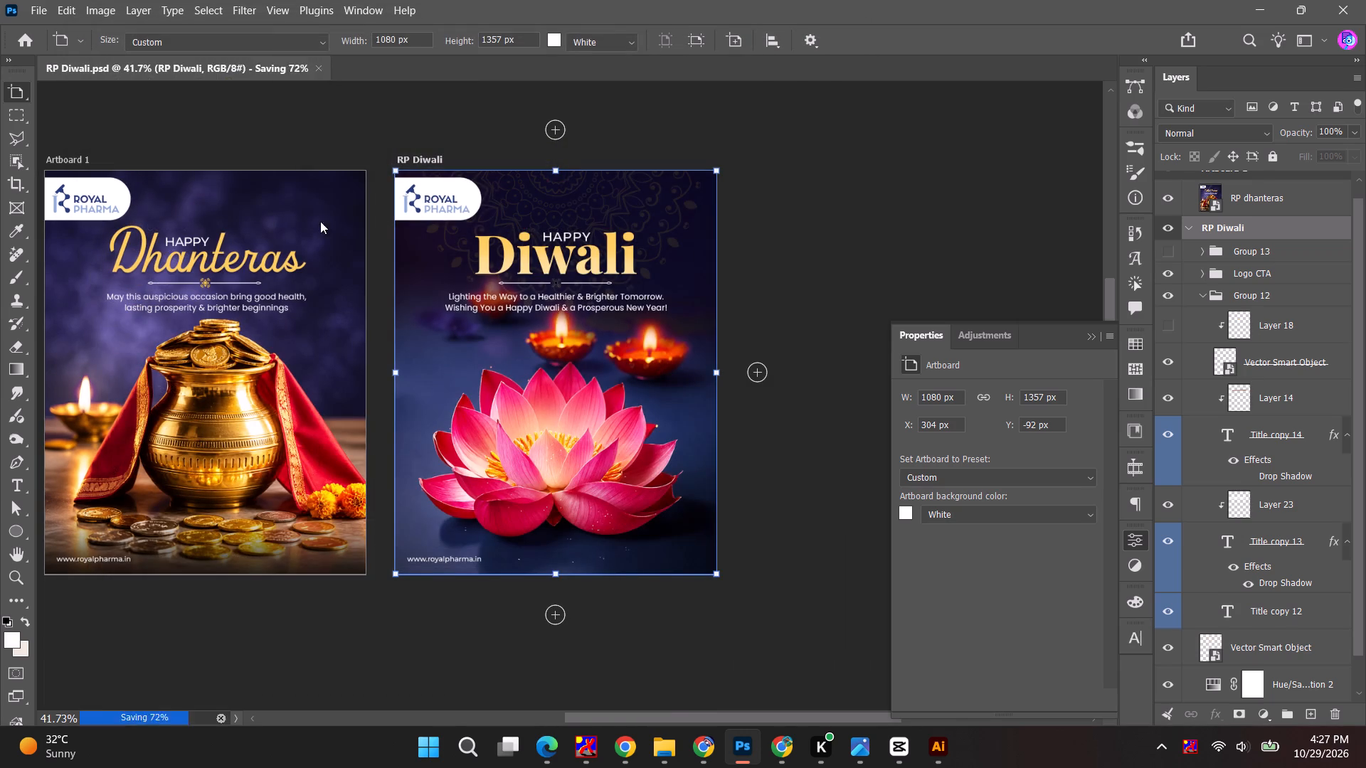
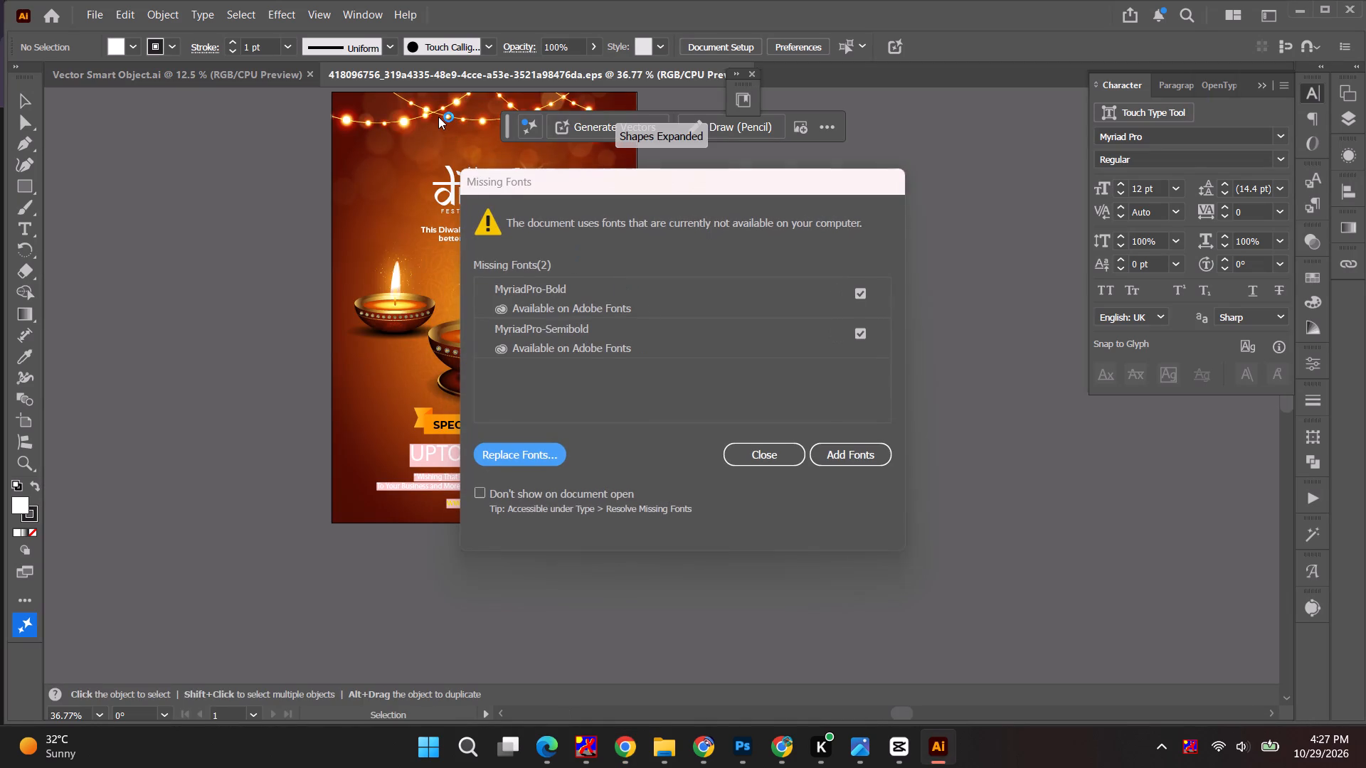
key("space")
key("space")
left_click_drag(642, 362, 689, 516)
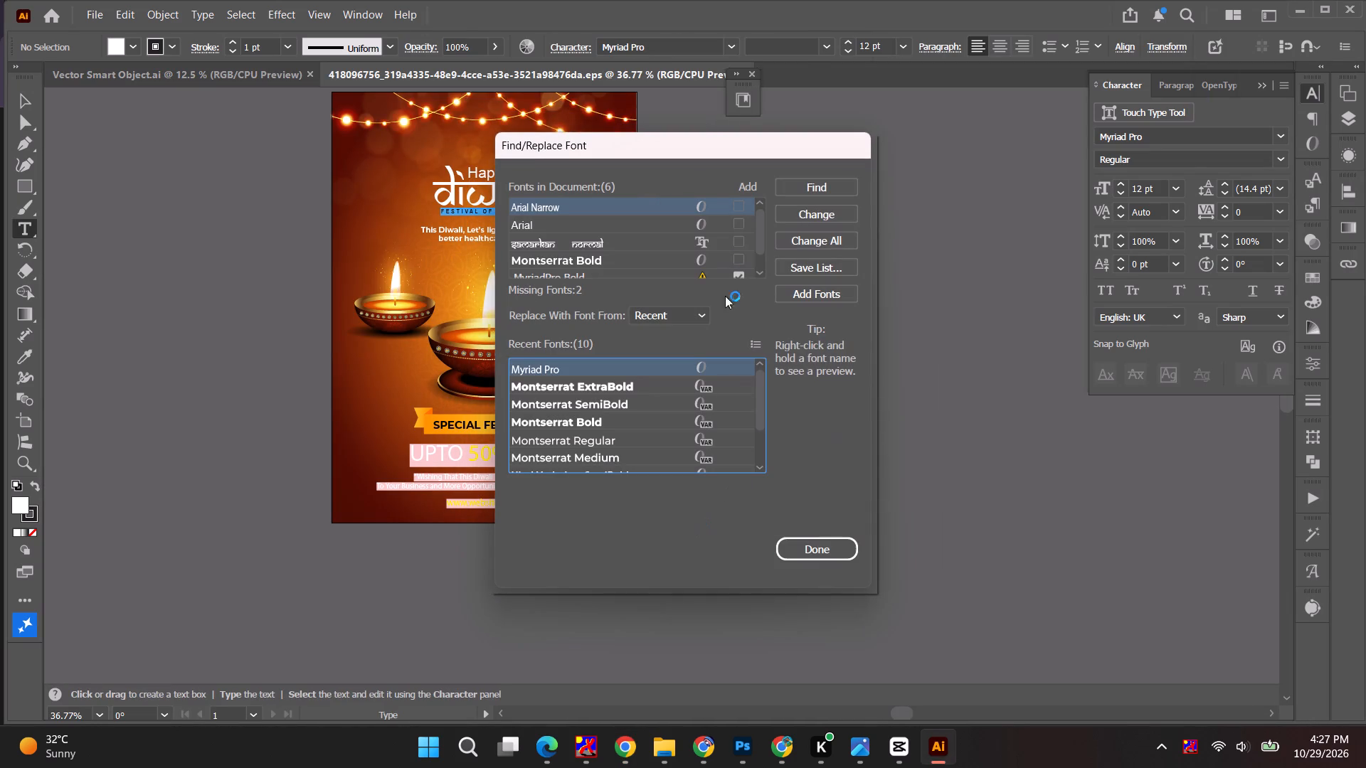
left_click_drag(822, 555, 830, 545)
Select the string-light groups inside the poster's clip group and copy them.
left_click(1360, 112)
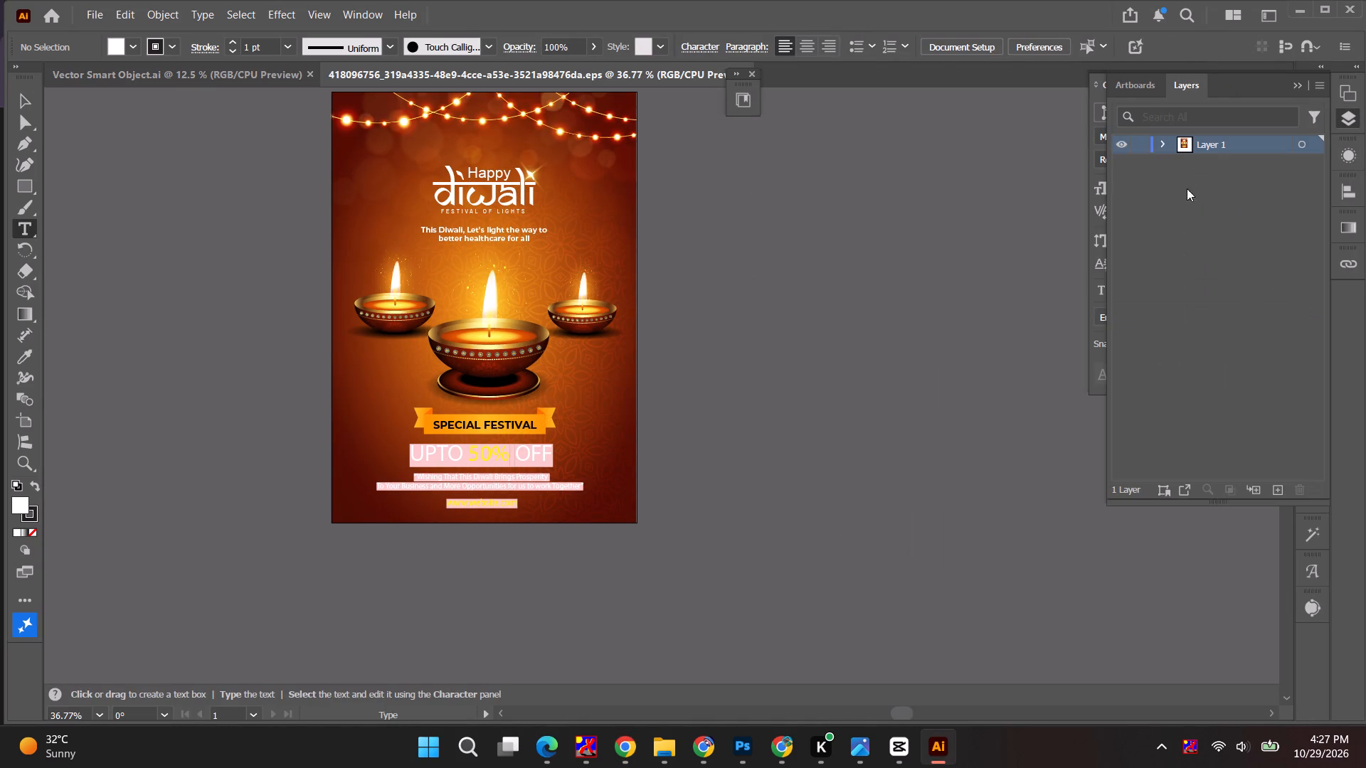
left_click(1162, 142)
left_click(1180, 161)
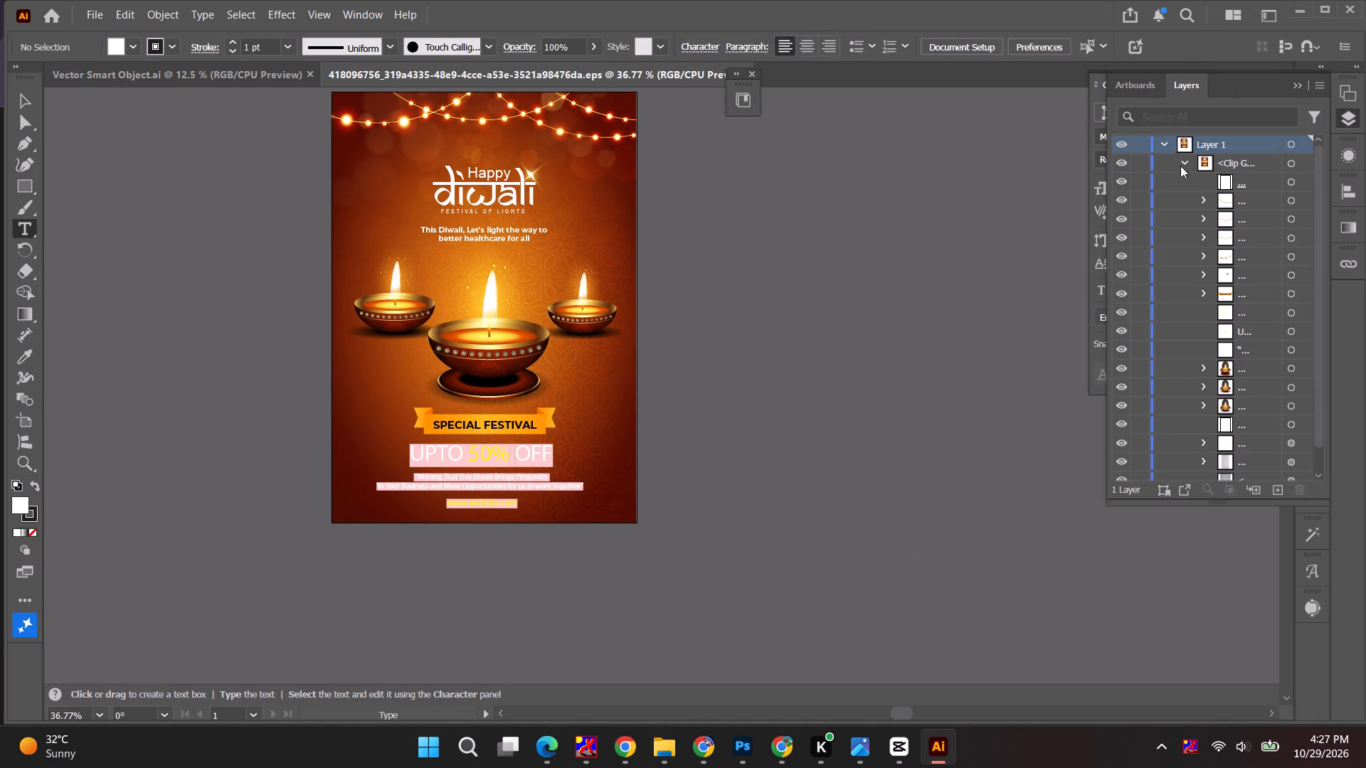
left_click(1302, 218)
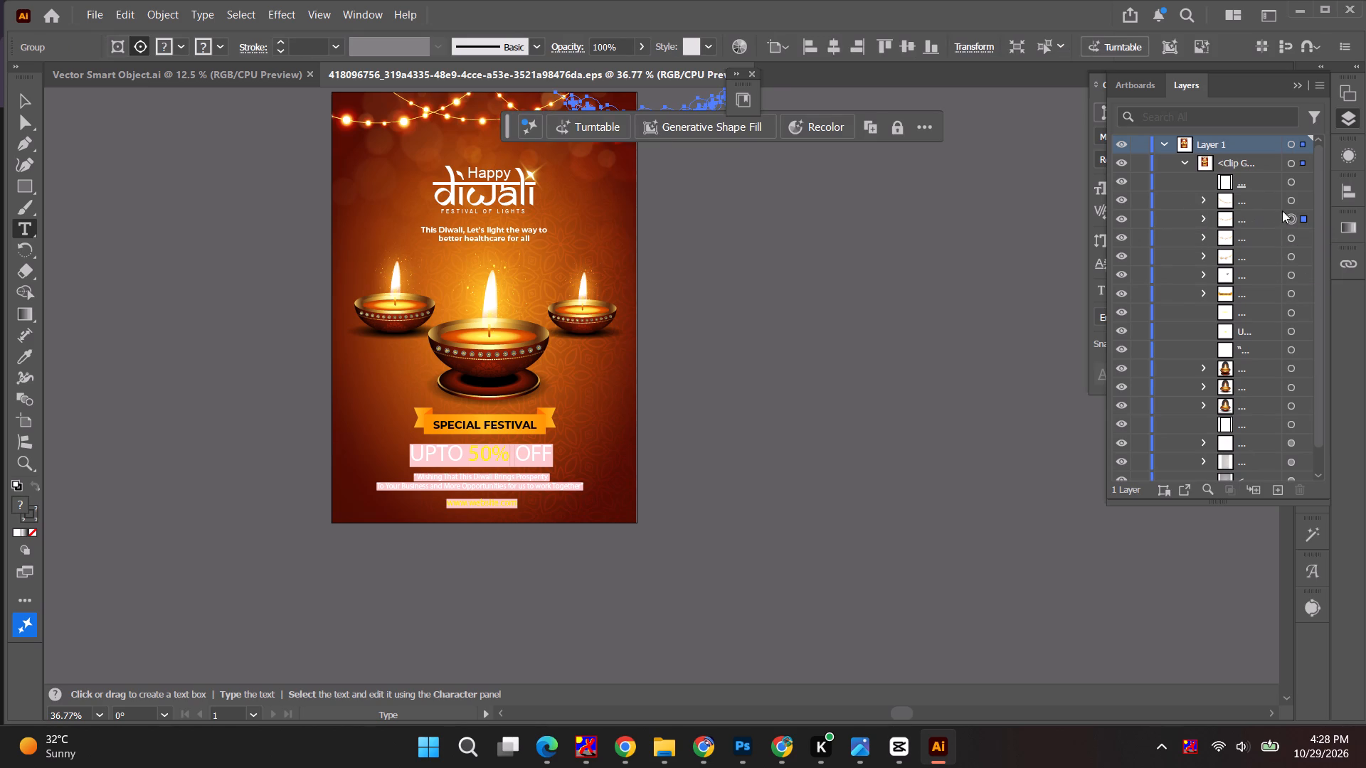
left_click(1311, 198, "shift")
left_click(1303, 244, "shift")
left_click(1305, 262, "shift")
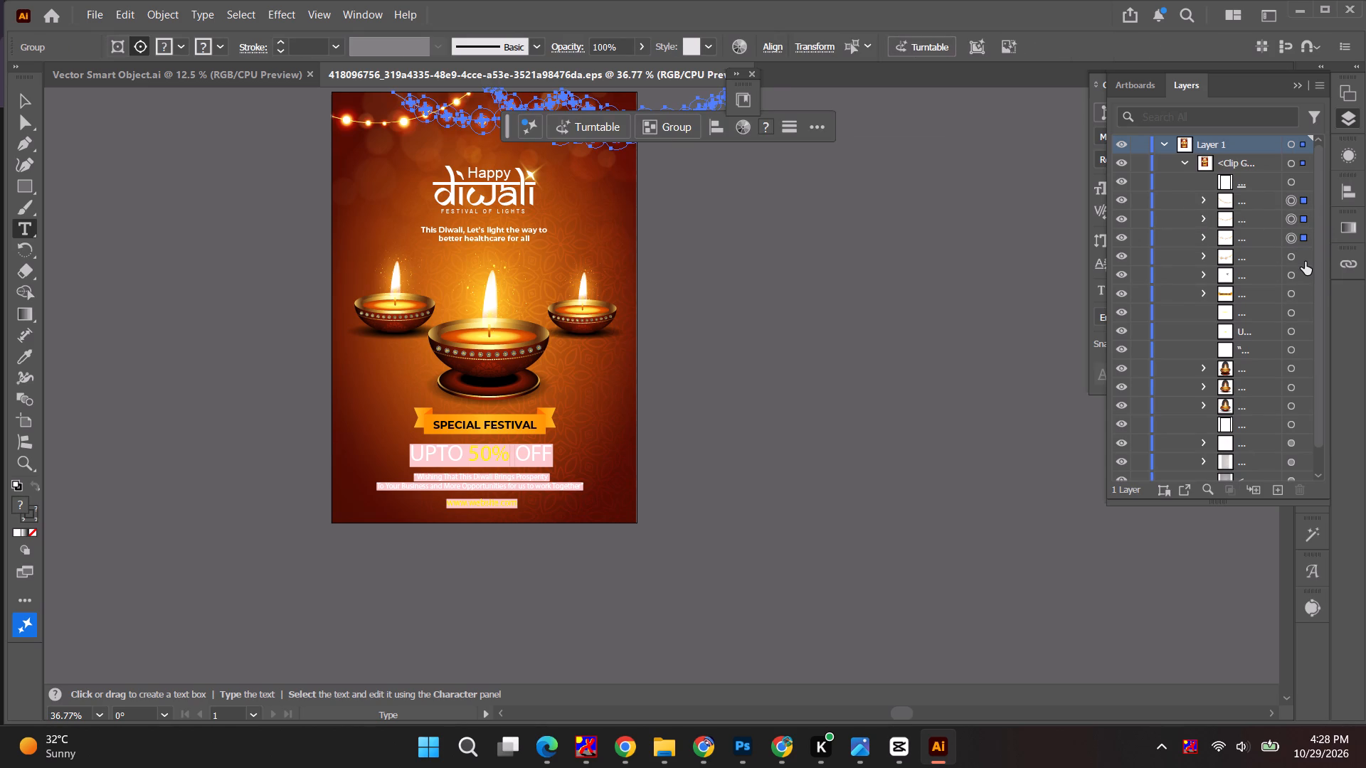
key("ctrl+c")
Paste the string lights into RP Diwali.psd in Photoshop as a smart object, placed across the top edge of the Diwali artboard.
key("alt+Tab")
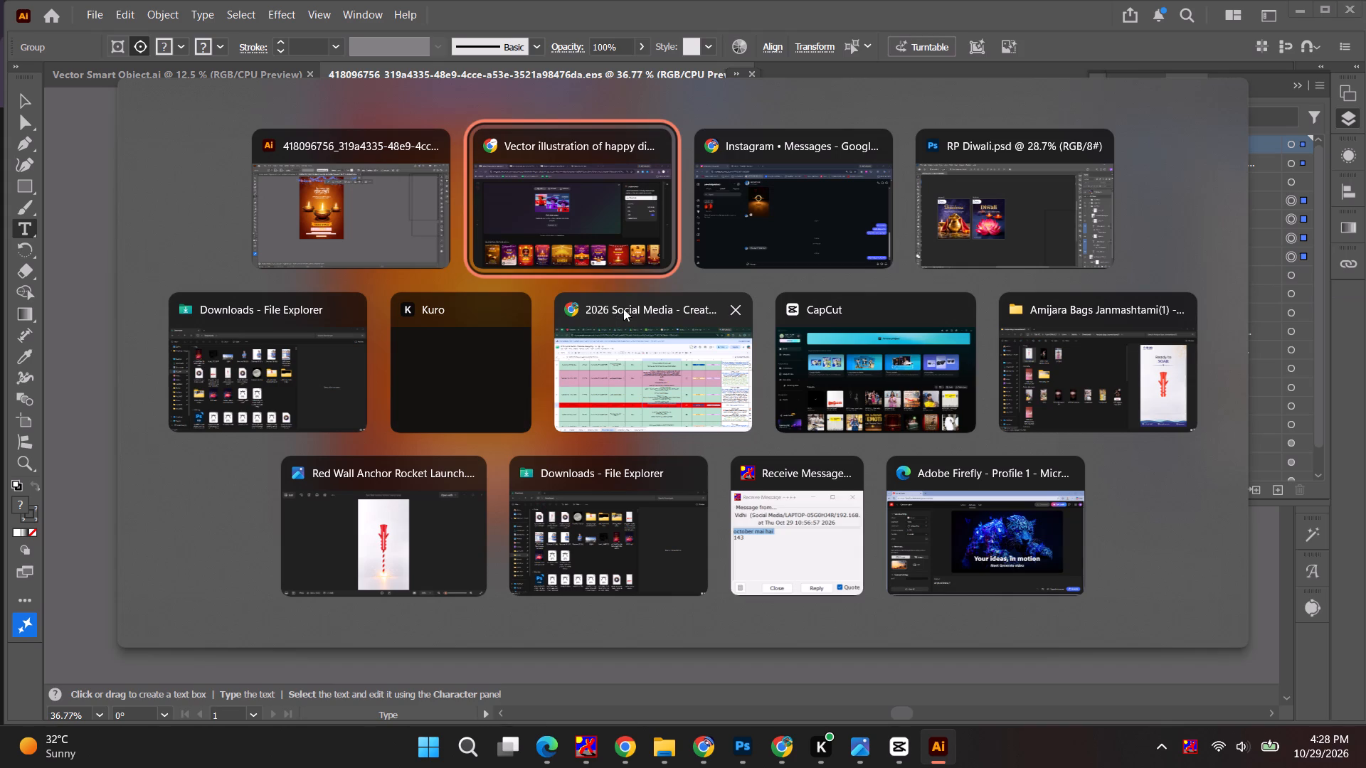
left_click(940, 241, "alt")
left_click(522, 261)
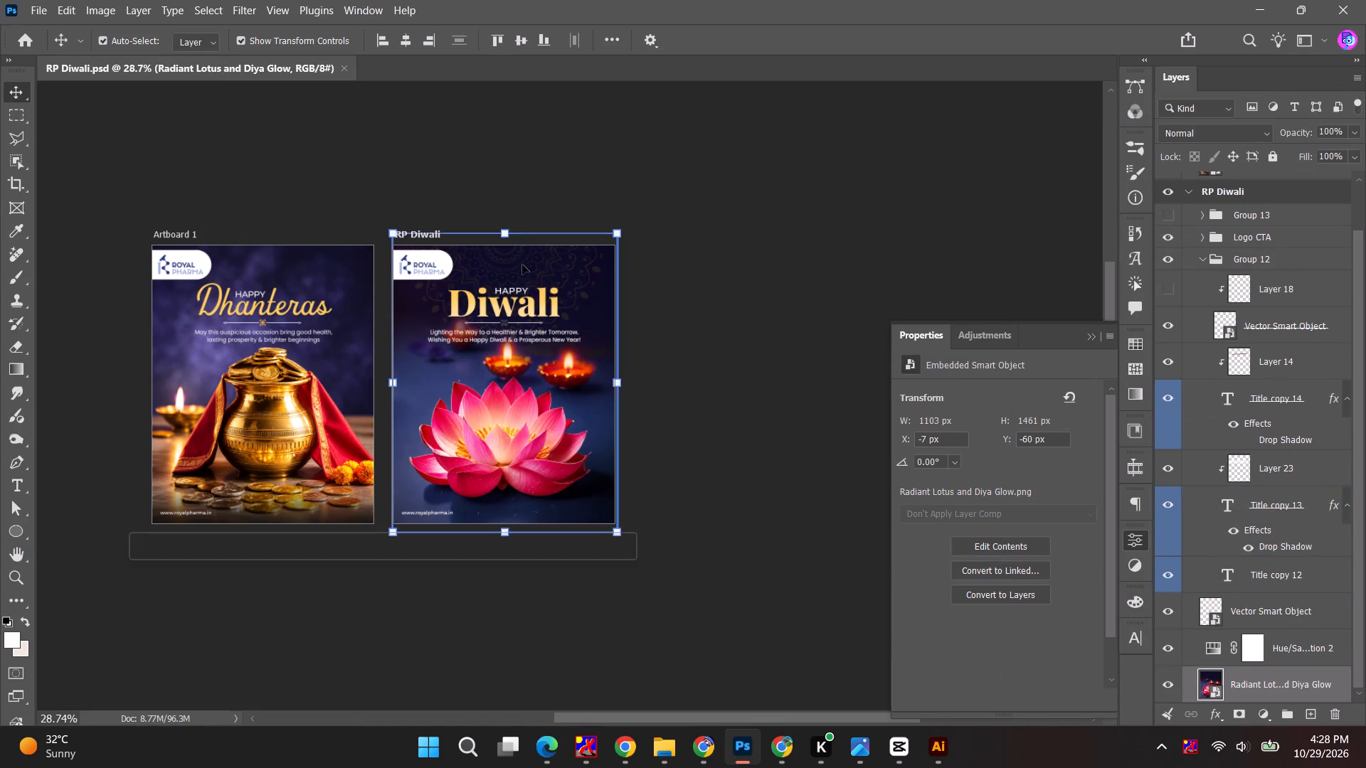
key("ctrl+v")
left_click(752, 186)
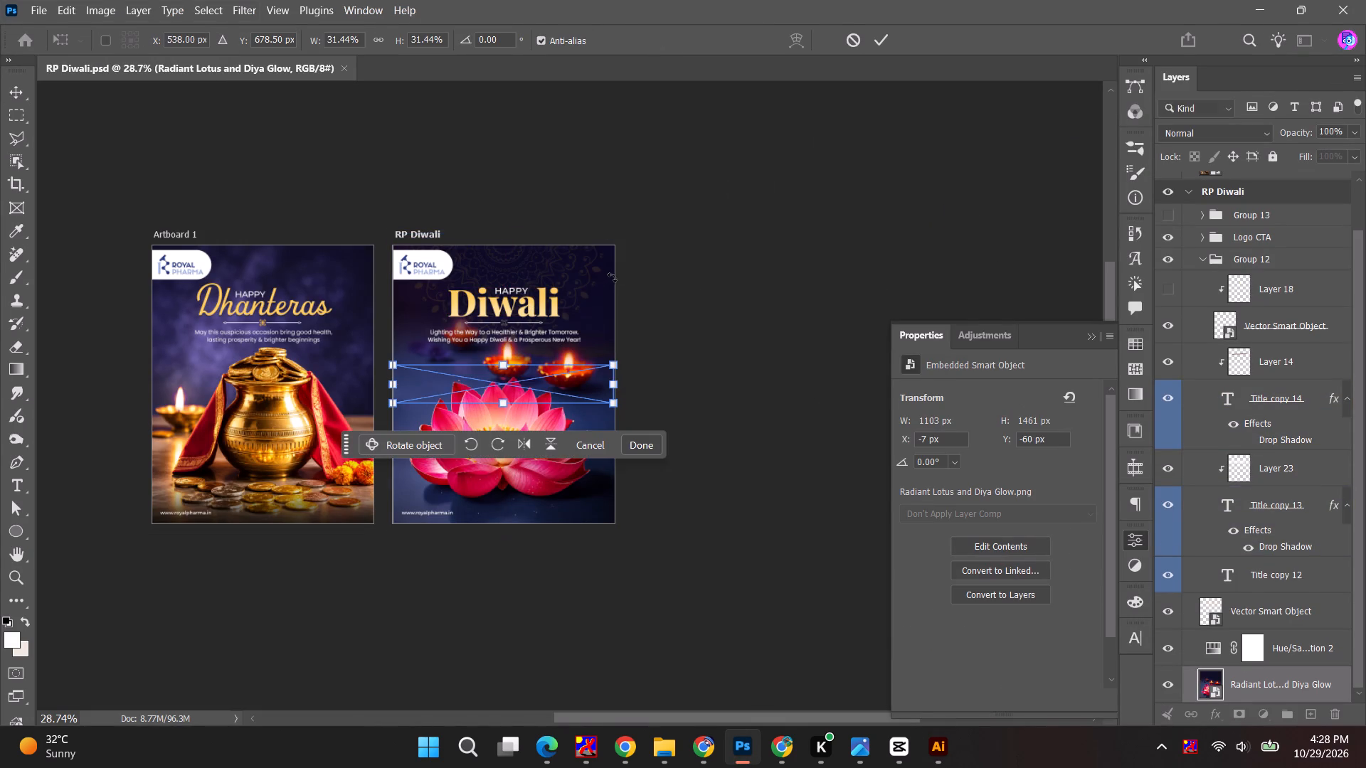
left_click_drag(540, 387, 539, 267)
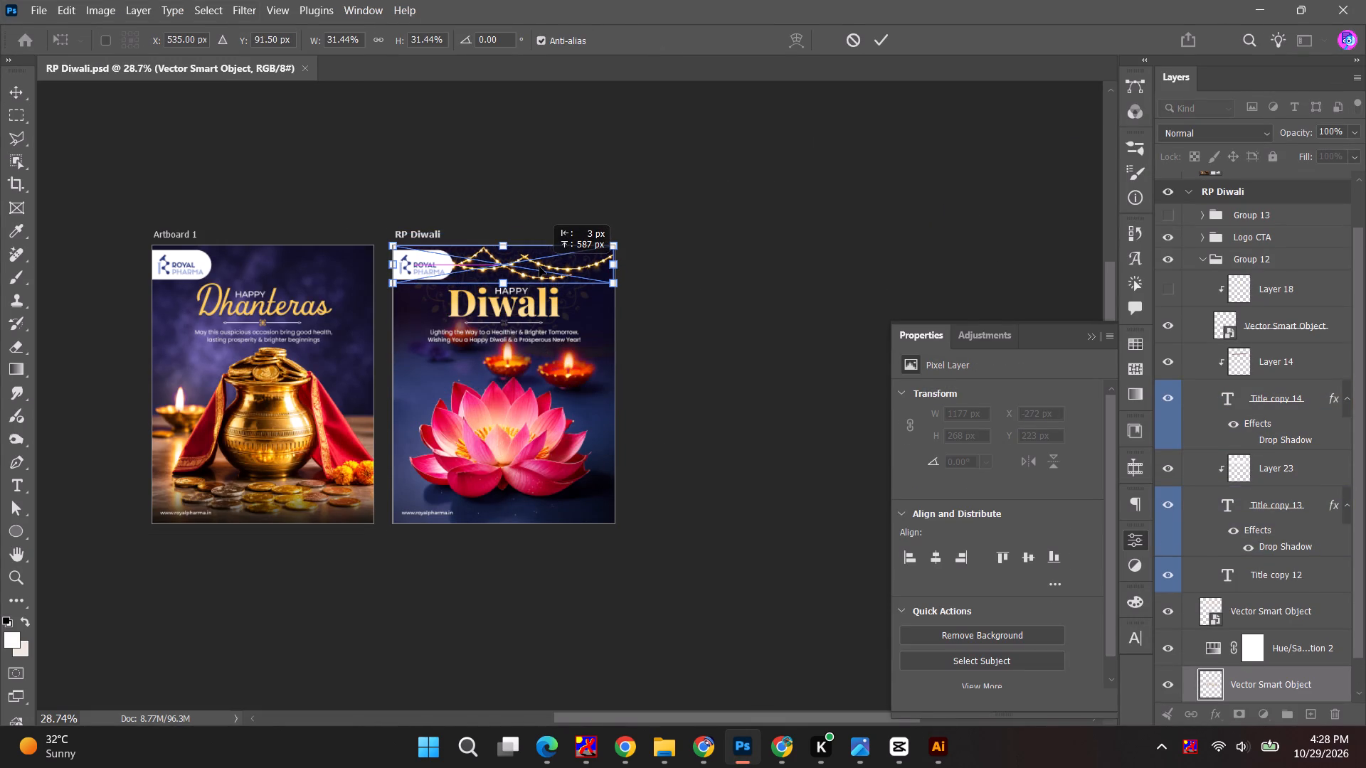
left_click_drag(539, 267, 539, 260)
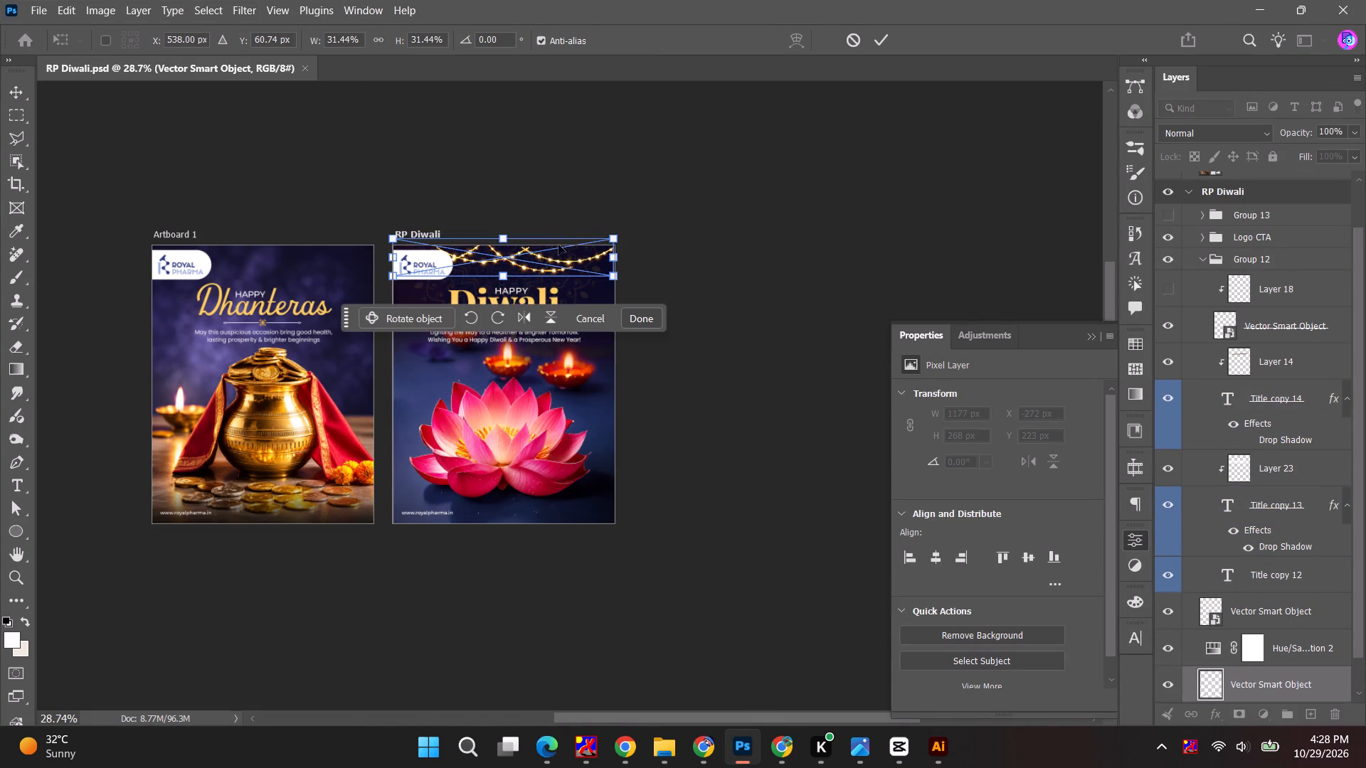
left_click(886, 40)
left_click(859, 201)
Enlarge the string lights to about 1376 x 237 px and shift them up over the Diwali artboard's top edge.
scroll(462, 262, "up", 4, "alt")
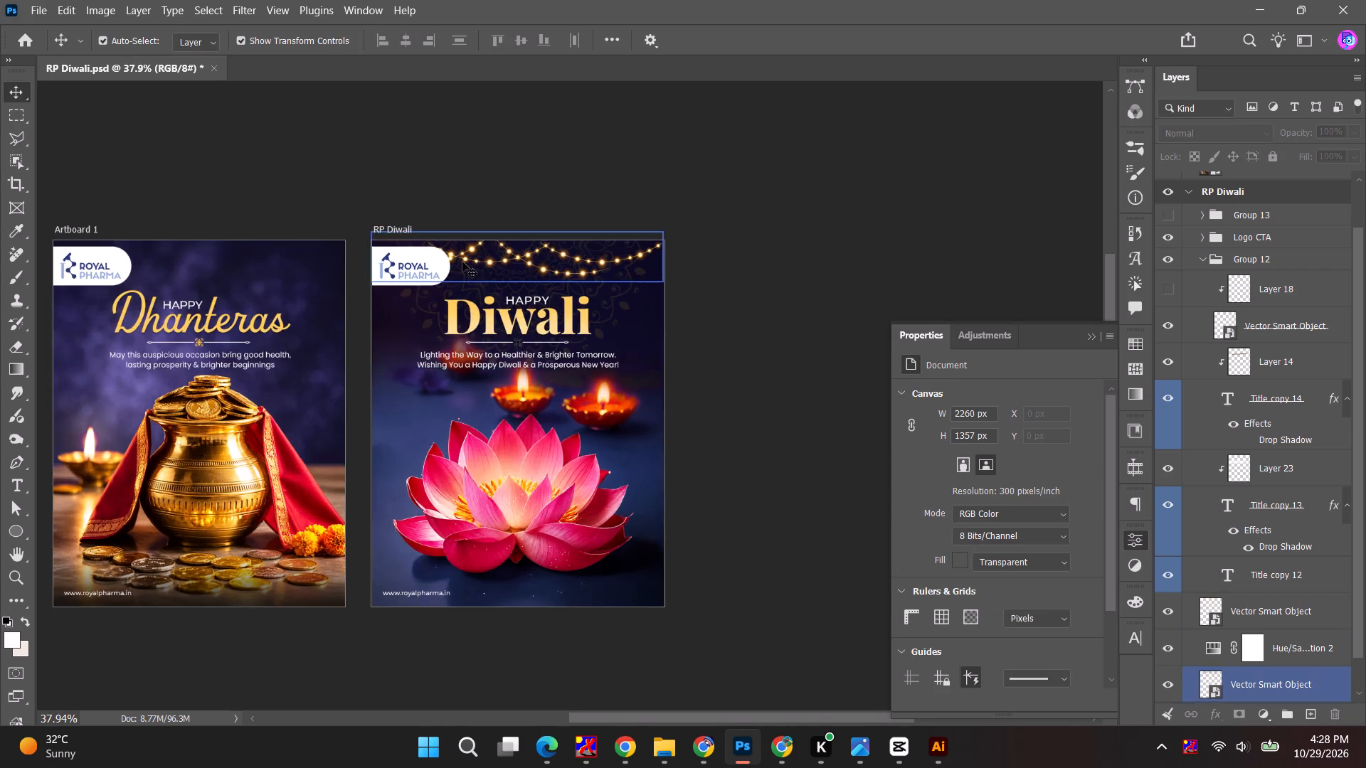
scroll(480, 265, "up", 10, "alt")
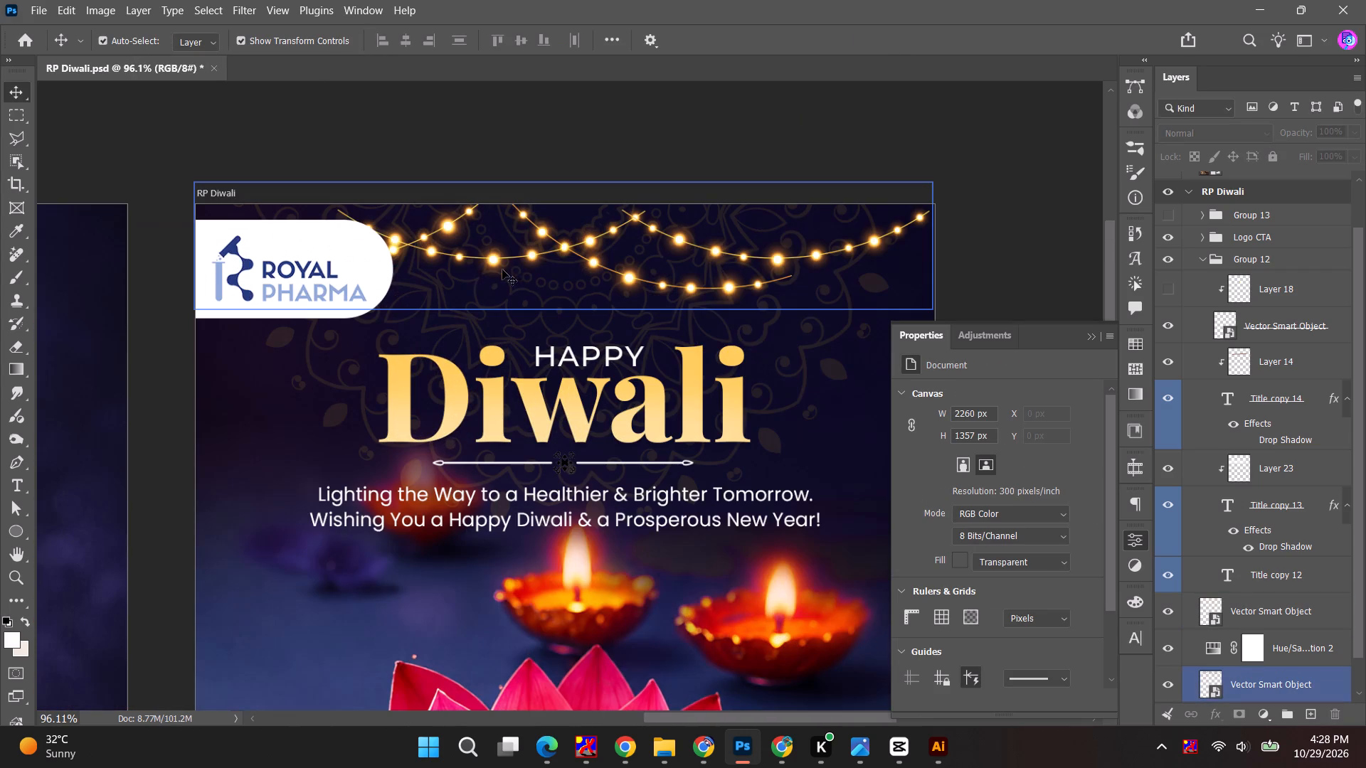
left_click(630, 282)
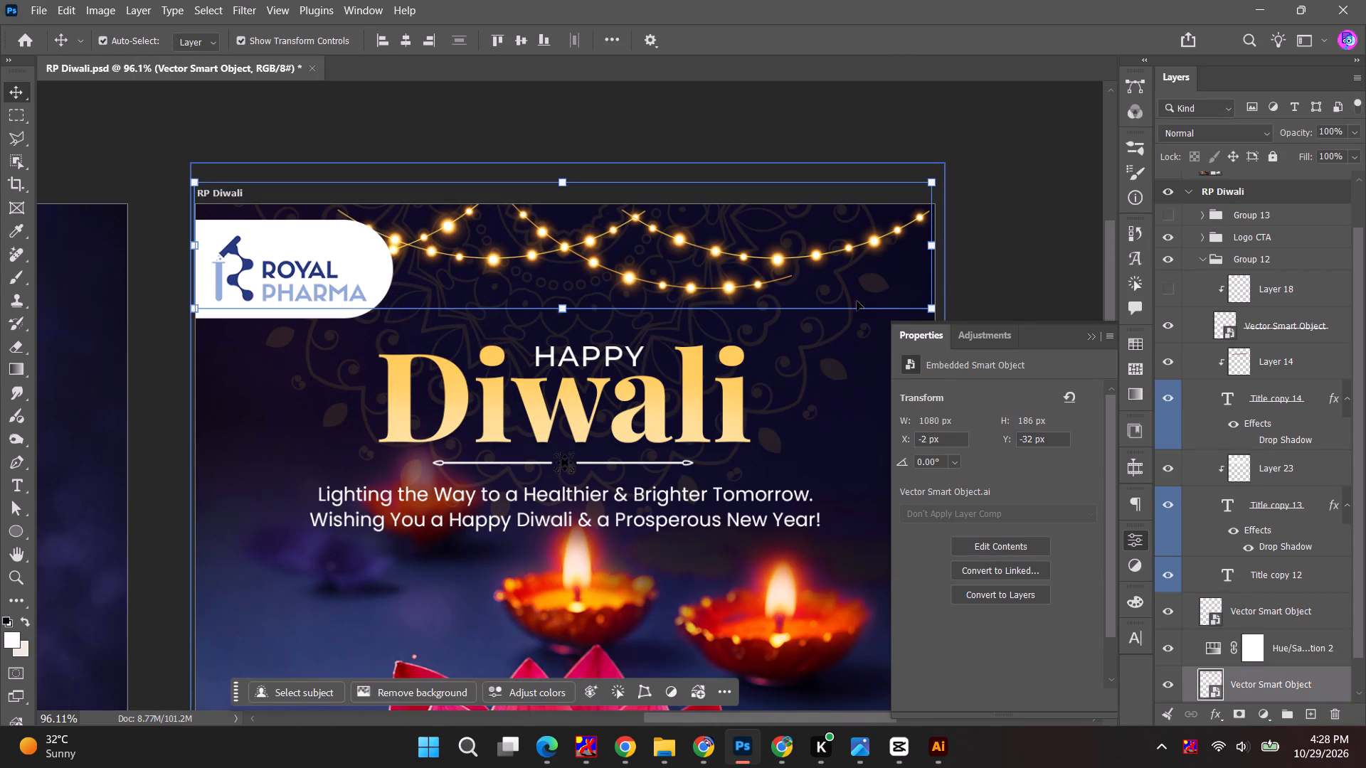
left_click_drag(933, 314, 986, 337, "shift")
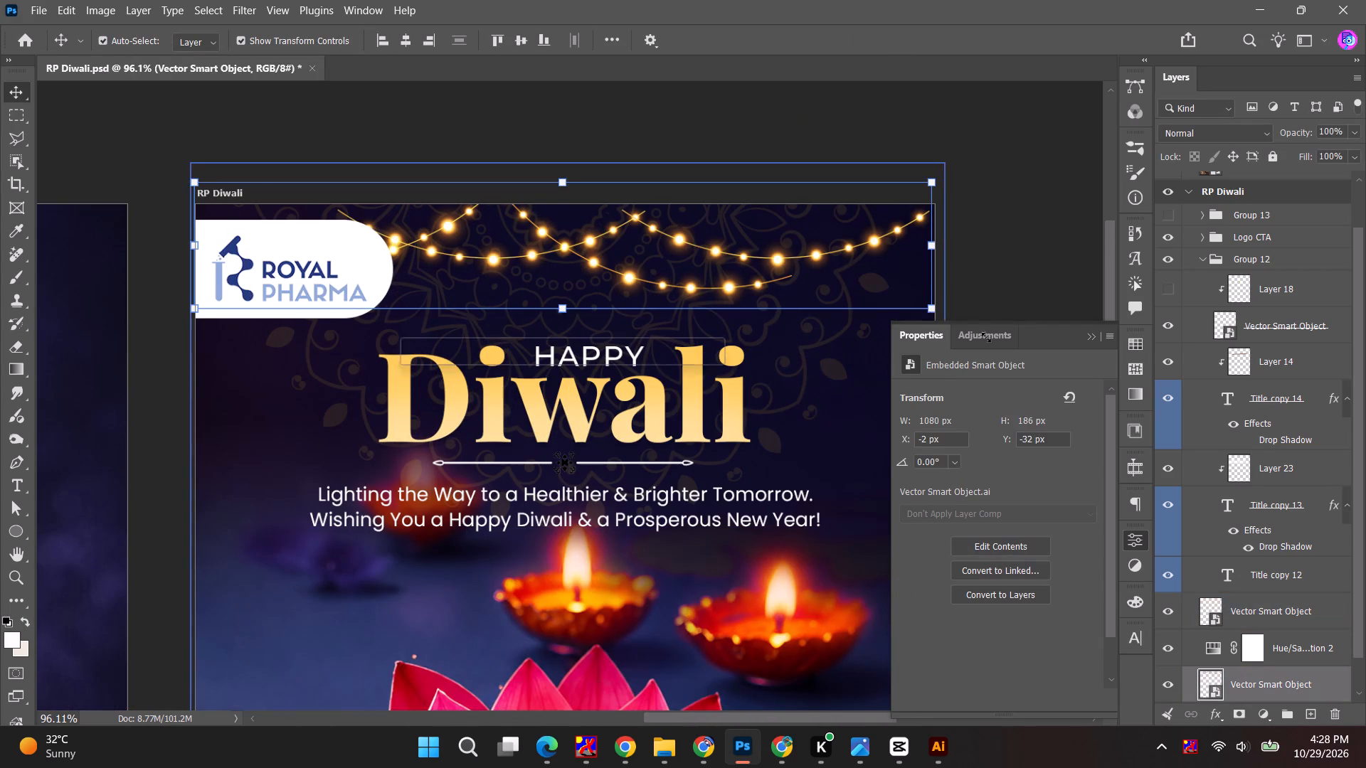
left_click_drag(986, 337, 625, 301, "shift")
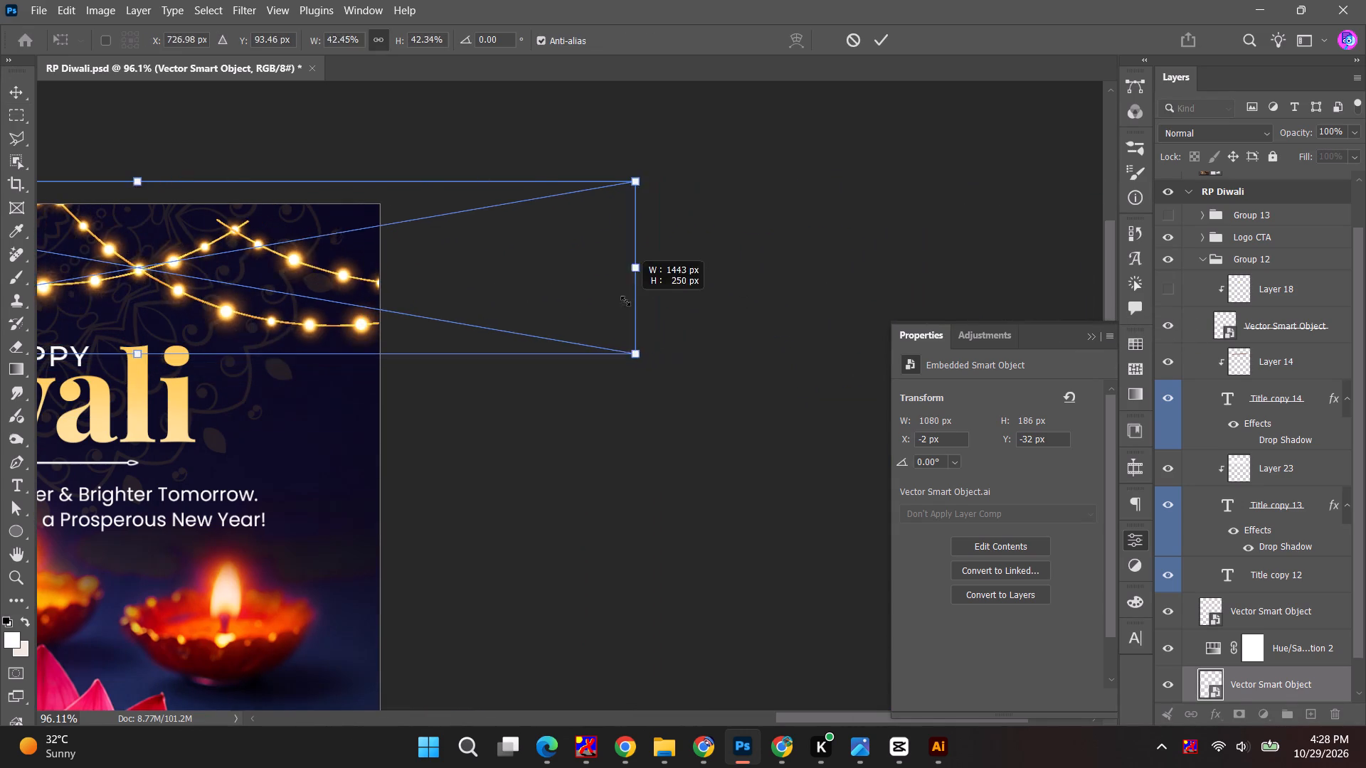
left_click_drag(625, 301, 593, 282, "shift")
key("space")
key("space")
left_click_drag(202, 277, 551, 334)
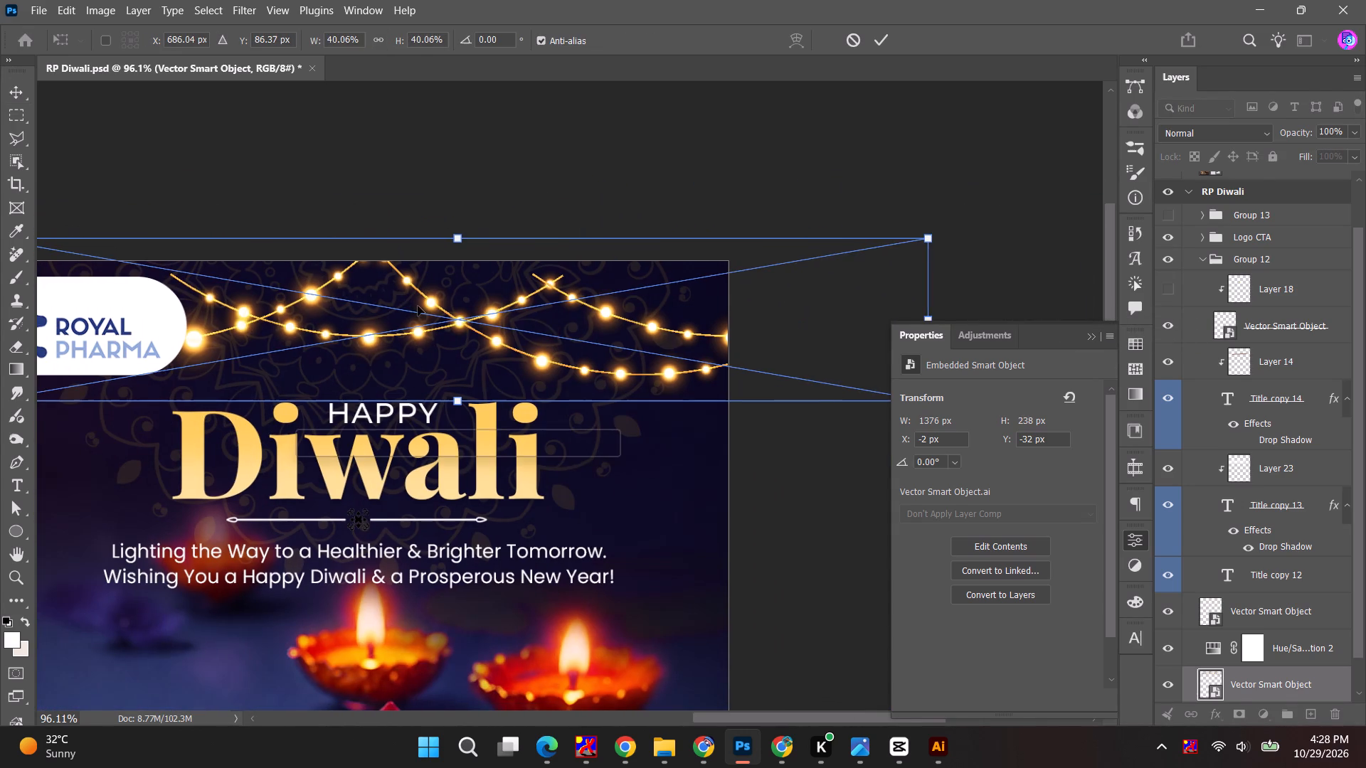
left_click_drag(418, 306, 415, 287)
scroll(407, 316, "down", 2, "alt")
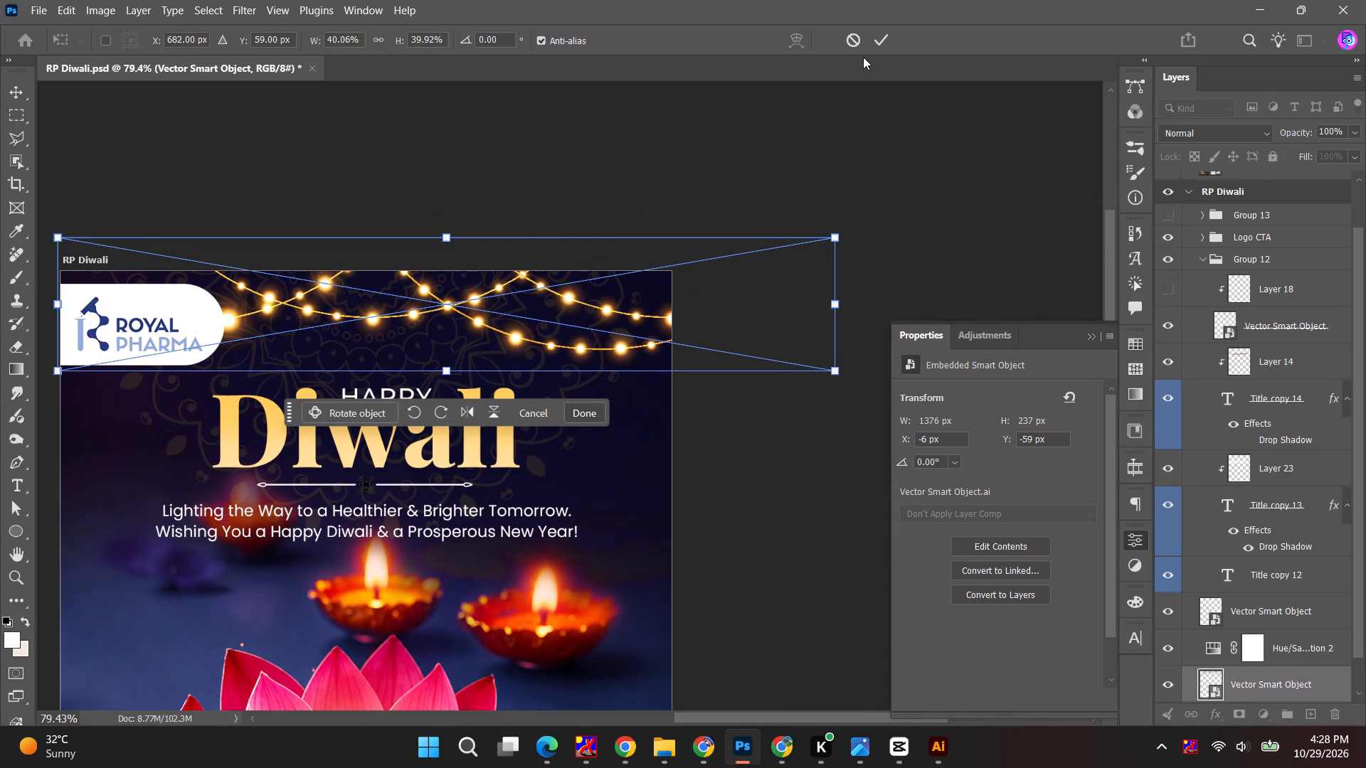
left_click(877, 33)
left_click(837, 192)
Fine-tune the string lights' position on the Diwali artboard to about X -8 px, Y -51 px.
scroll(764, 267, "down", 5, "alt")
key("space")
left_click_drag(646, 319, 709, 217)
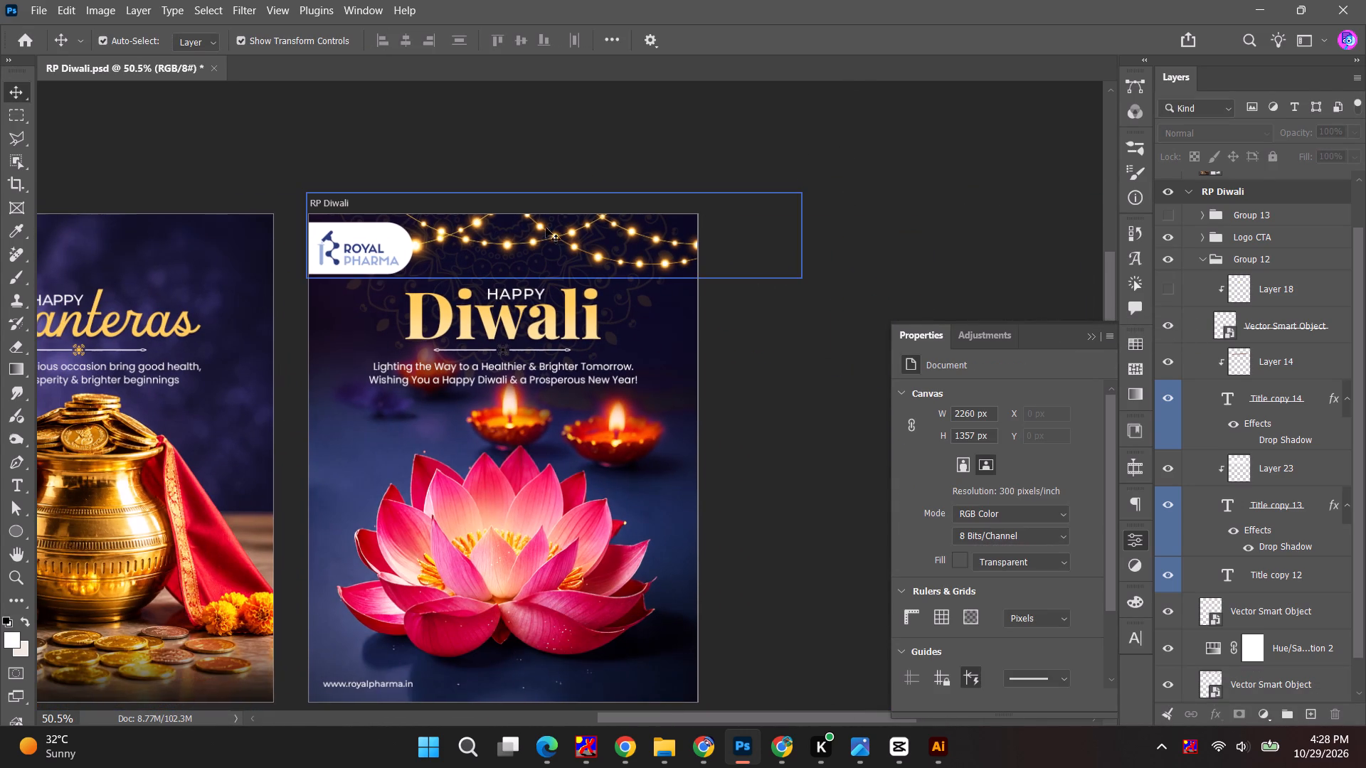
left_click_drag(504, 243, 503, 271)
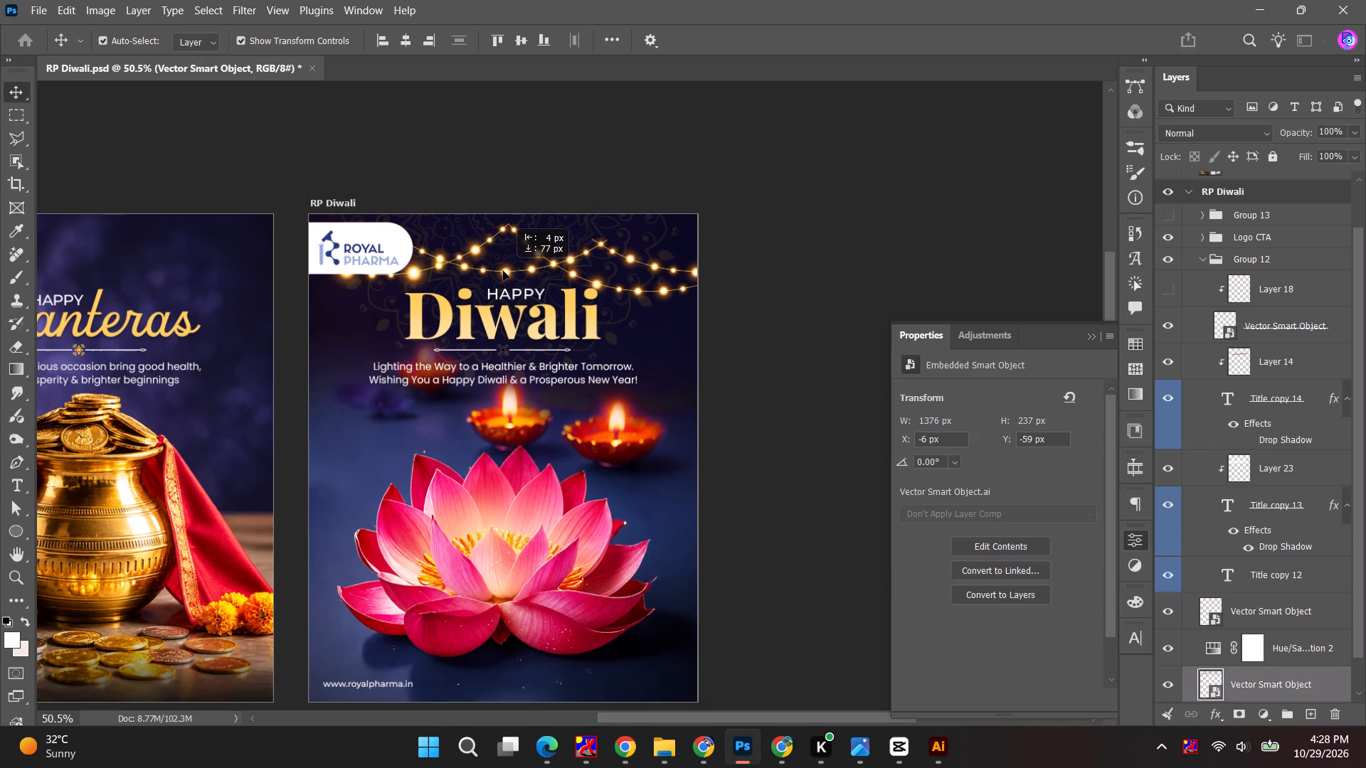
left_click_drag(503, 271, 504, 262)
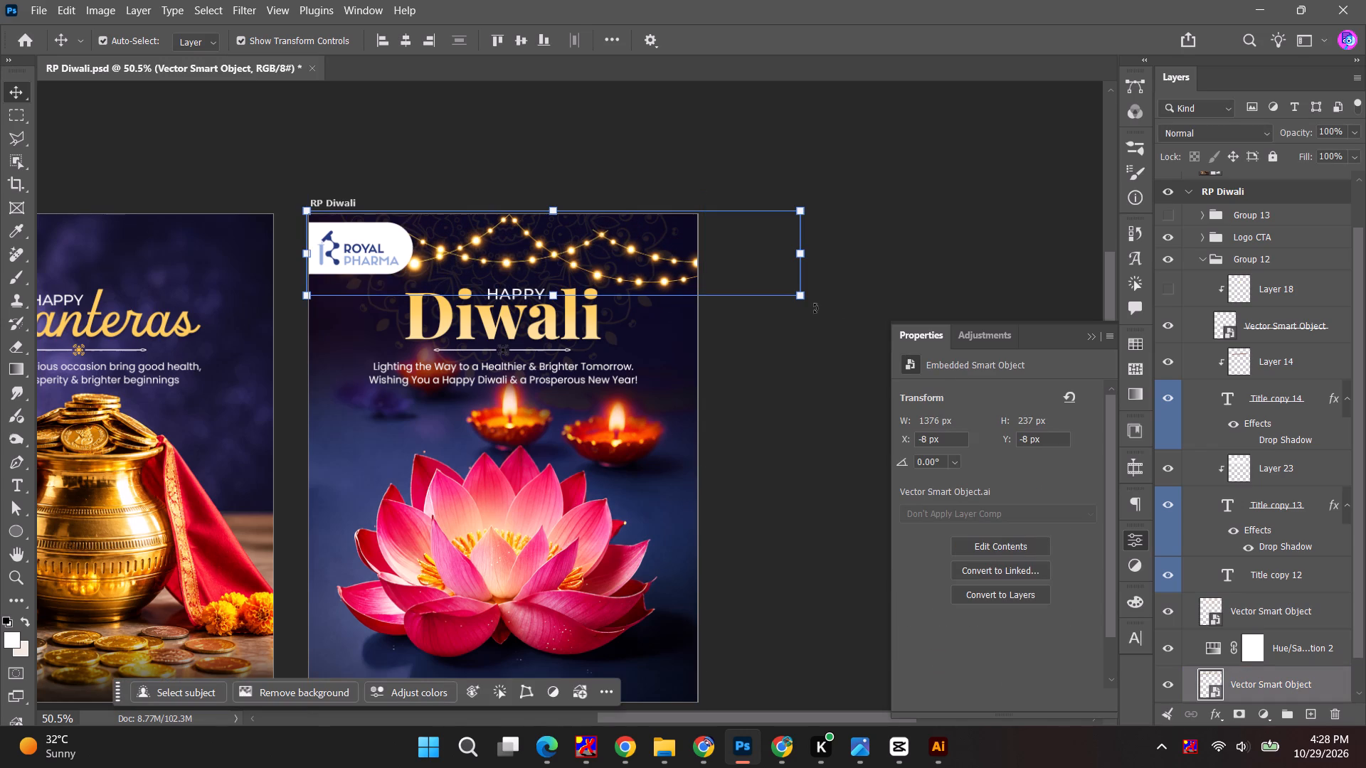
left_click_drag(598, 233, 598, 218)
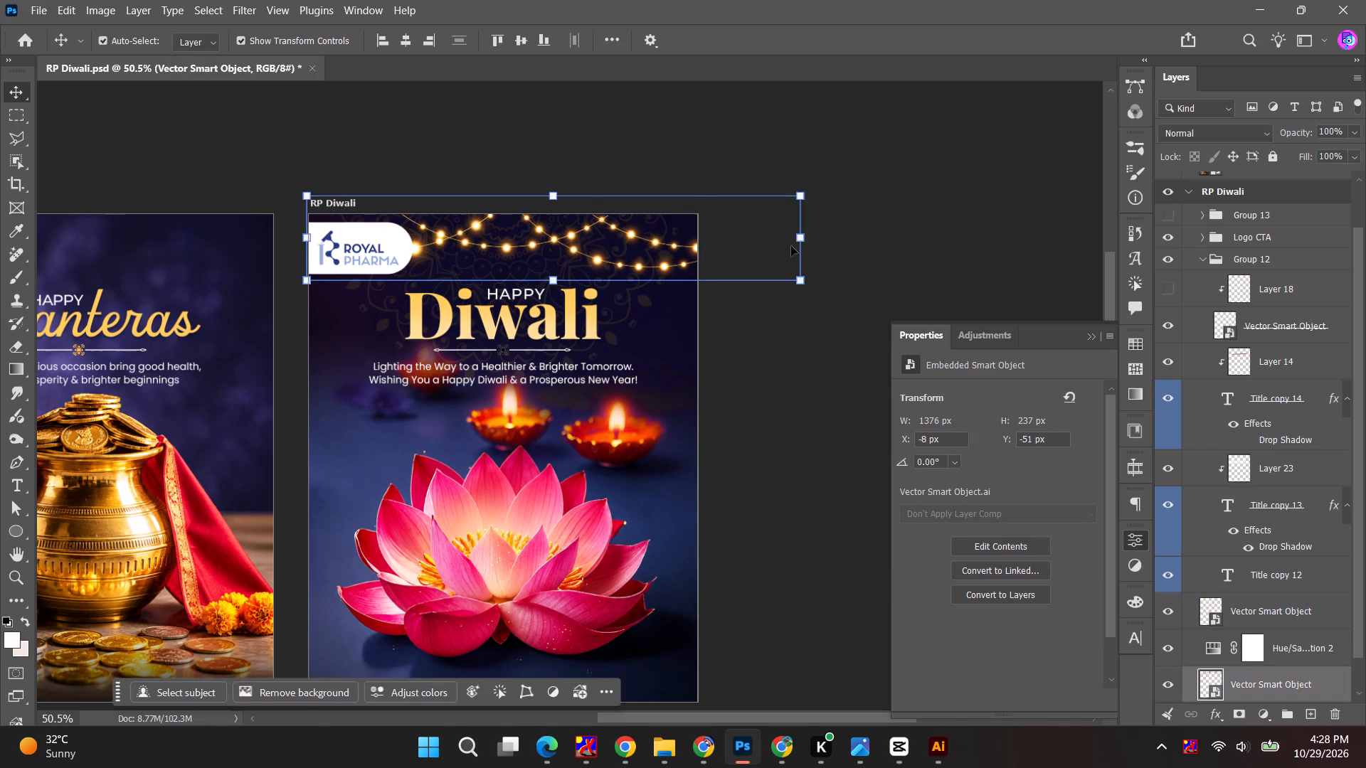
left_click(857, 238)
key("space")
key("space")
key("space")
key("space")
left_click_drag(817, 352, 812, 279)
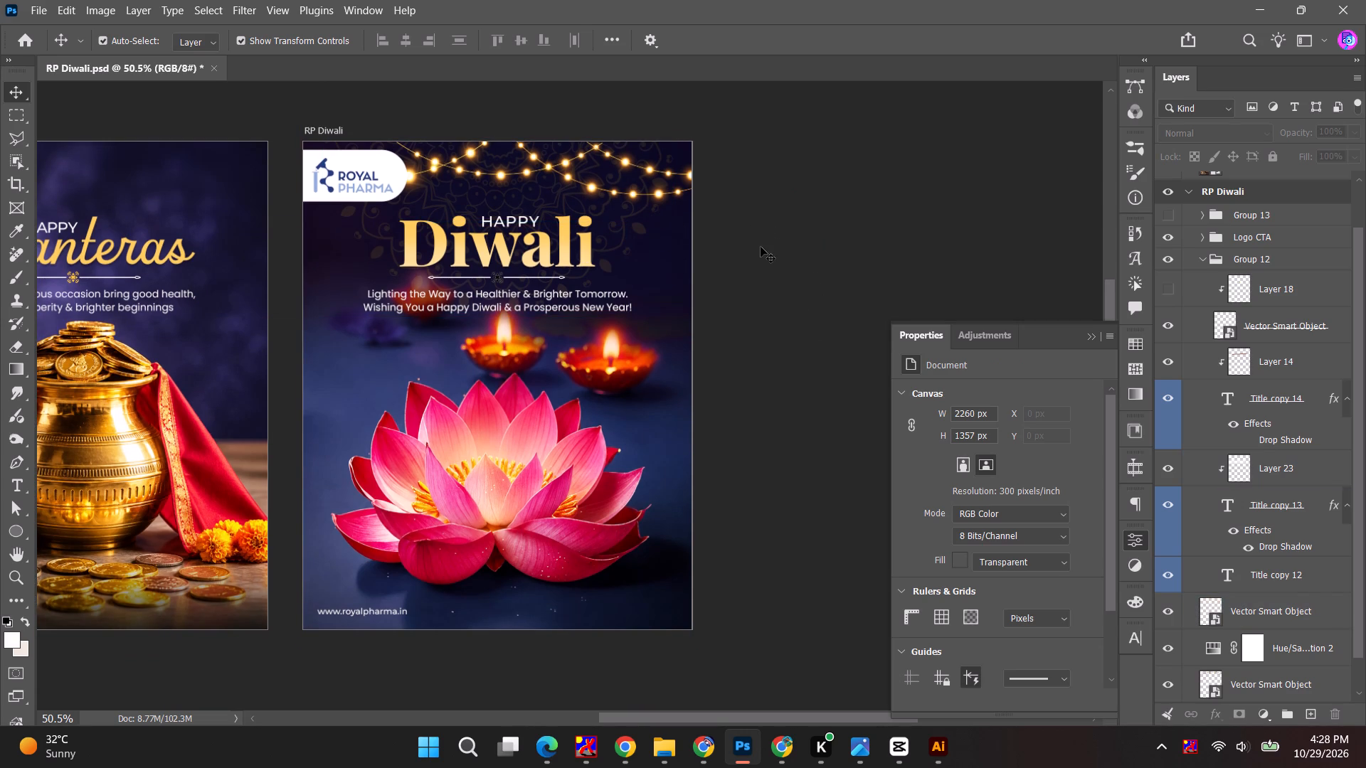
Back in the Illustrator poster, isolate the clip group and copy the group of bokeh circles near its top.
key("alt+Tab")
scroll(522, 272, "up", 2, "alt")
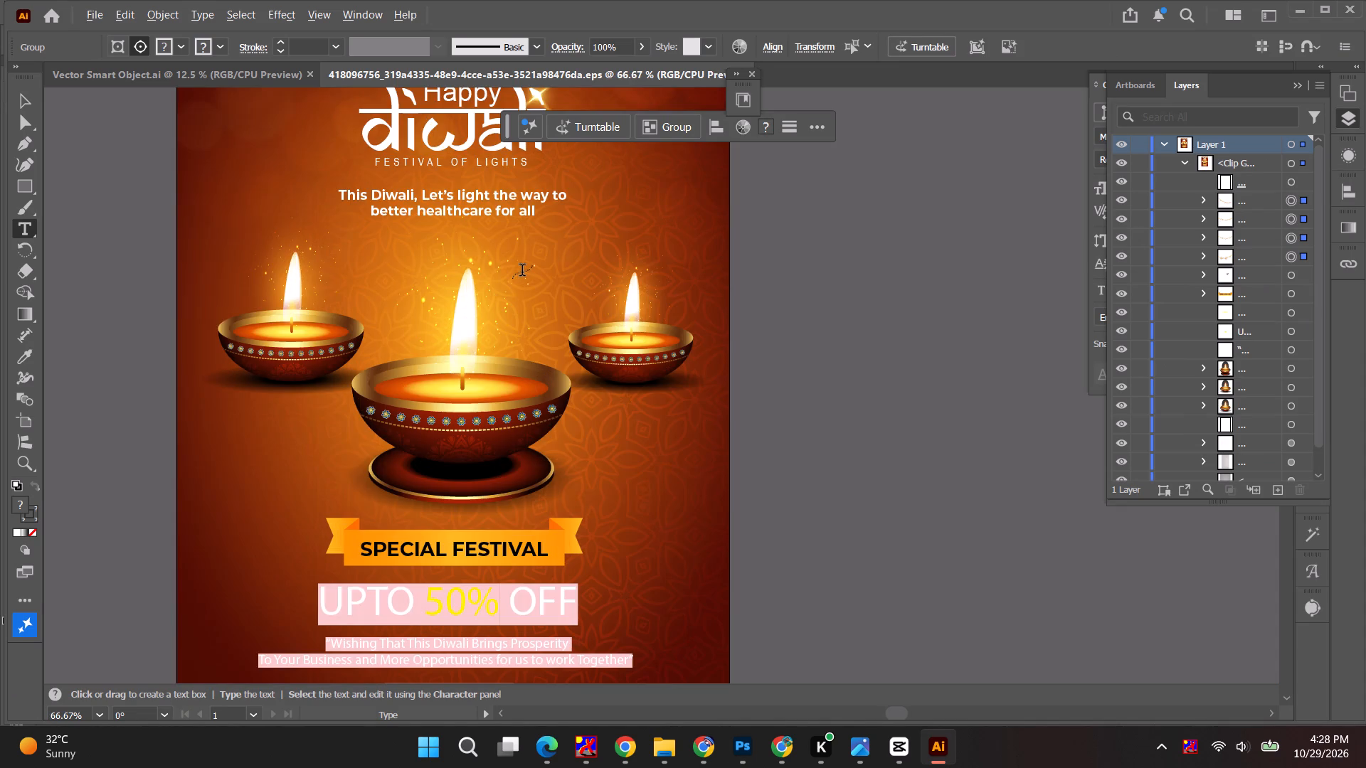
scroll(470, 260, "down", 3, "alt")
left_click(386, 198)
key("Escape")
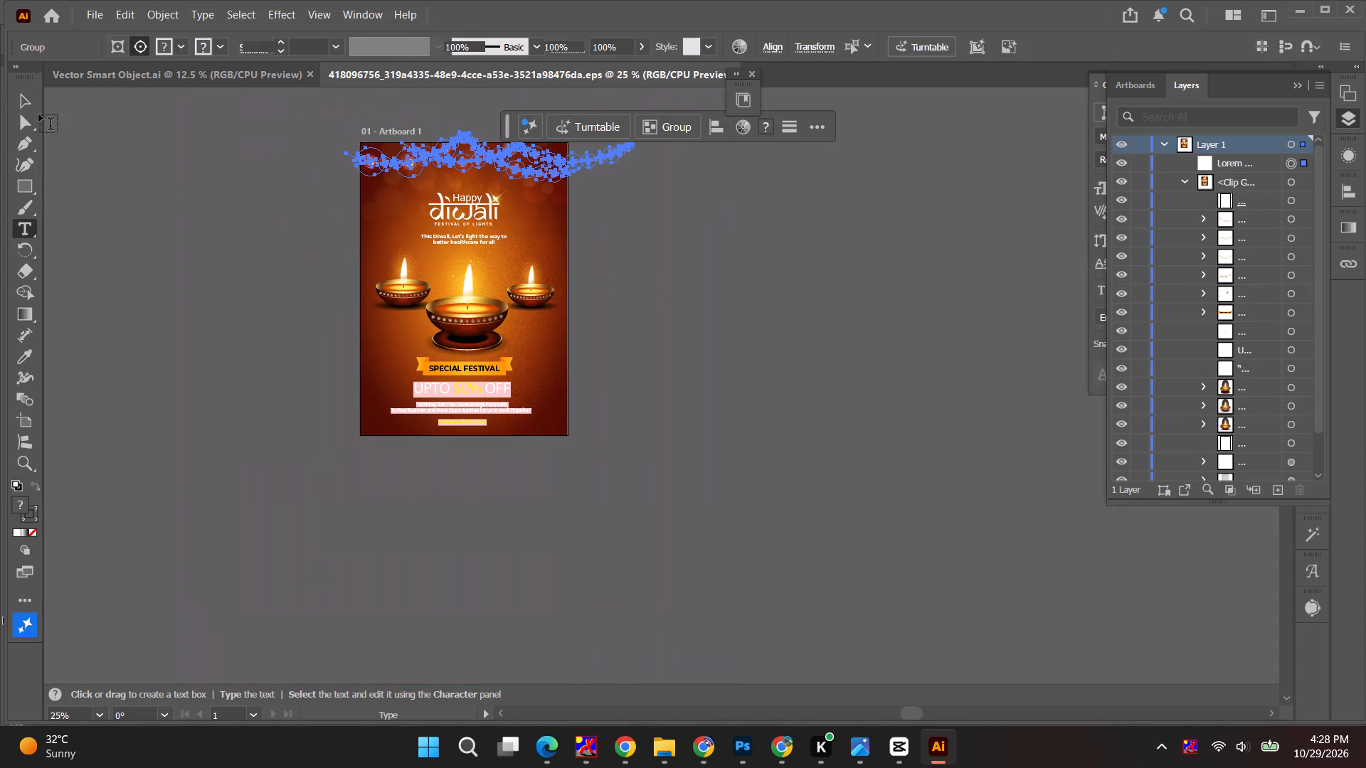
left_click(26, 97)
left_click(171, 194)
left_click(525, 194)
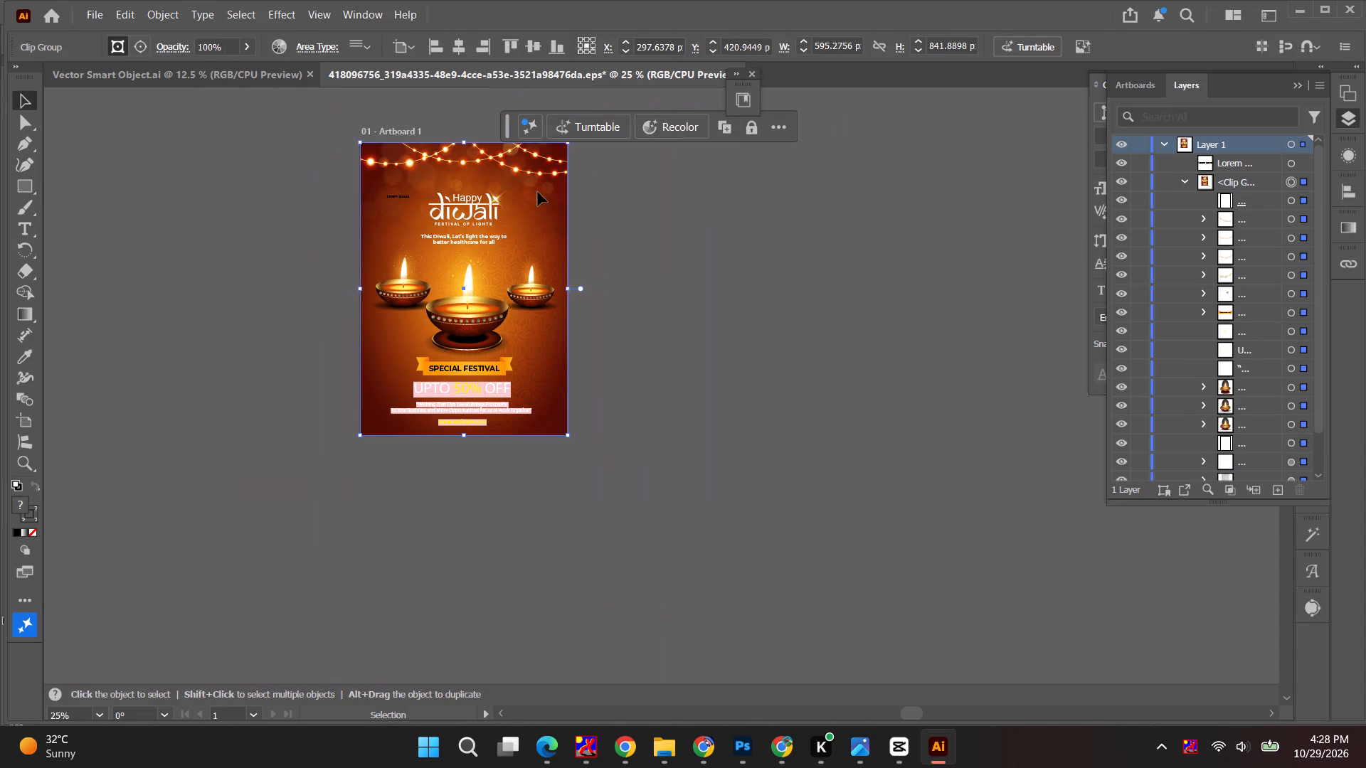
double_click(538, 192)
left_click(538, 191)
key("ctrl+c")
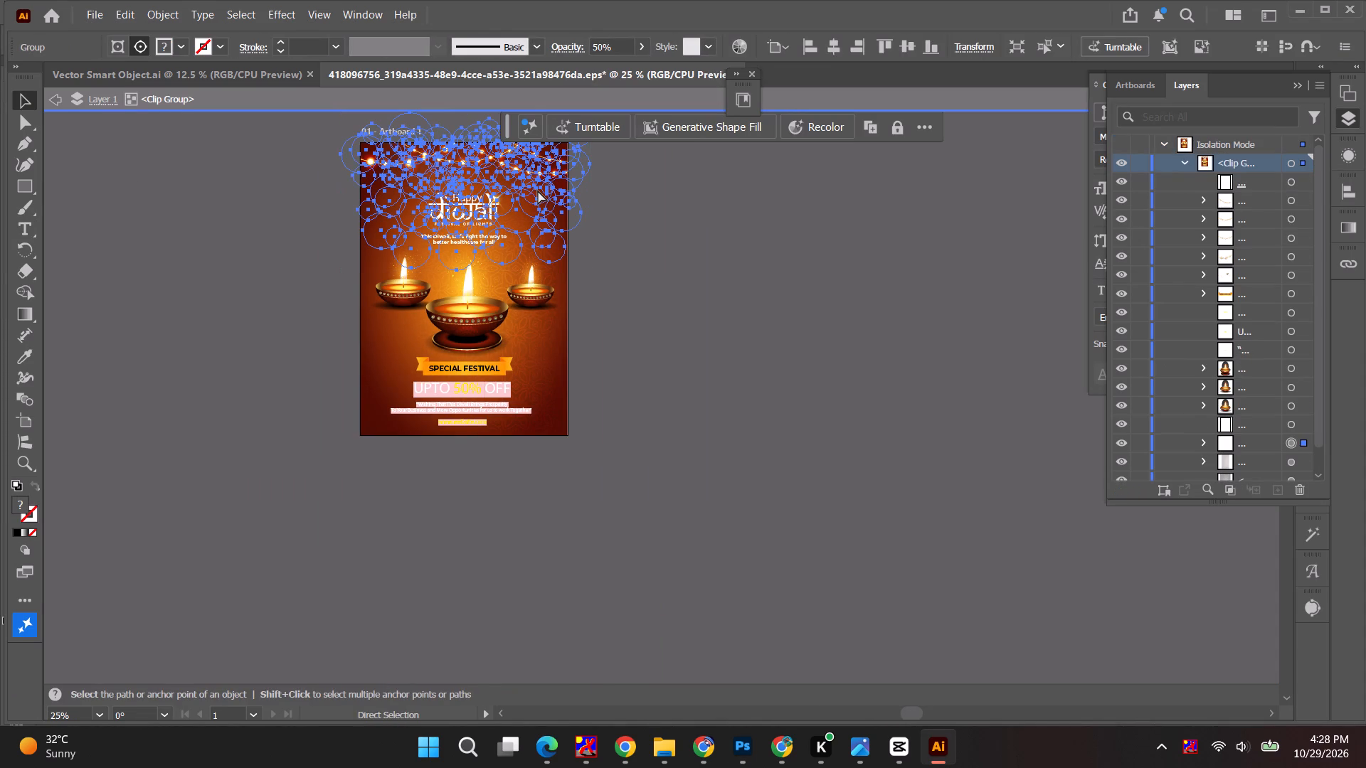
Paste the bokeh circles into the Photoshop Diwali poster as a smart object, scaled to about 39.6% and placed over its upper half.
key("alt+Tab")
key("ctrl+v")
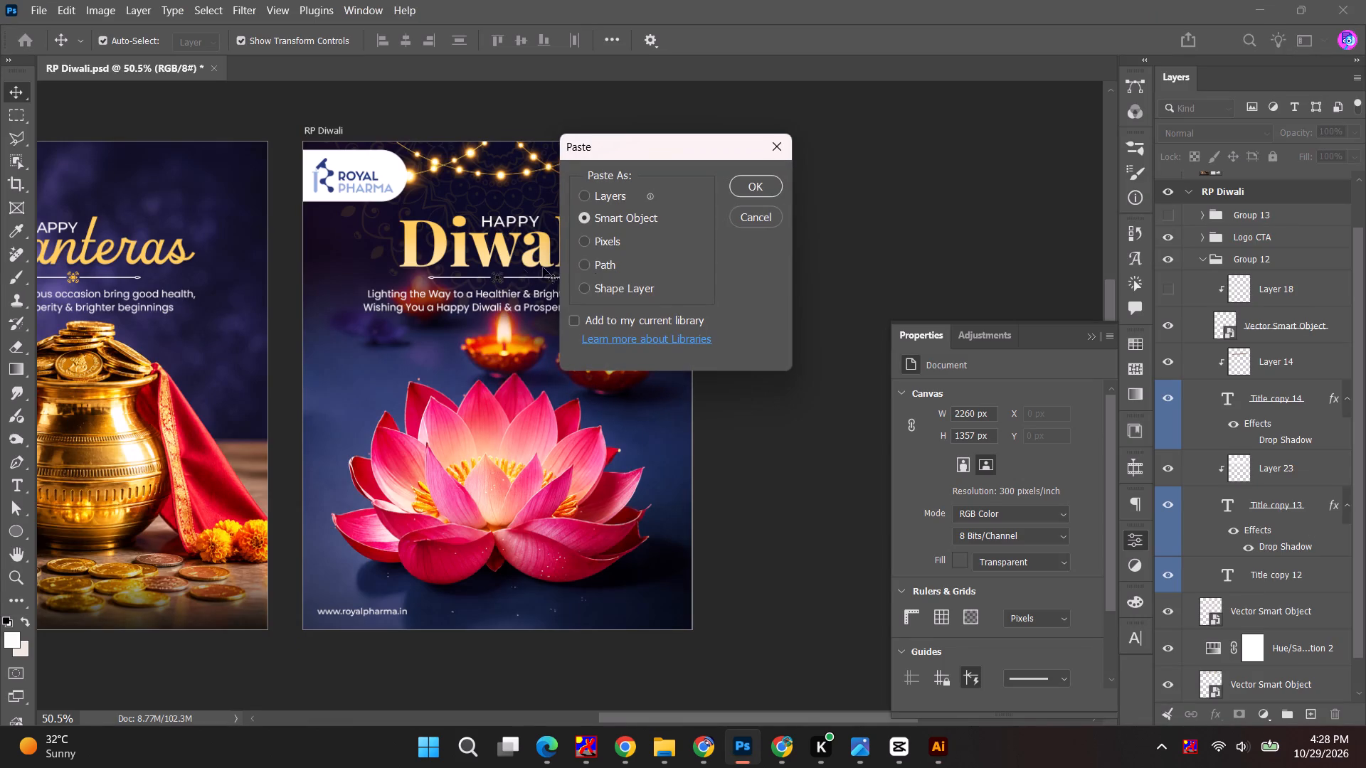
left_click(713, 198)
left_click(736, 191)
left_click_drag(584, 395, 630, 267)
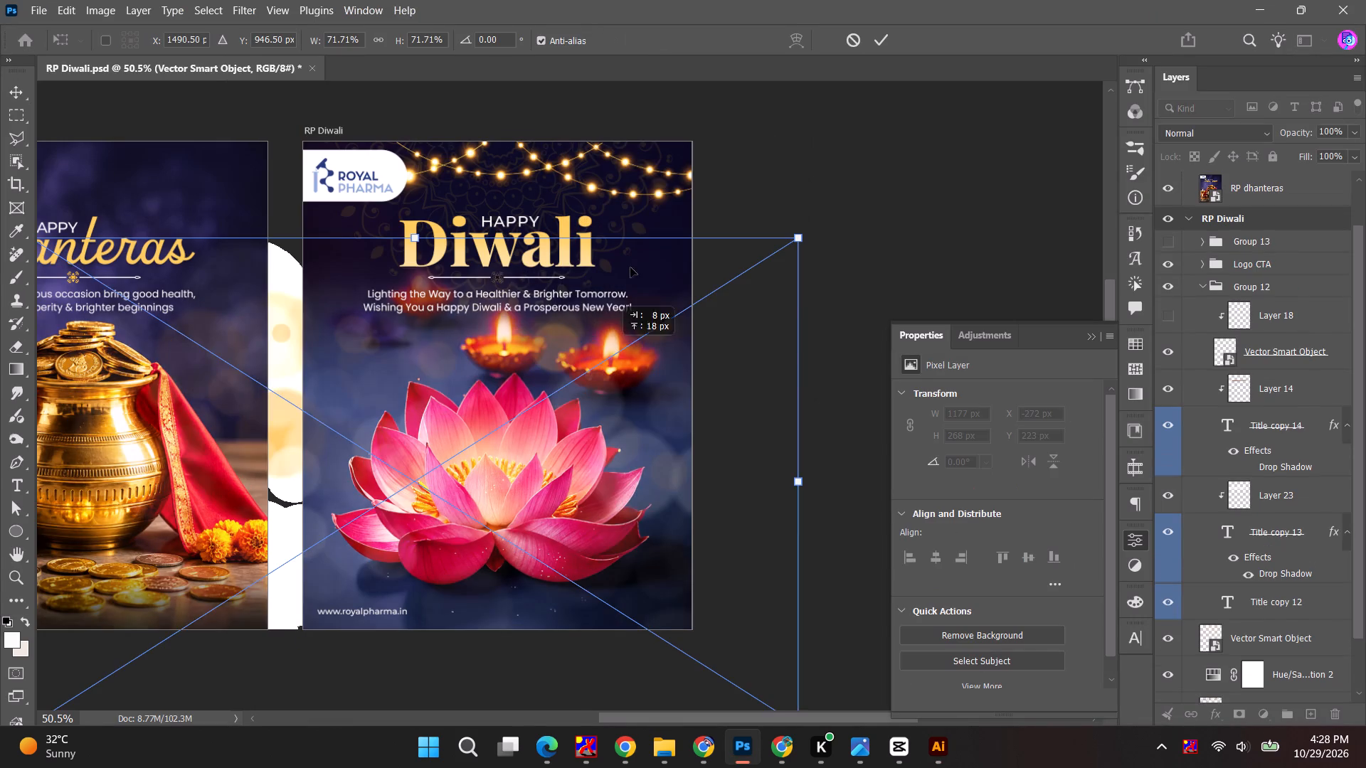
left_click_drag(630, 267, 633, 203)
left_click_drag(839, 528, 726, 378, "alt+shift")
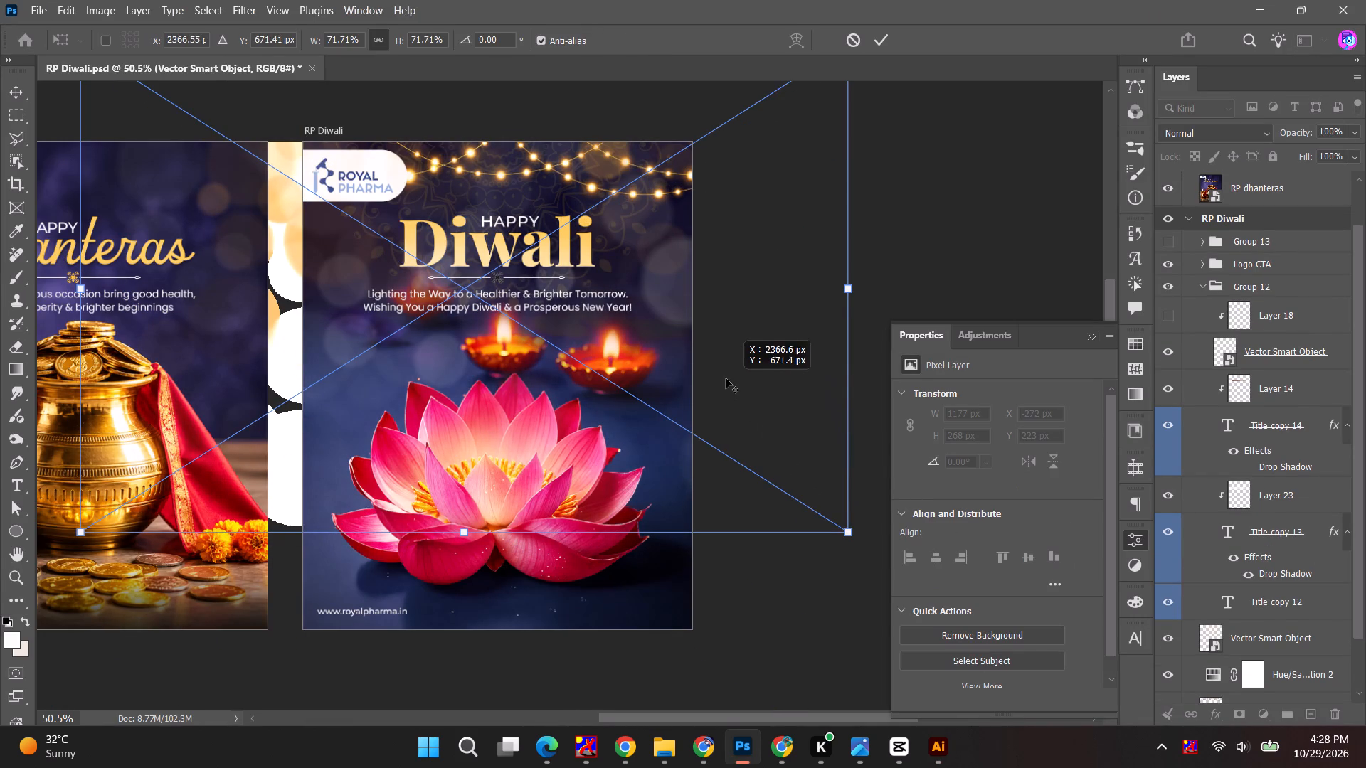
left_click_drag(726, 378, 724, 376, "alt+shift")
left_click_drag(845, 536, 792, 464, "alt+shift")
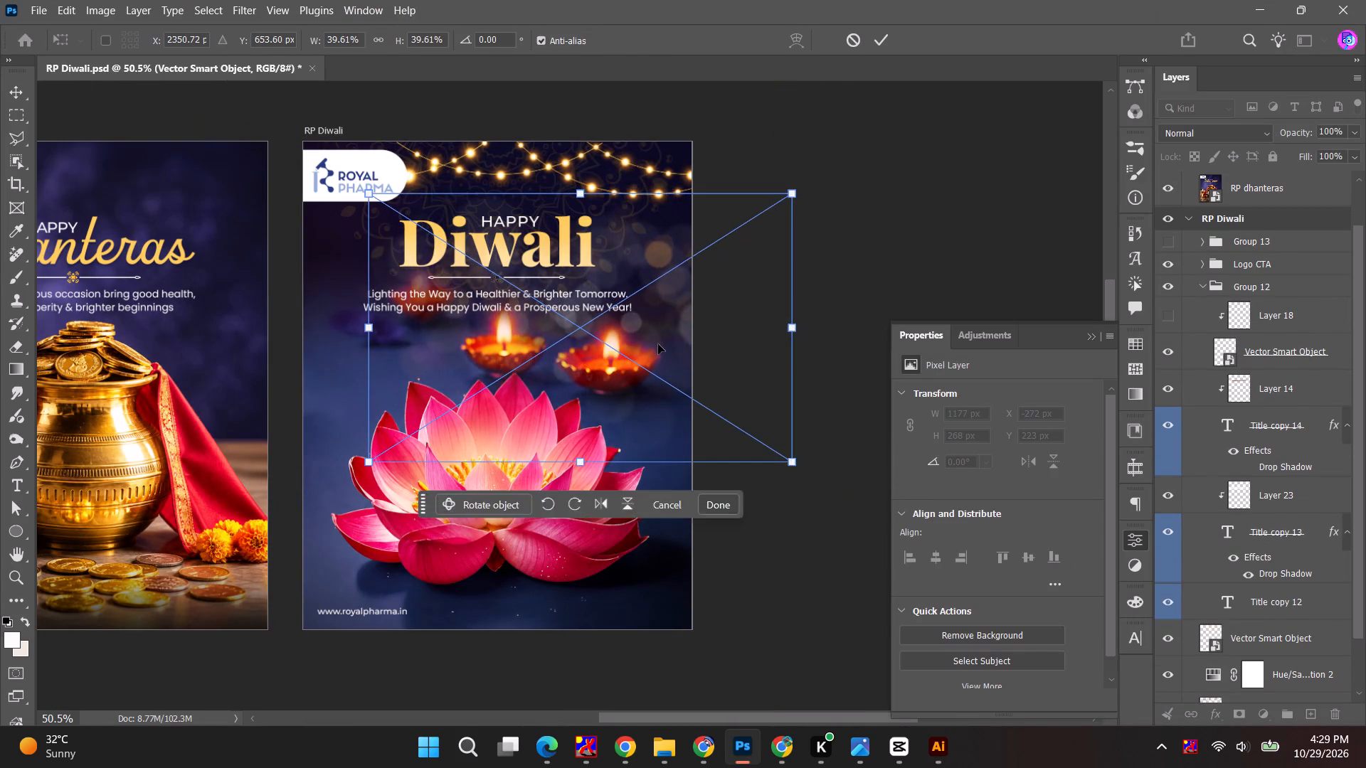
left_click_drag(656, 342, 568, 249)
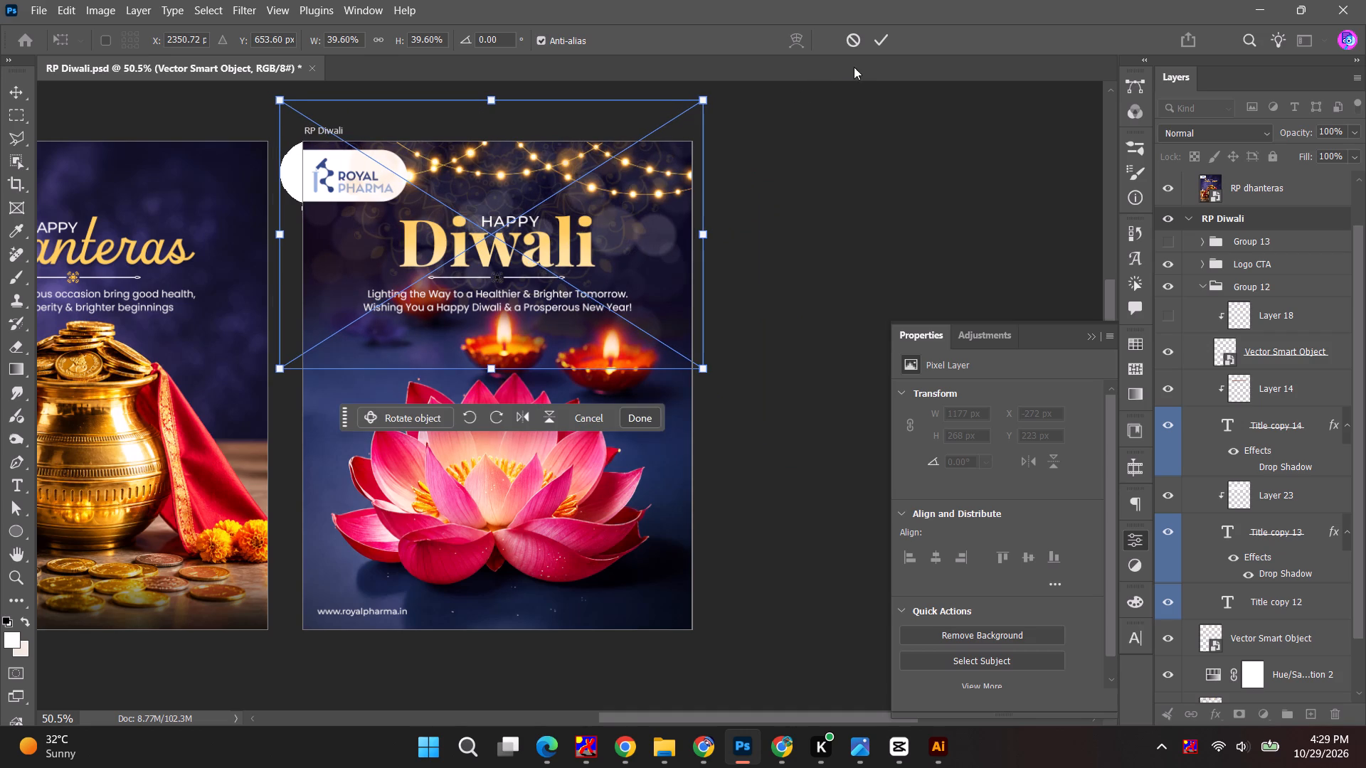
left_click(874, 42)
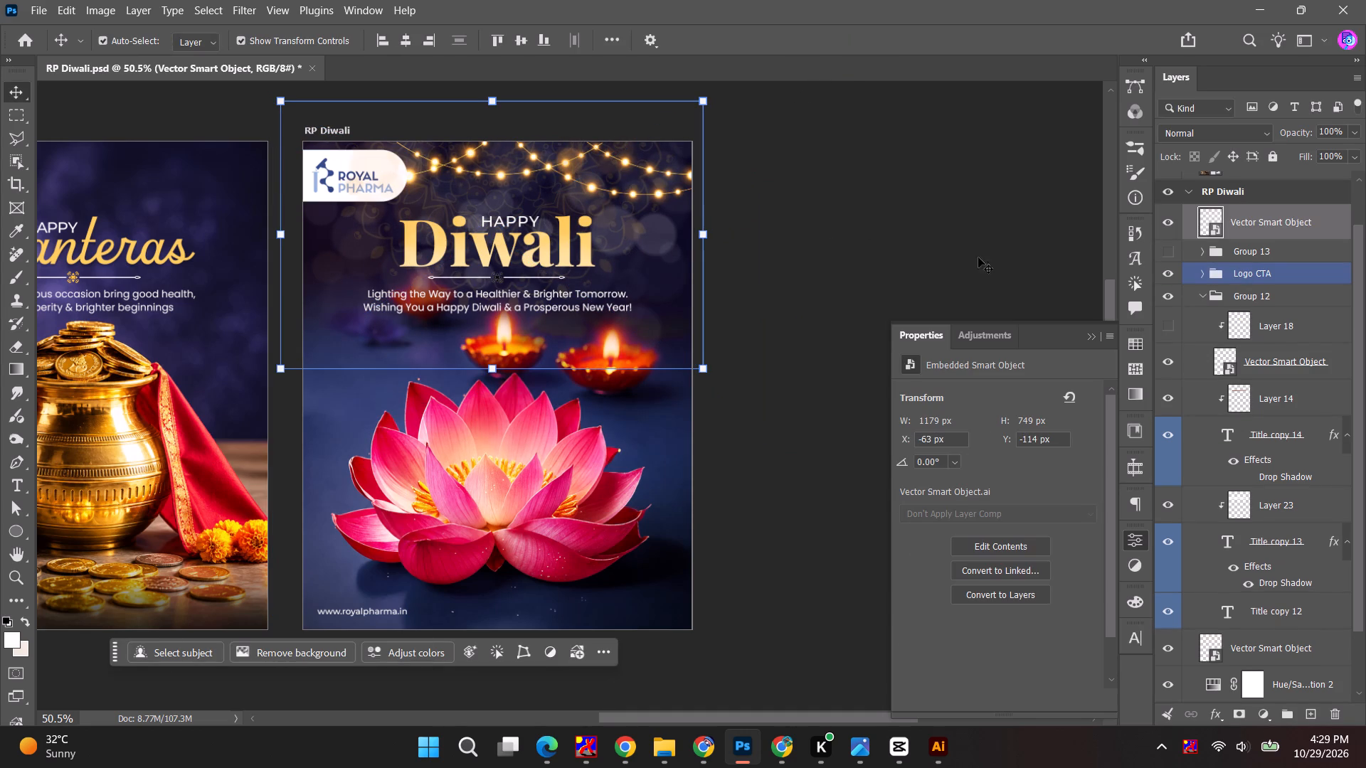
Move the bokeh circles layer low in the Diwali artboard's stack, with the Hue/Saturation adjustment beneath it, directly above the lotus background.
key("ctrl+shift+bracketleft")
key("ctrl+bracketright")
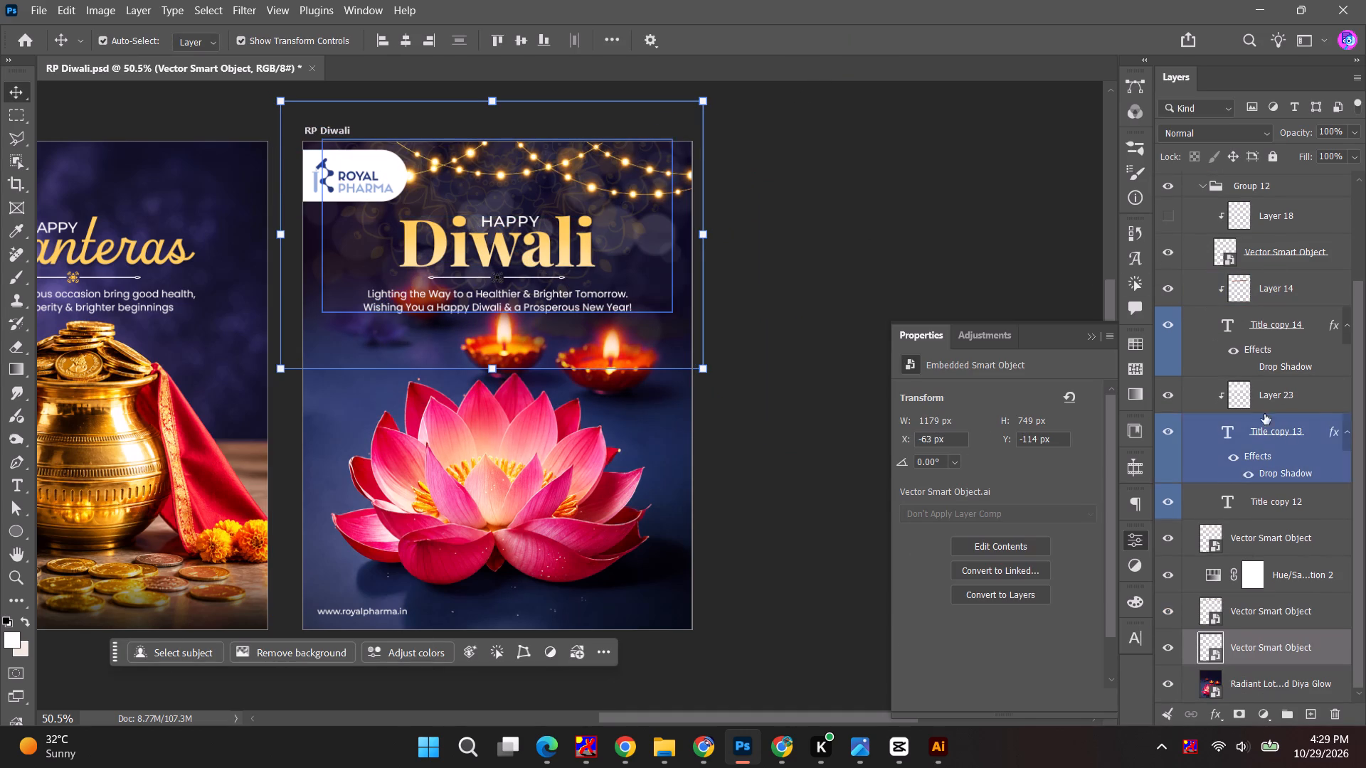
left_click_drag(1278, 573, 1286, 671)
Set the bokeh circles layer to the Lighten blend mode at 25% opacity.
left_click(1286, 612)
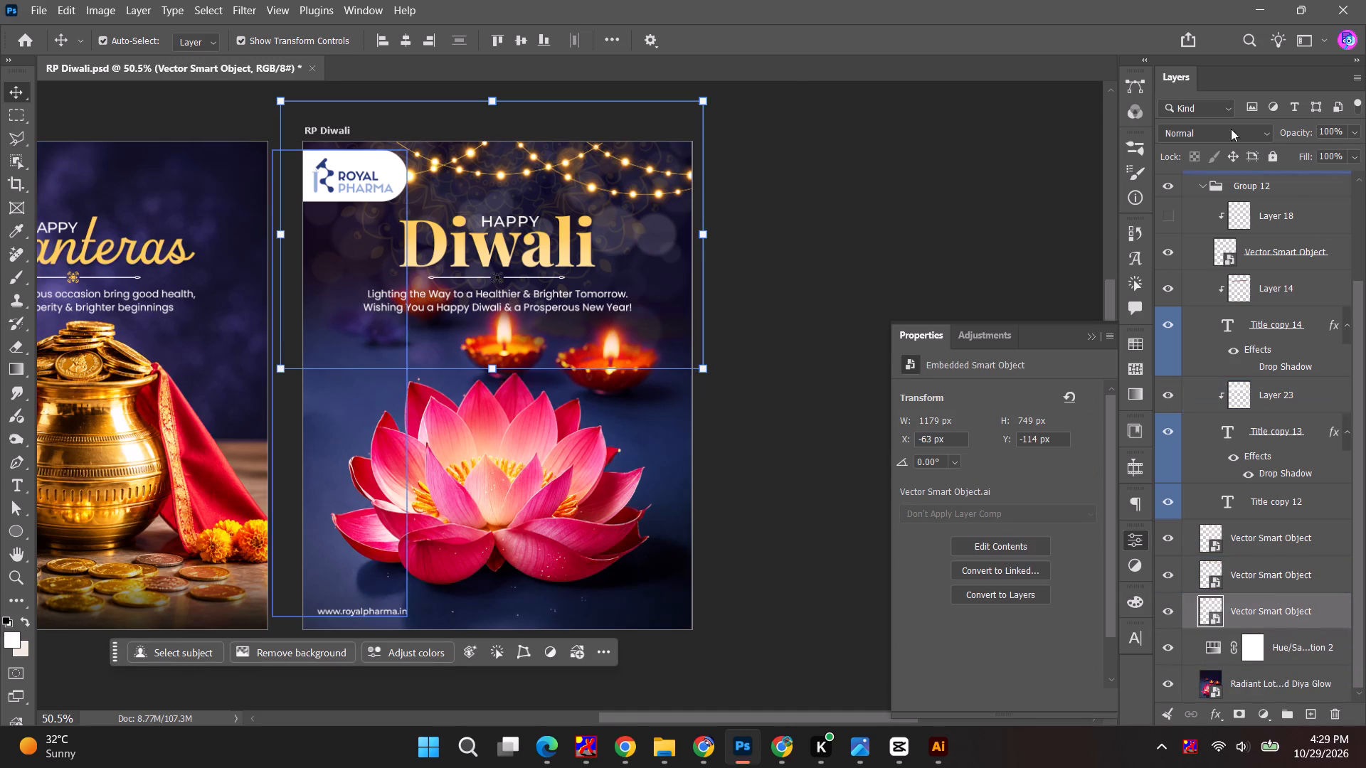
left_click(1217, 119)
left_click(1216, 129)
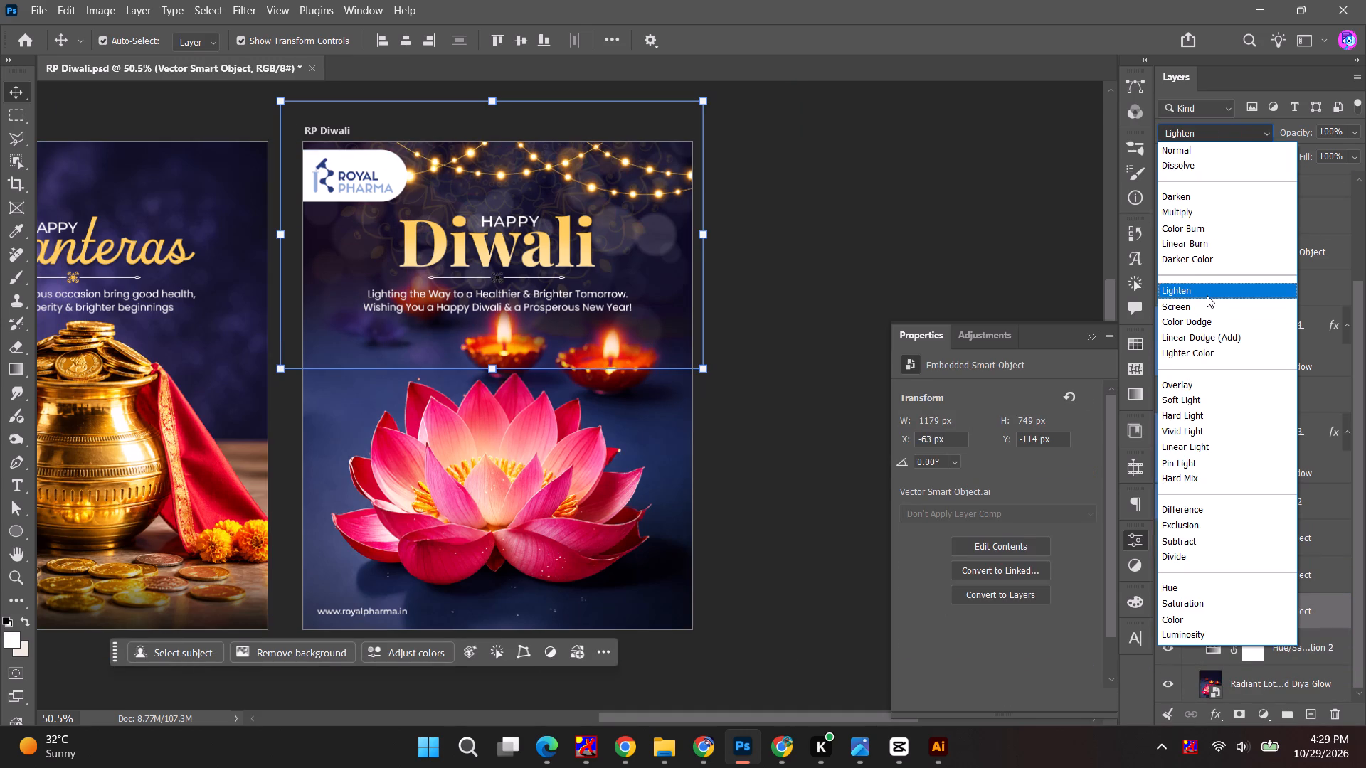
left_click(1207, 295)
left_click(1360, 125)
left_click_drag(1305, 152, 1291, 151)
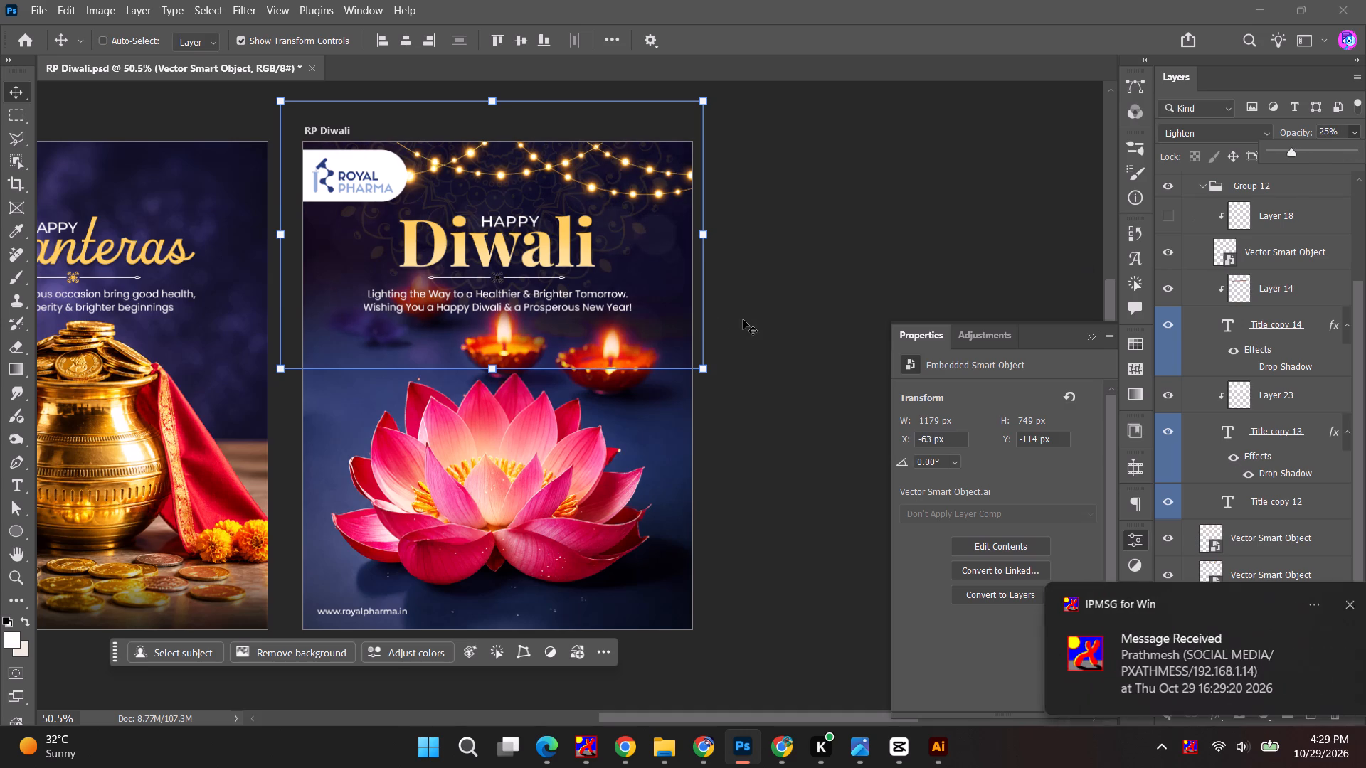
Move the bokeh circles straight up on the Diwali artboard to about Y -294 px.
key("ctrl+t")
left_click_drag(672, 326, 677, 259)
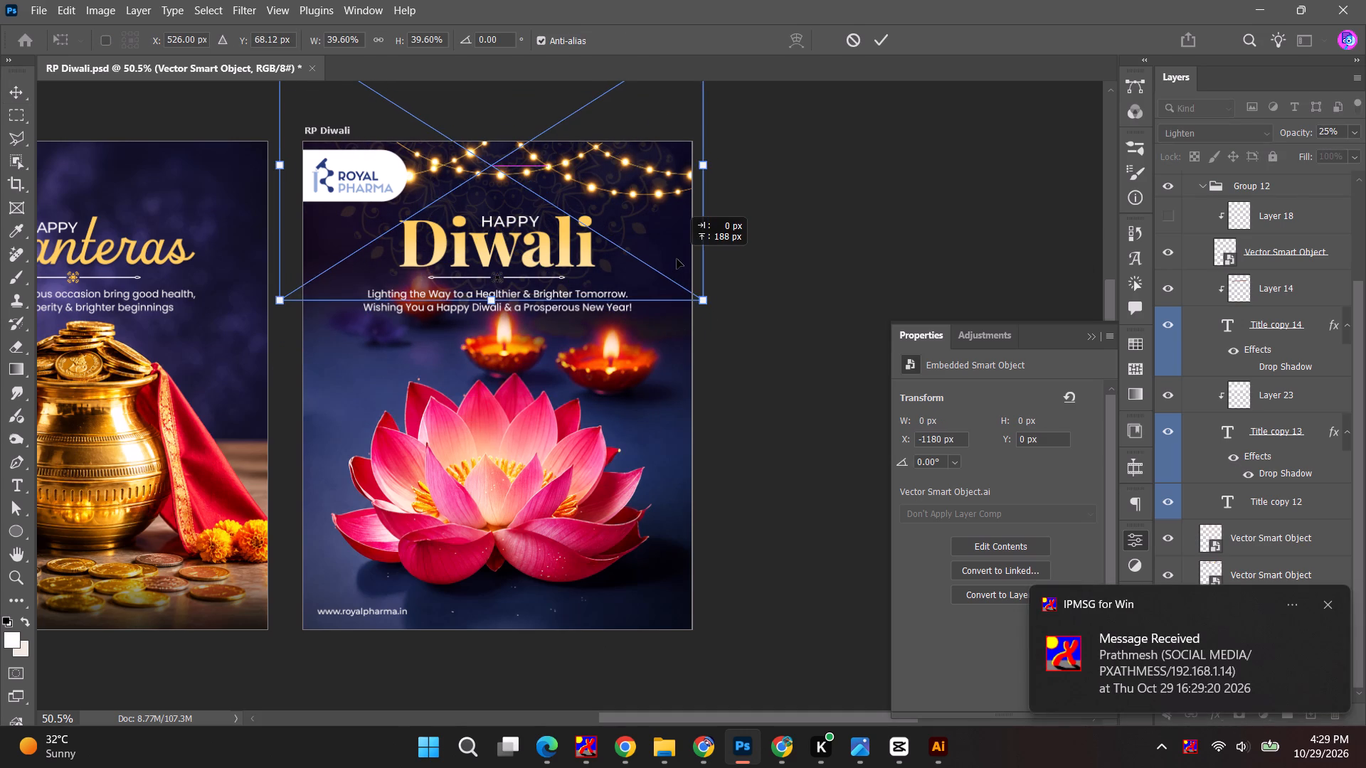
left_click_drag(677, 259, 677, 262)
left_click(879, 46)
left_click(1150, 630)
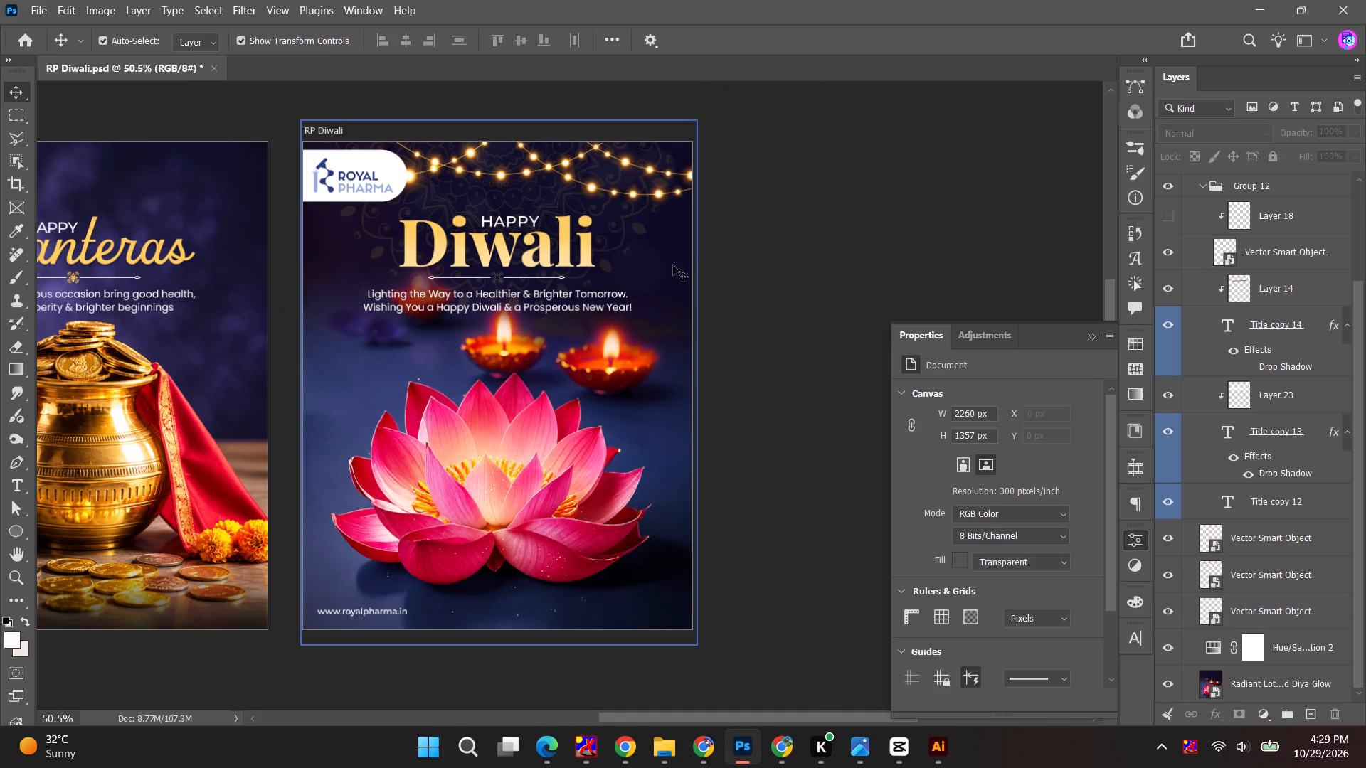
left_click(812, 225)
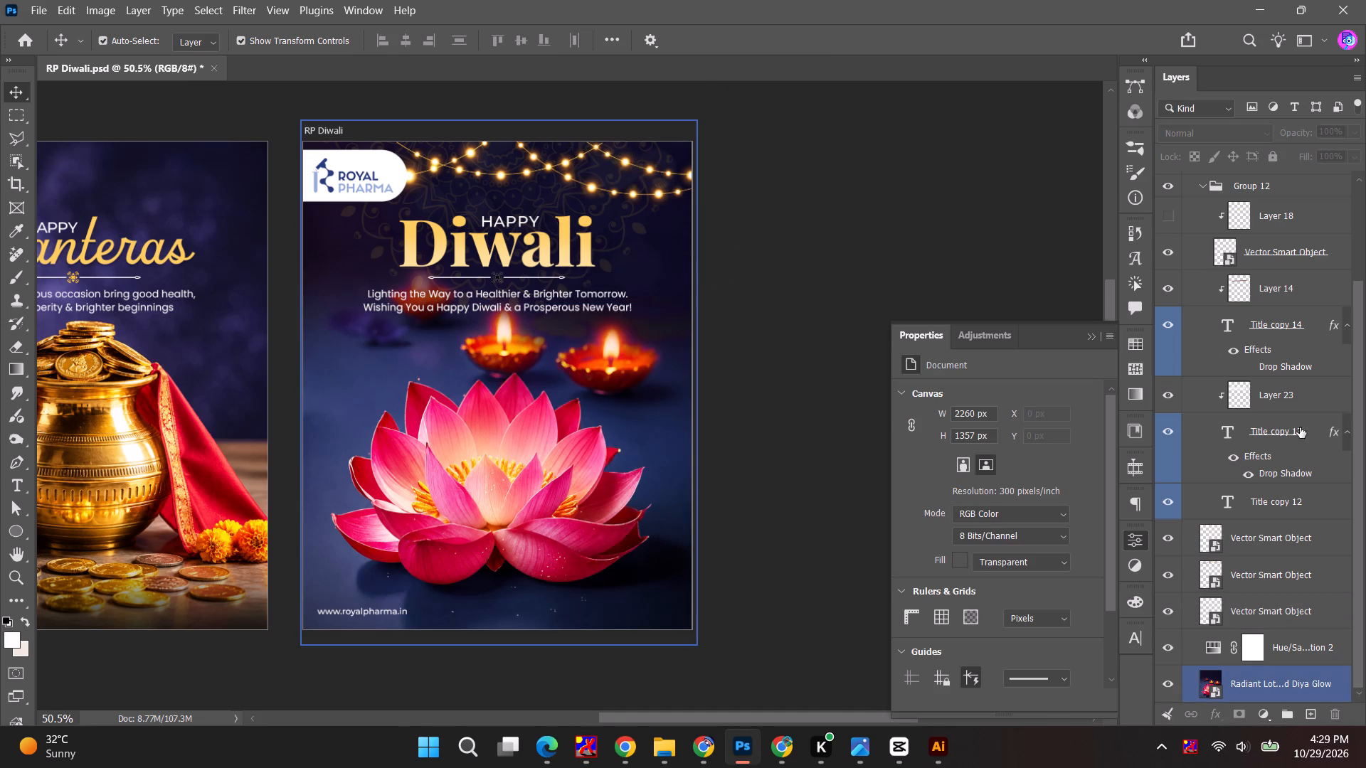
left_click(1276, 622)
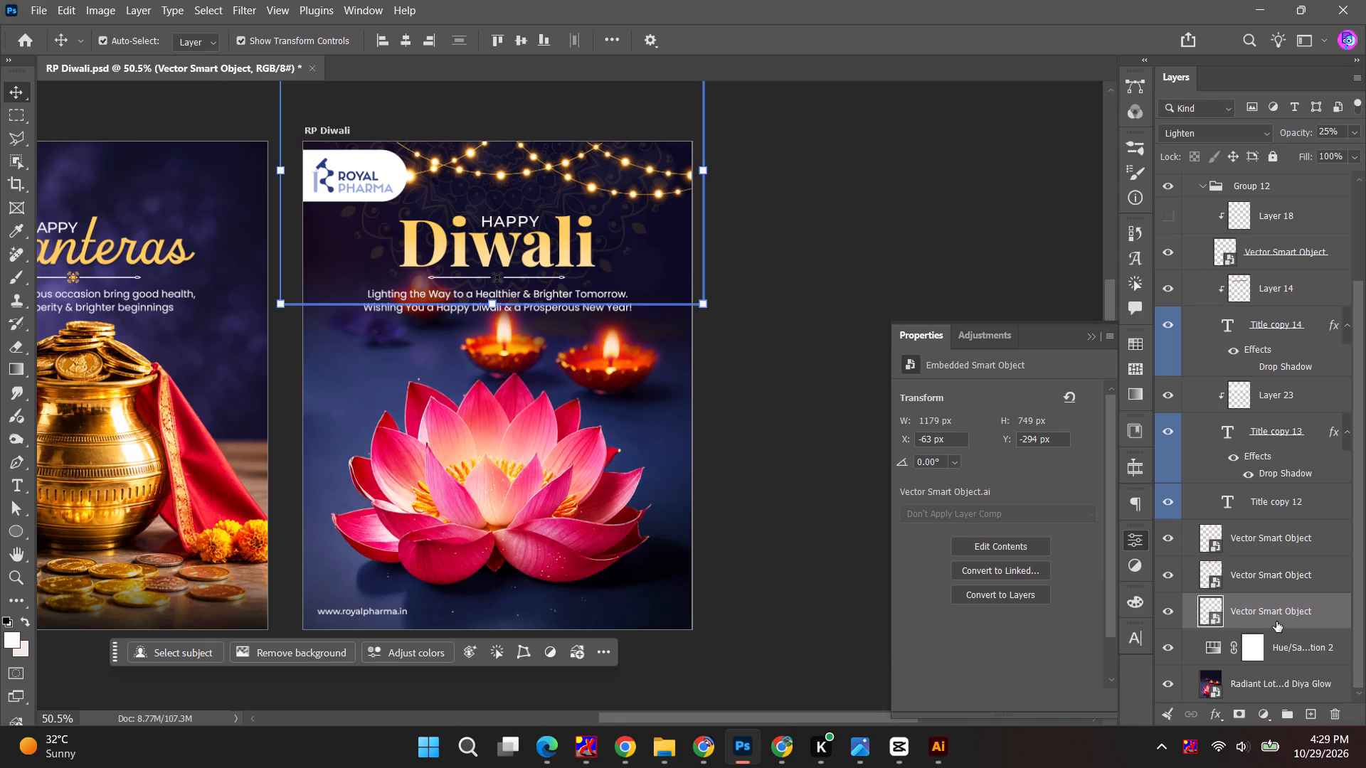
Set the bokeh smart object's blend mode to Color Dodge and its opacity to 39%.
left_click(1283, 132)
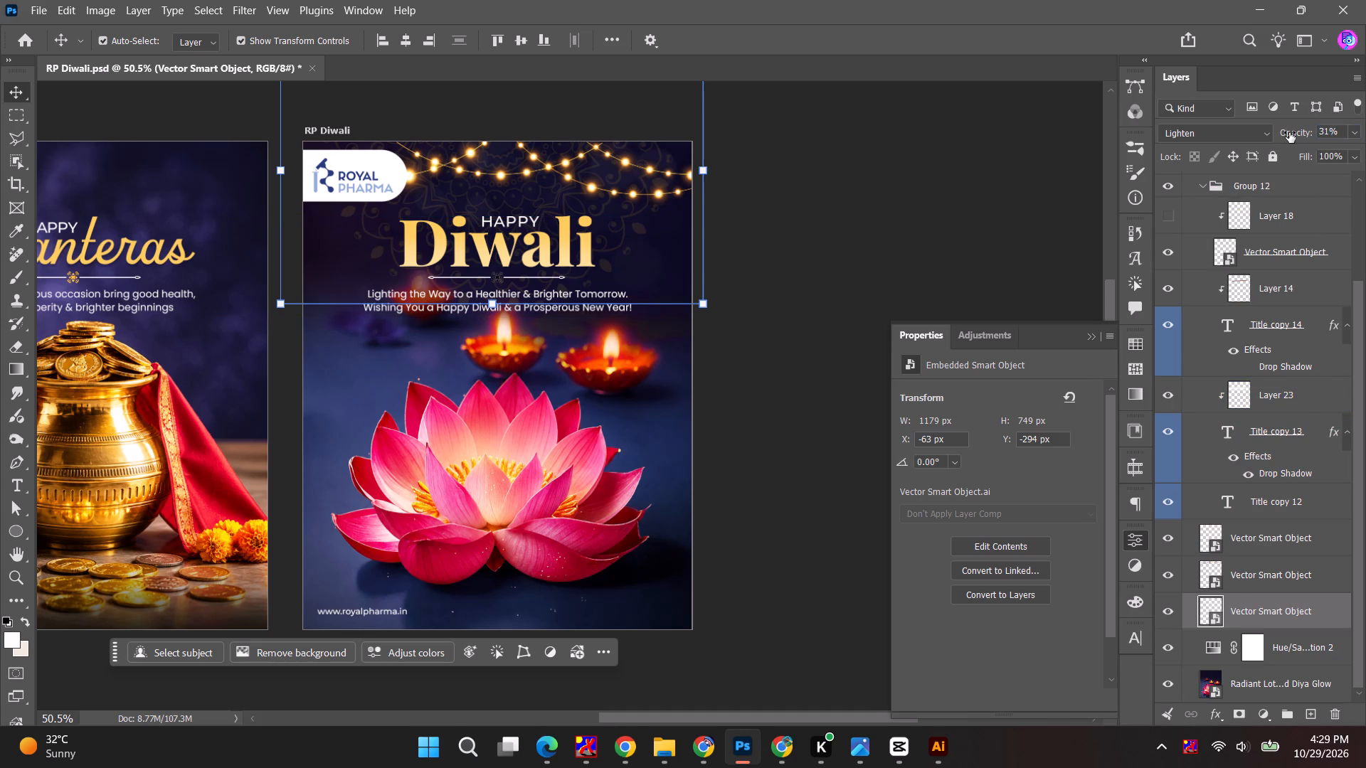
left_click_drag(1286, 132, 1309, 135)
left_click_drag(1292, 132, 1272, 130)
left_click(1234, 133)
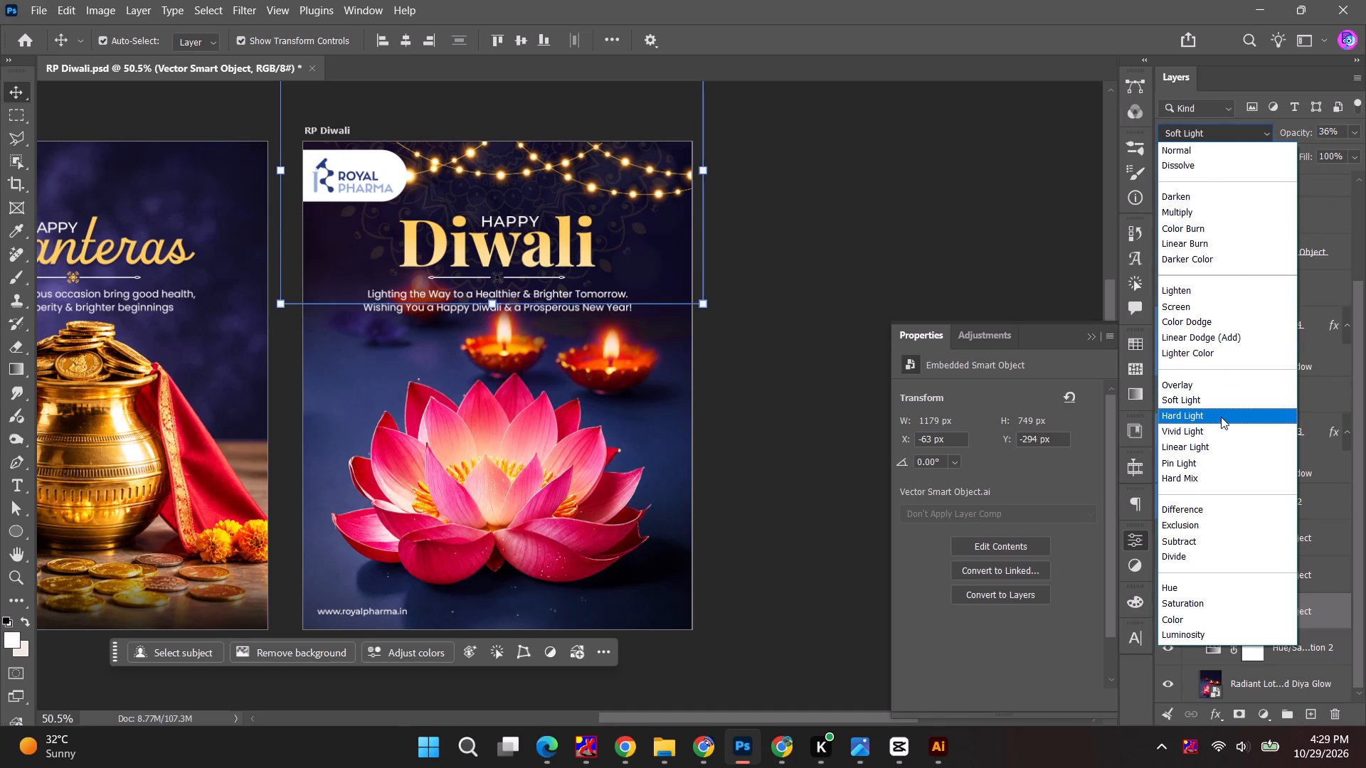
left_click(1227, 386)
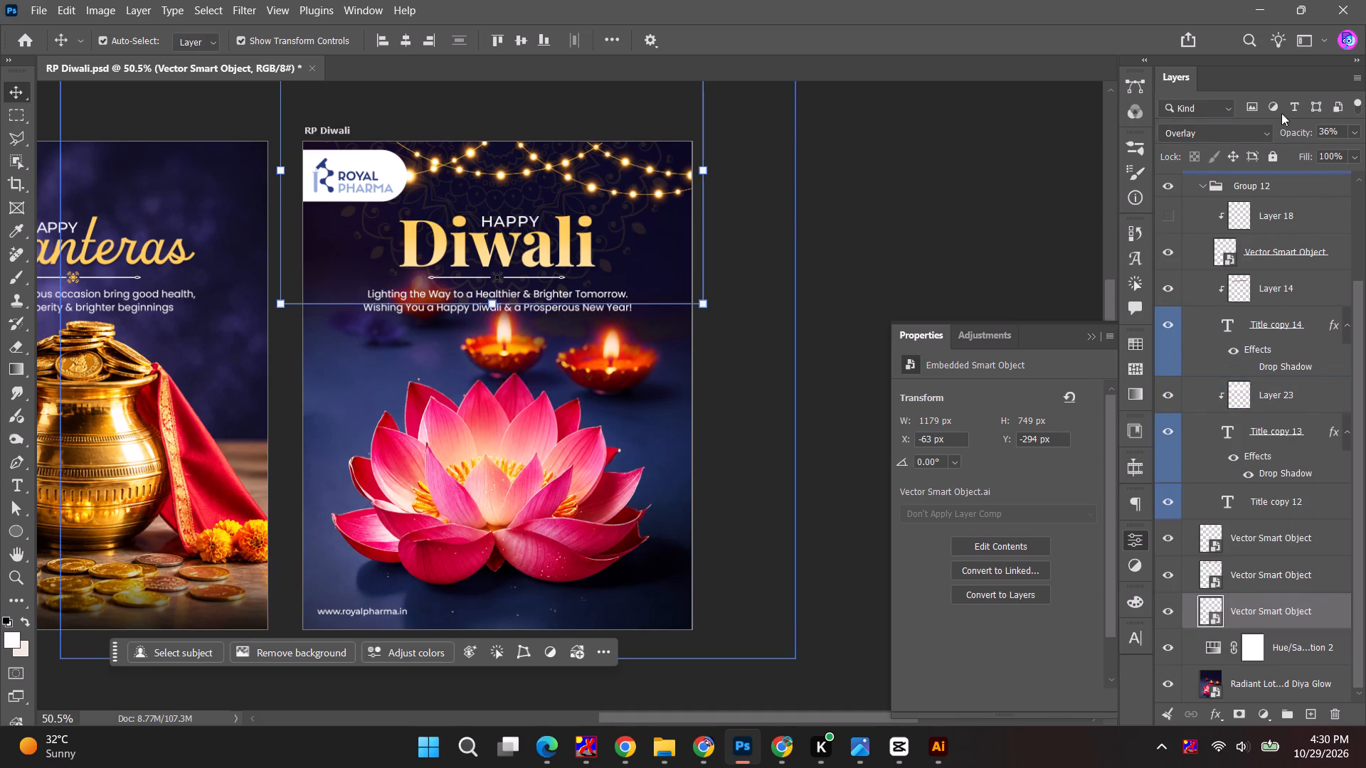
left_click(1232, 134)
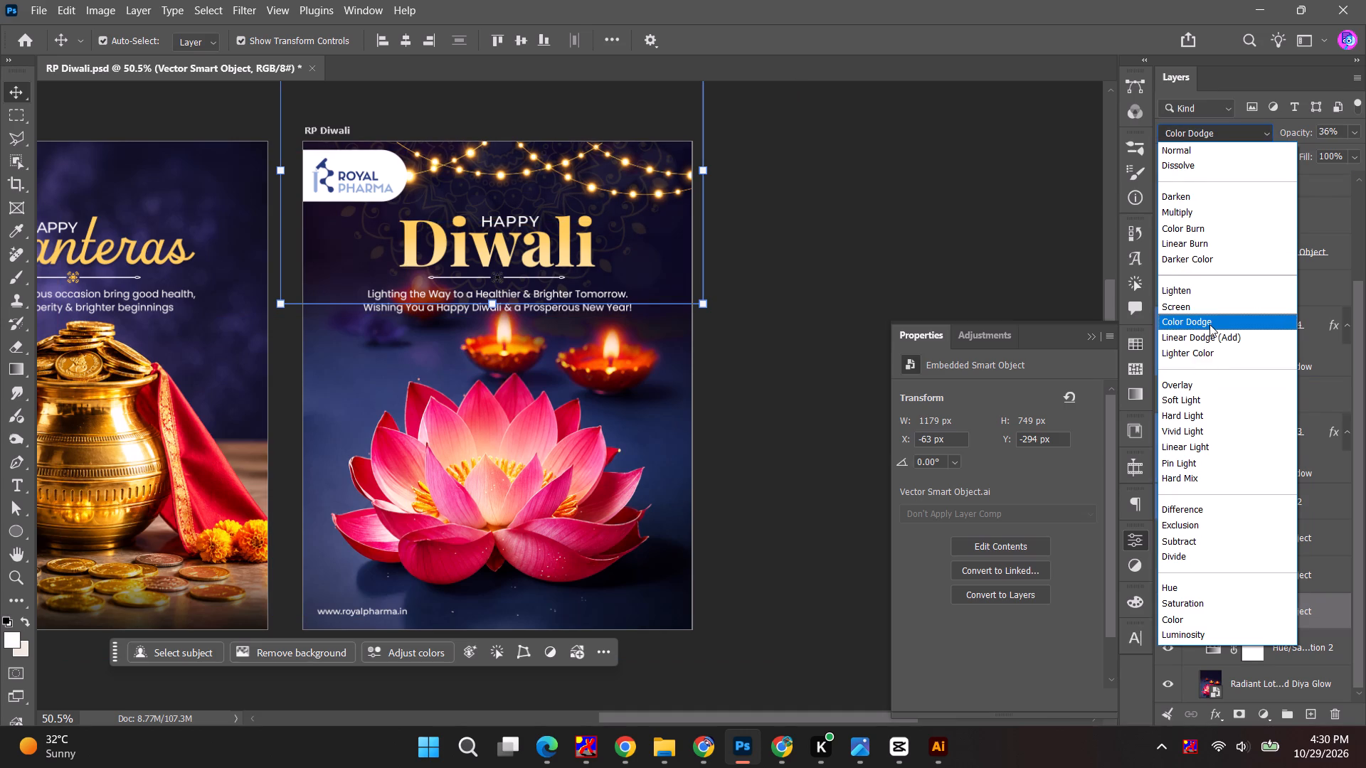
left_click(1209, 324)
left_click_drag(1299, 129, 1343, 136)
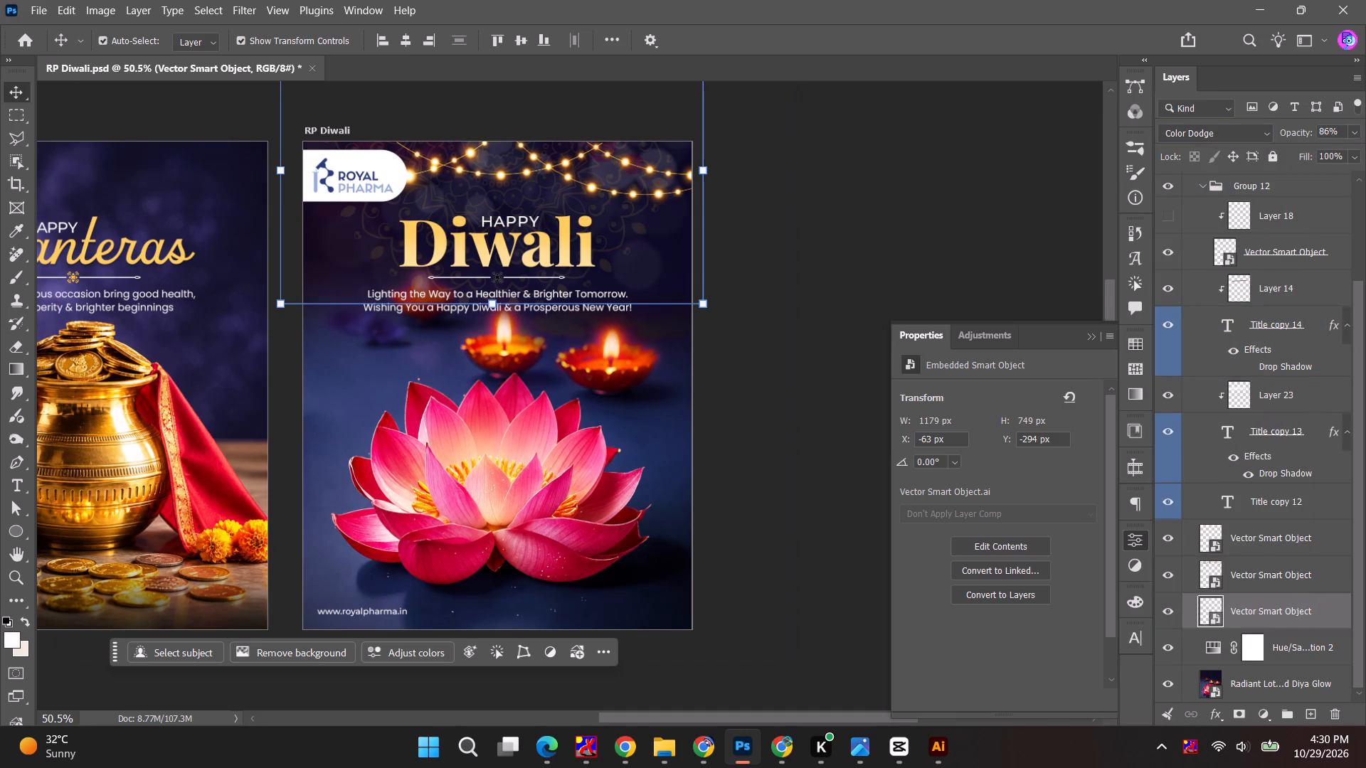
left_click(1352, 136)
left_click(1303, 155)
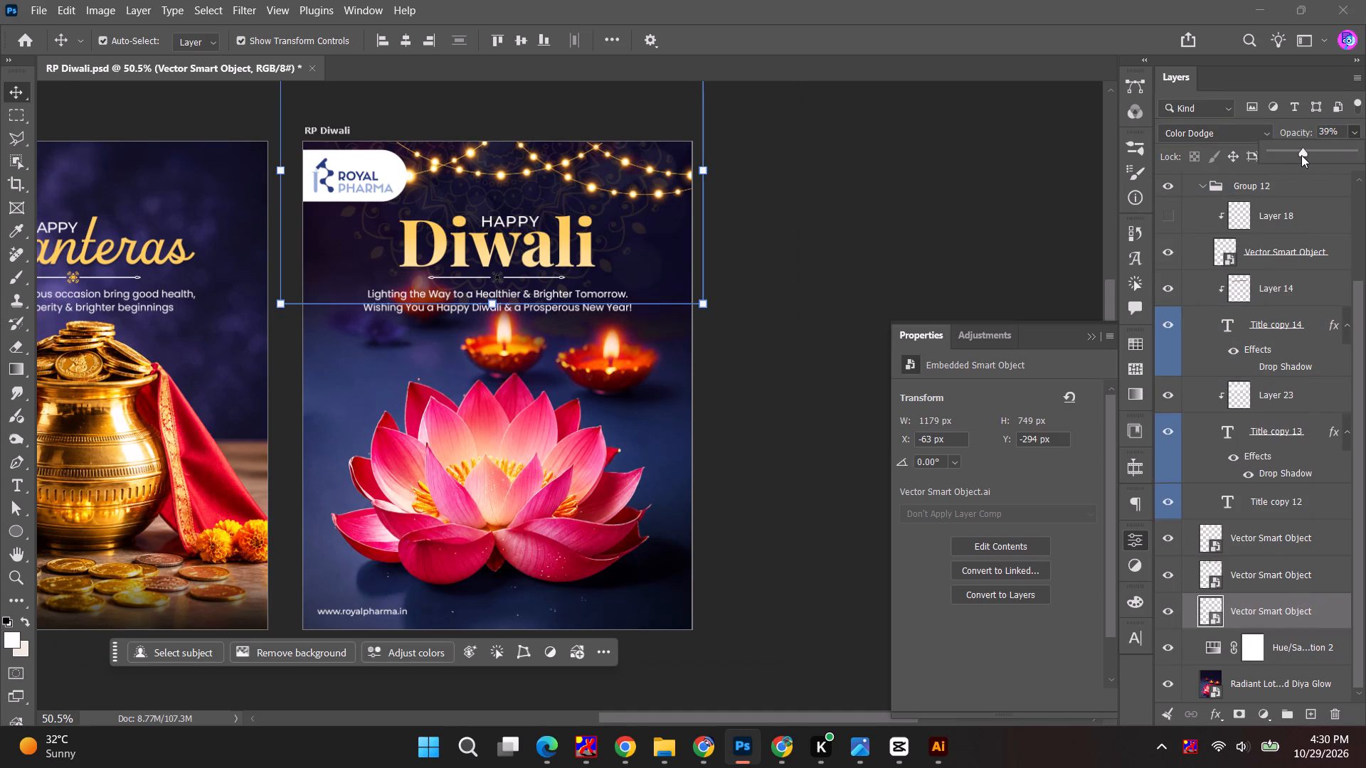
left_click(829, 277)
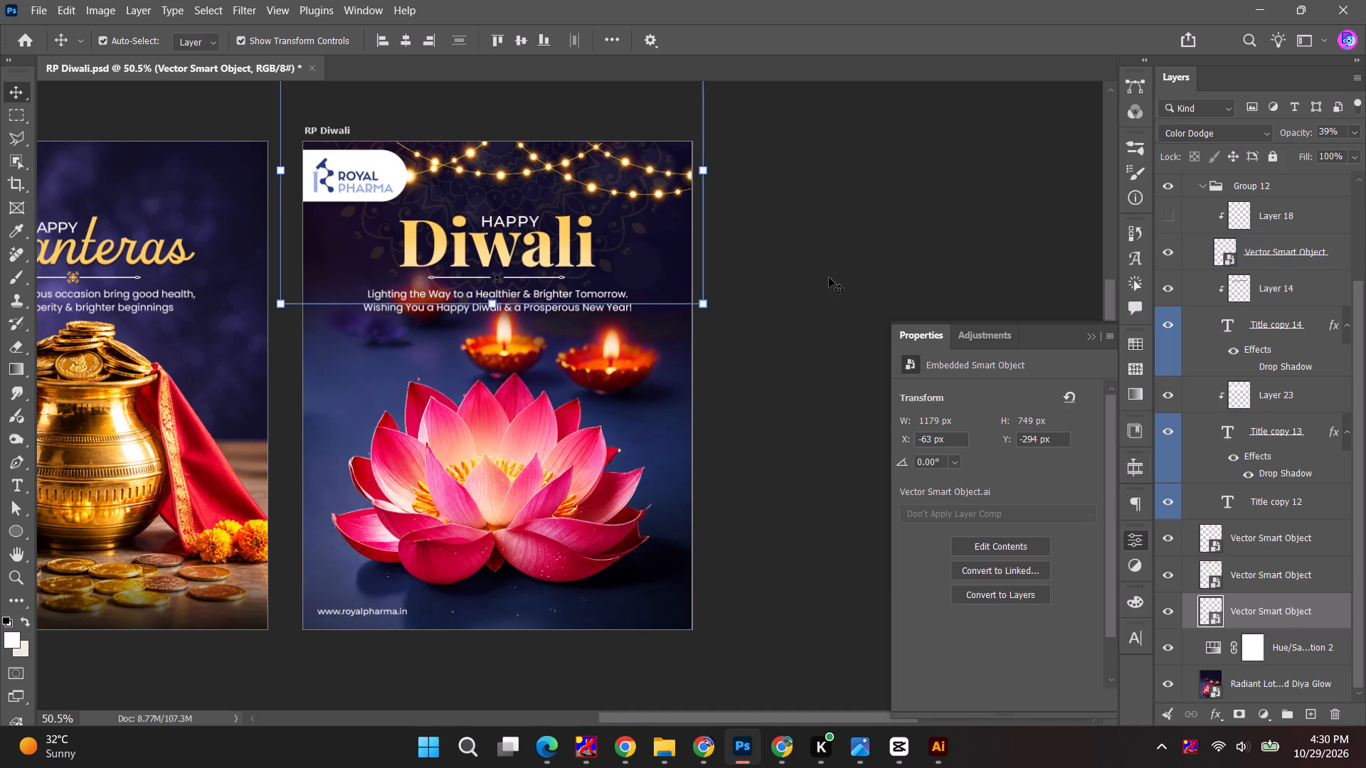
Delete the ornamental divider smart object between the Diwali title and the tagline.
scroll(472, 274, "up", 11, "alt")
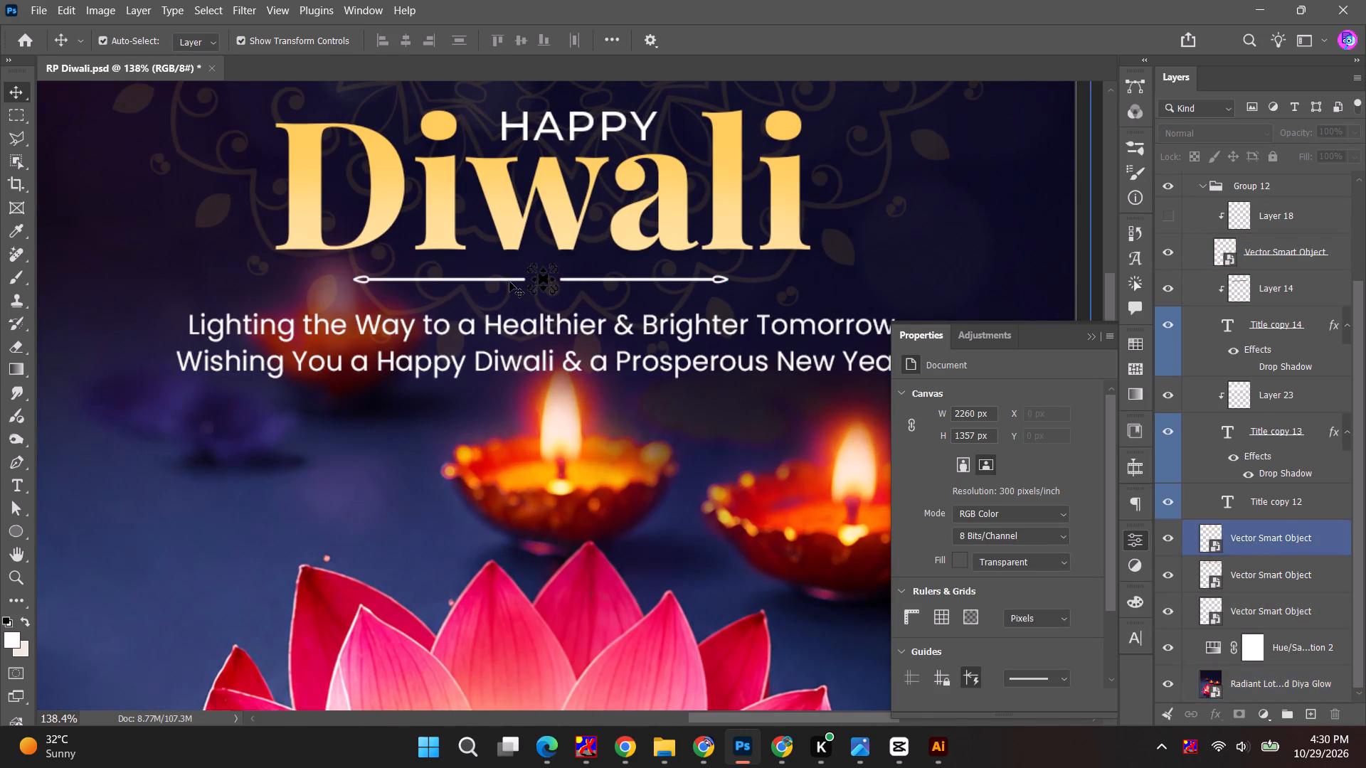
left_click(509, 277)
key("BackSpace")
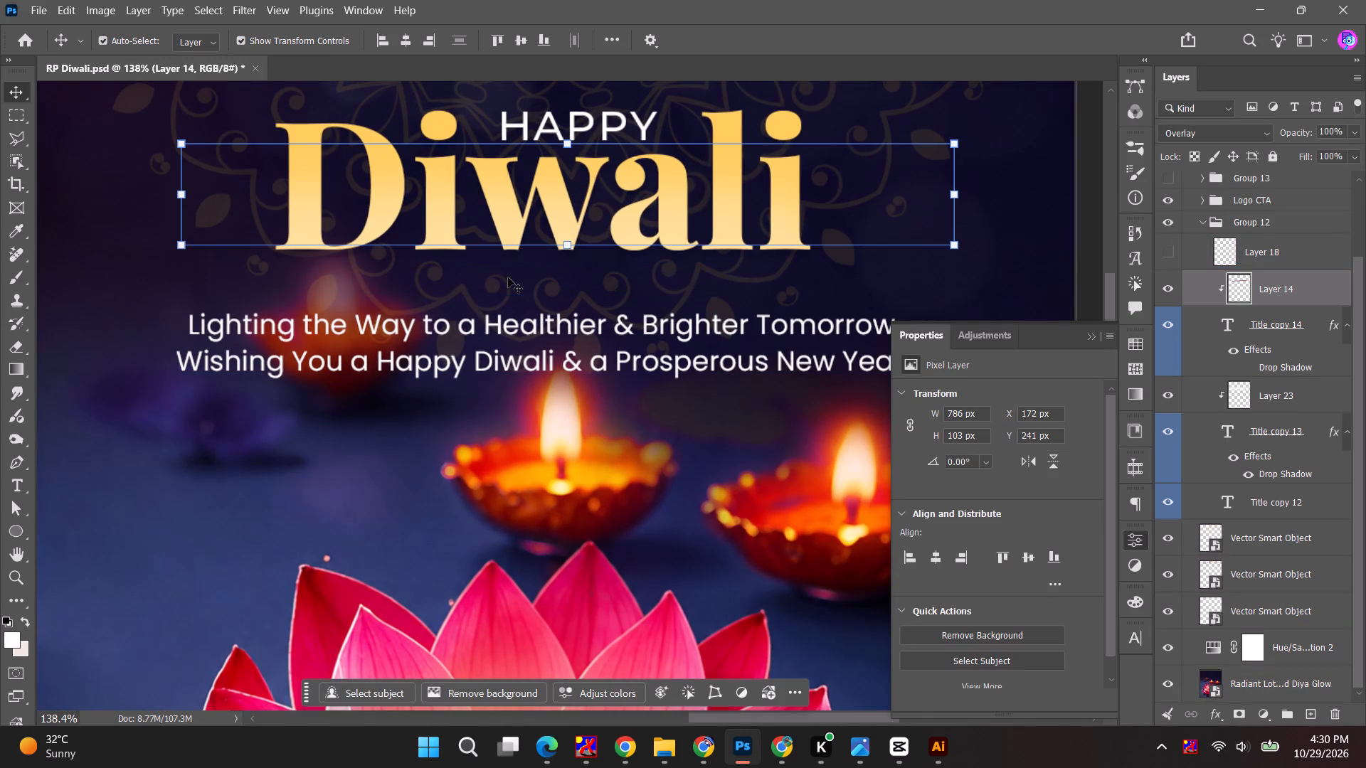
Shift the two-line white tagline slightly up toward the Diwali title, keeping it horizontally centred.
left_click_drag(487, 348, 487, 336)
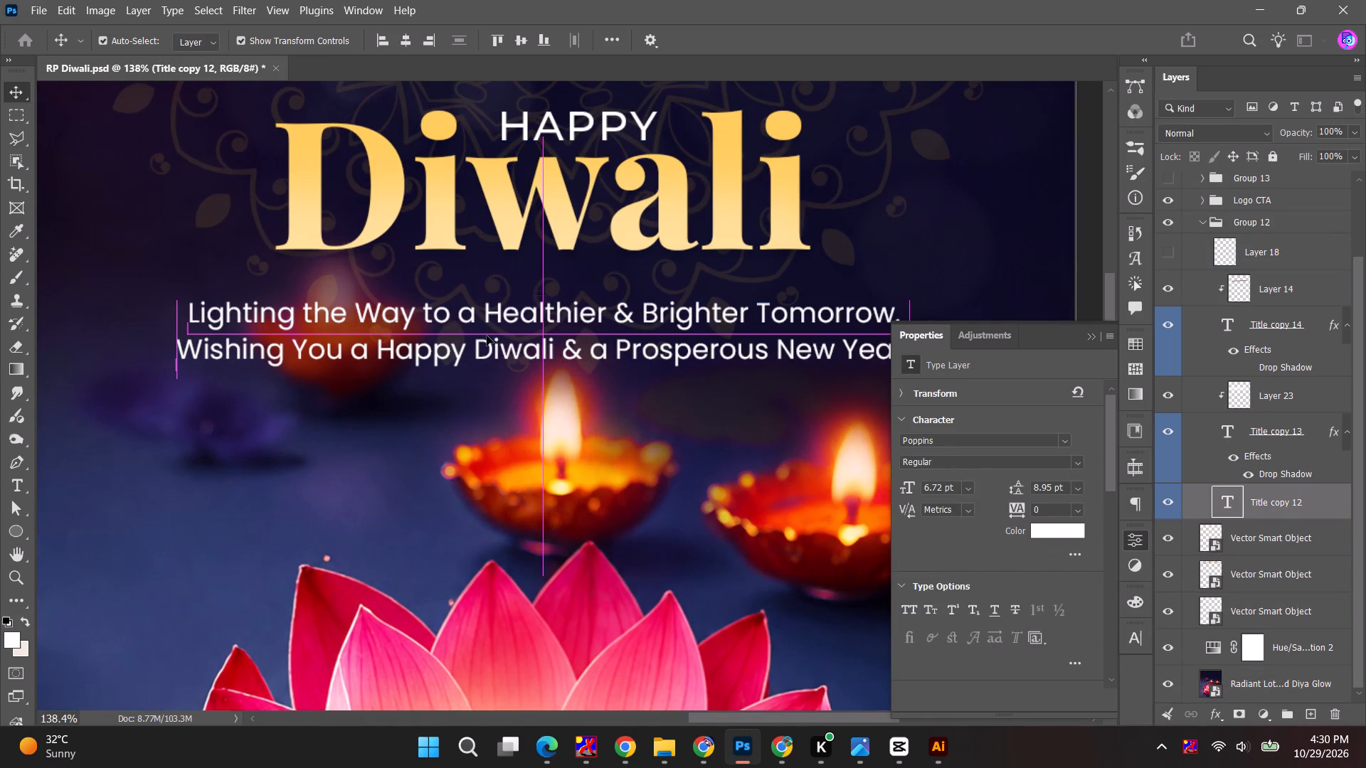
scroll(486, 336, "down", 8, "alt")
left_click(843, 253)
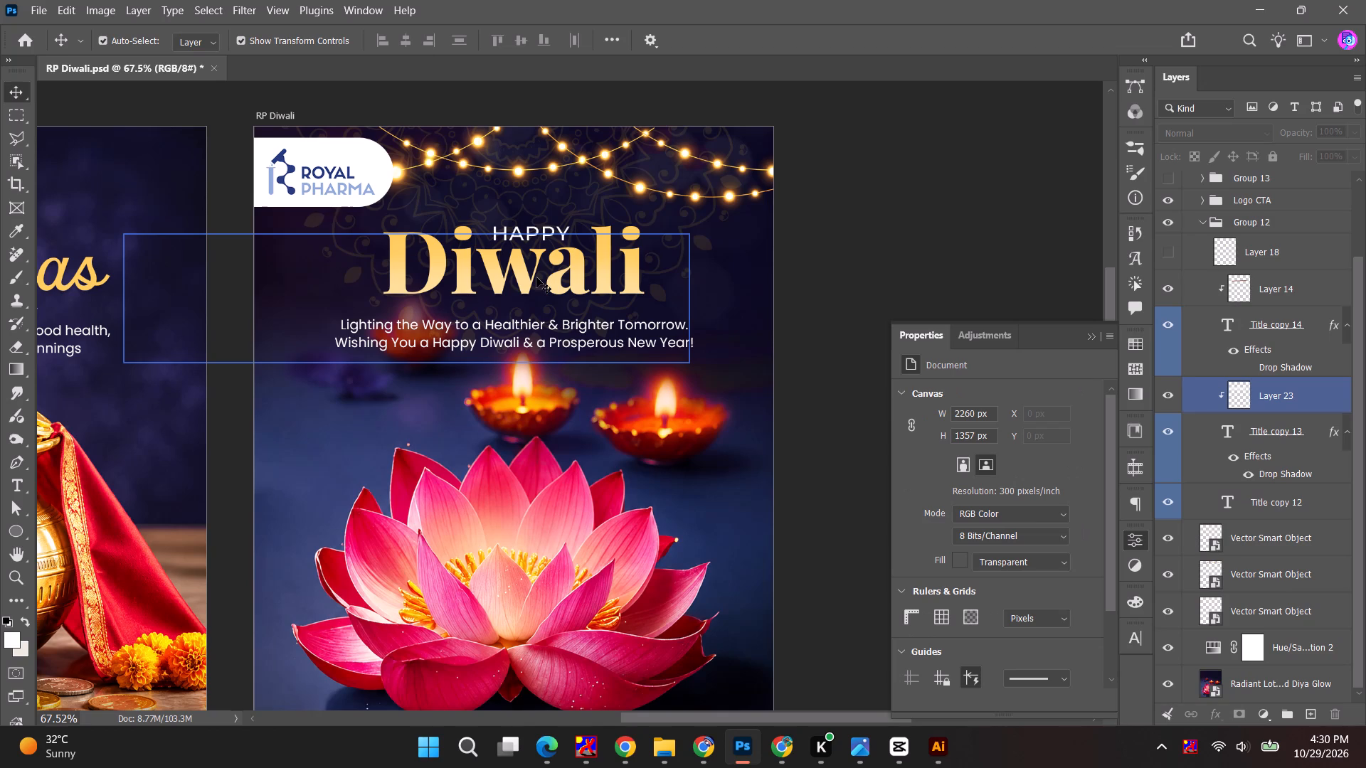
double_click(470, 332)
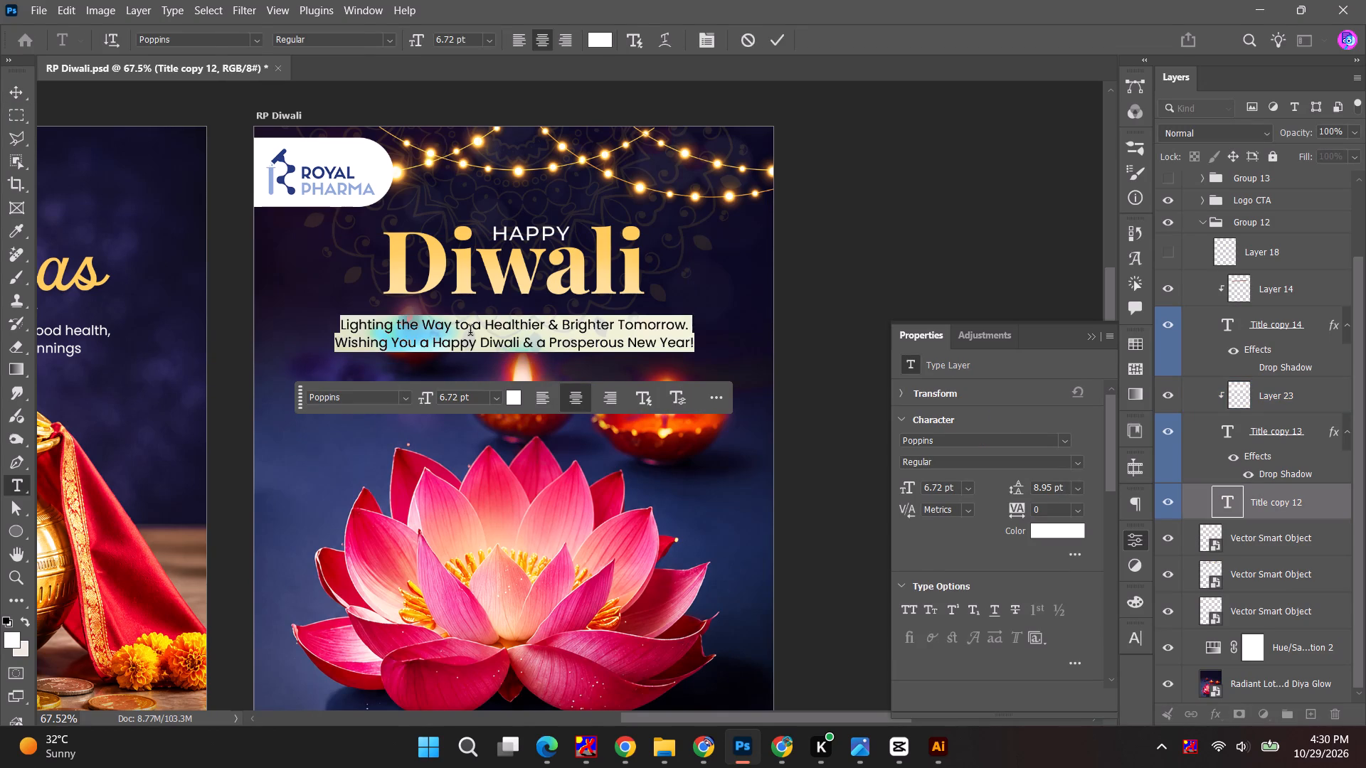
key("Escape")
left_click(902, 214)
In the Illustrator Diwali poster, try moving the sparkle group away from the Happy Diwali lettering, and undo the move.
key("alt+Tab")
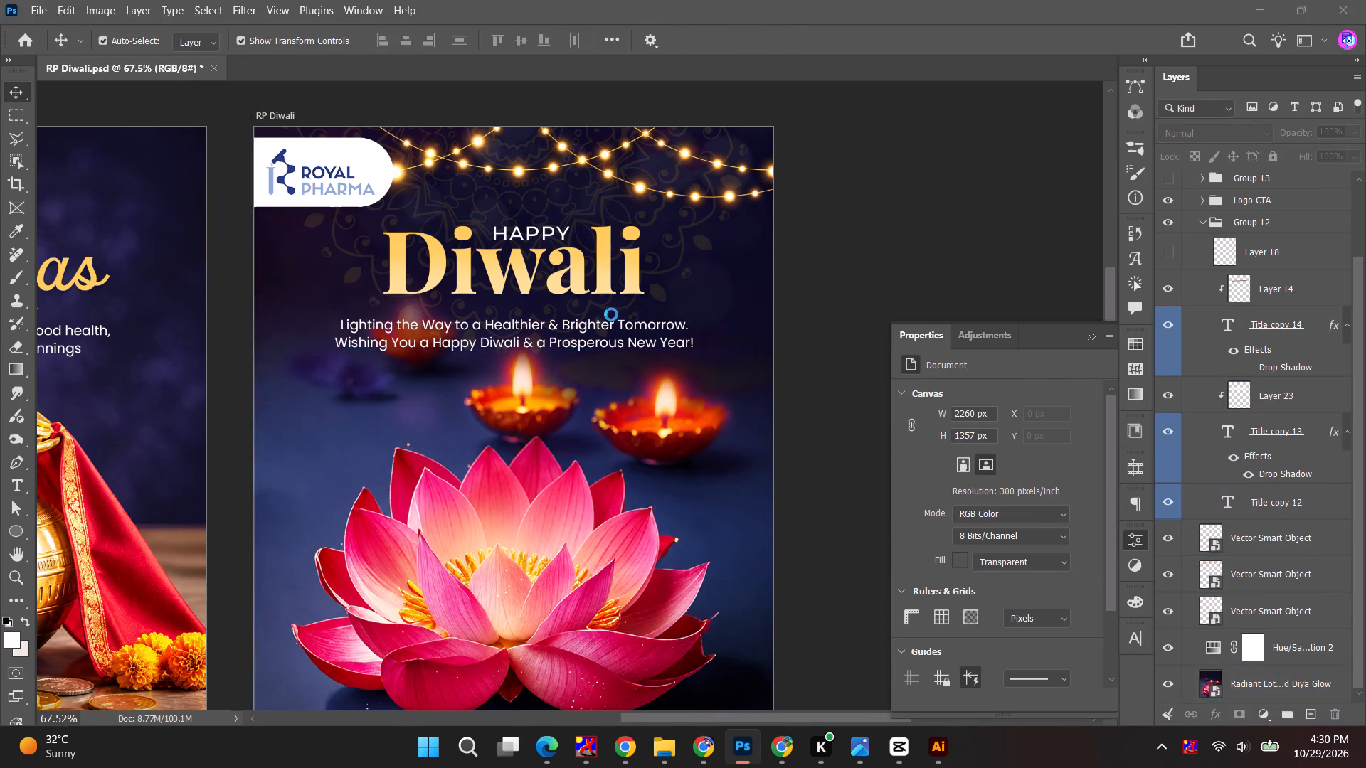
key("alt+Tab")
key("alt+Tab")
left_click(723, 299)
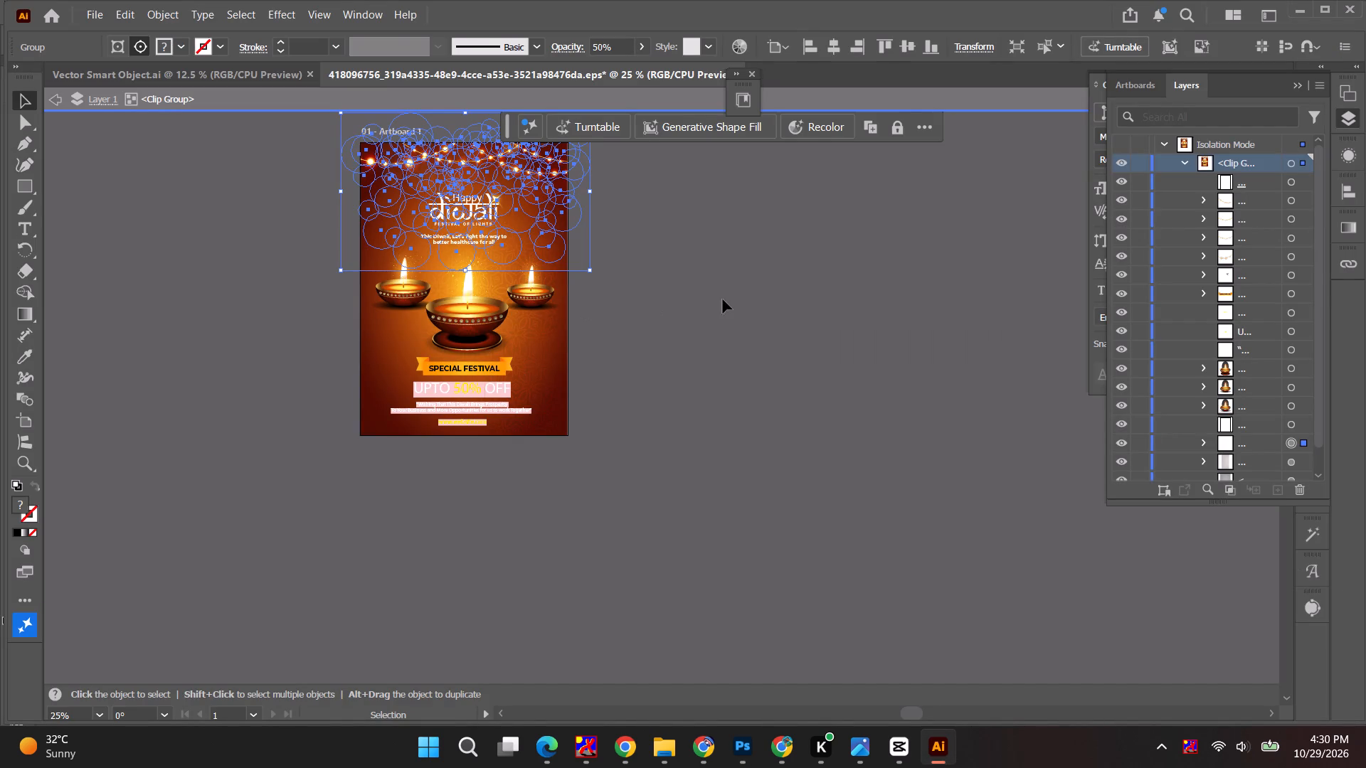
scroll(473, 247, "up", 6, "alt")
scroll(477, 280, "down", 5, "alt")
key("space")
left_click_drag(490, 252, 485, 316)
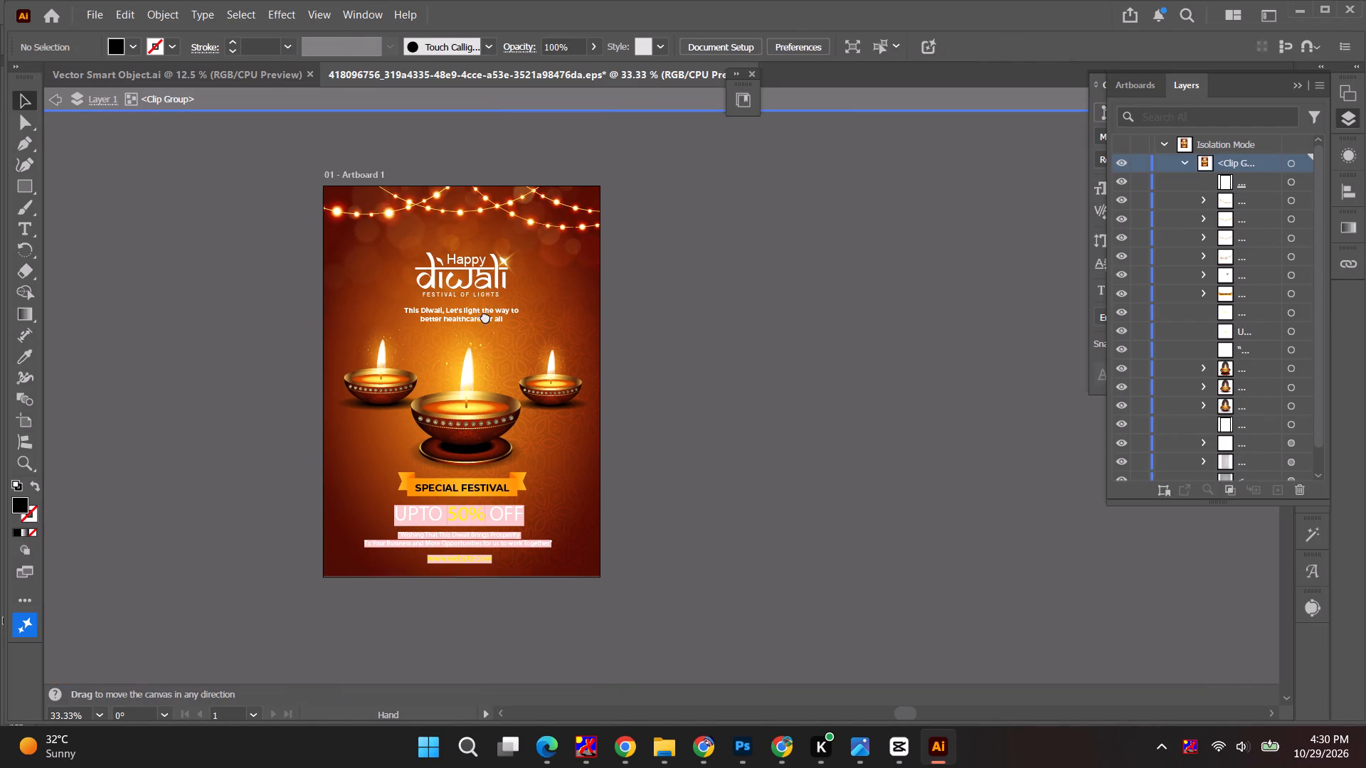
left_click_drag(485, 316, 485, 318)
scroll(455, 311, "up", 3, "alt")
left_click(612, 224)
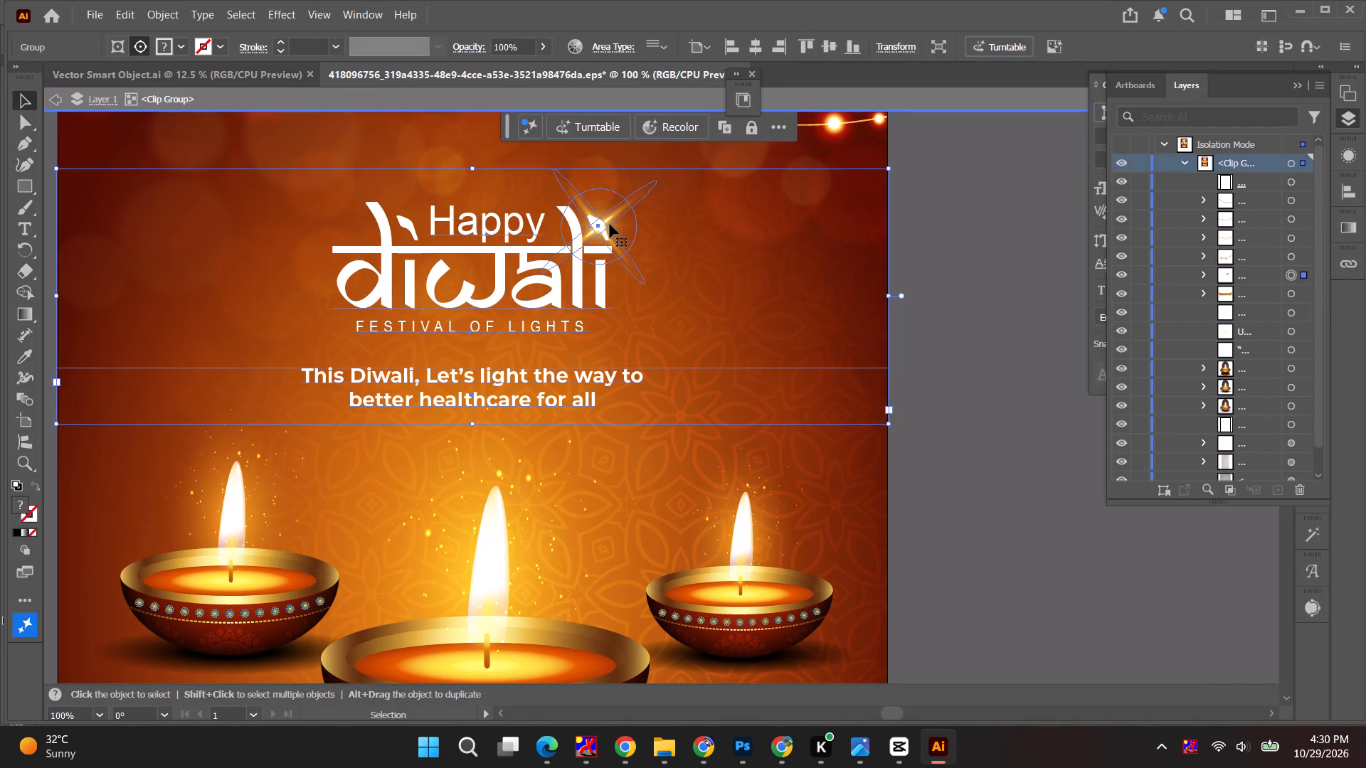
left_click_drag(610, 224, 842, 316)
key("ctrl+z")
Back in Photoshop, review the composition of the whole Diwali artboard.
key("alt+Tab")
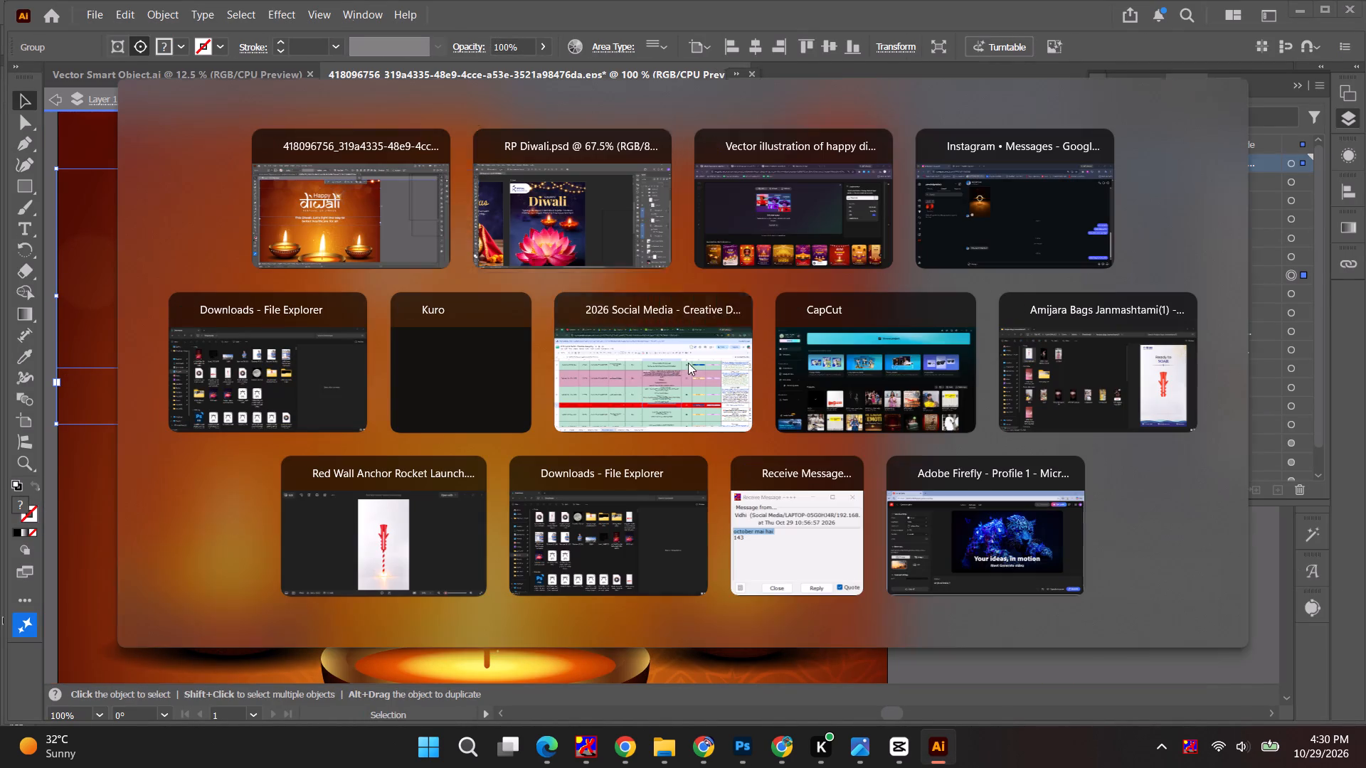
left_click(588, 258, "alt")
left_click(844, 263)
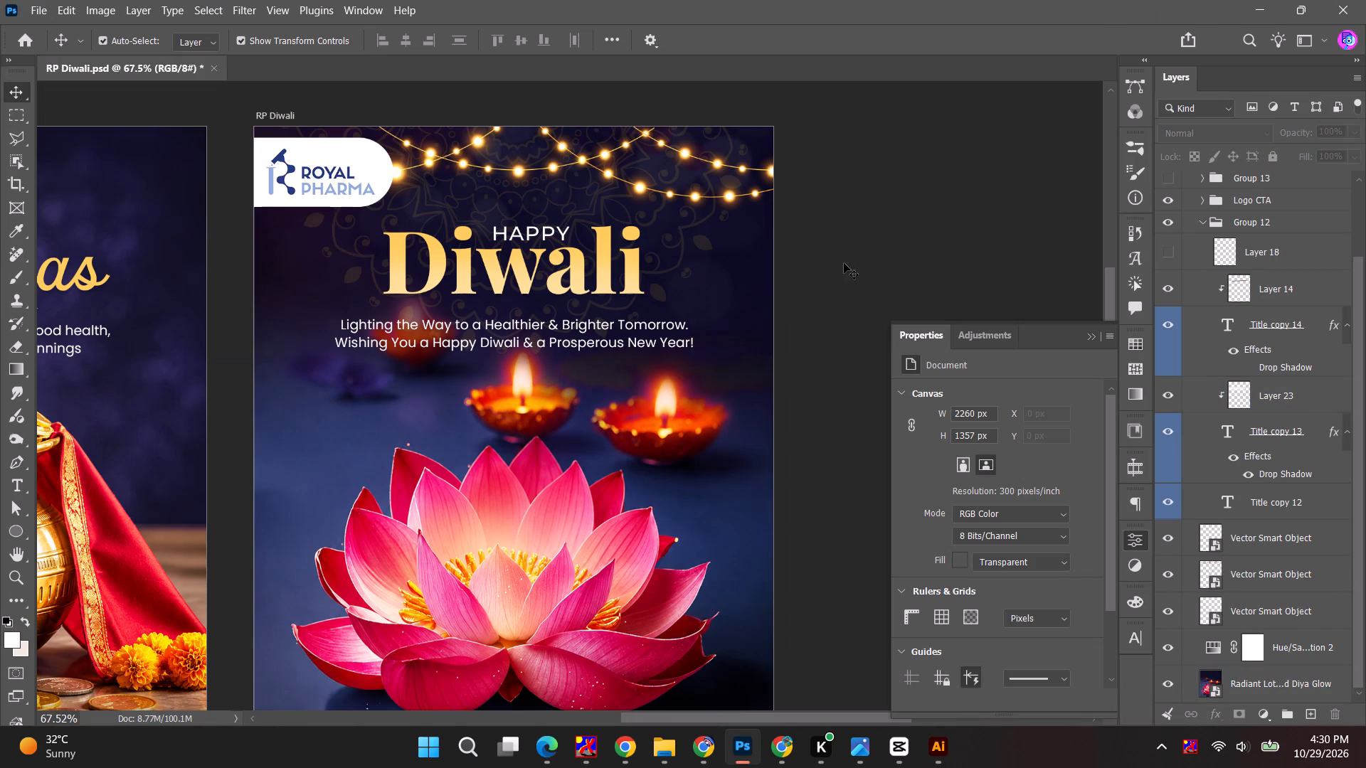
scroll(827, 282, "down", 3, "alt")
key("space")
left_click_drag(821, 283, 803, 292)
scroll(794, 301, "down", 2)
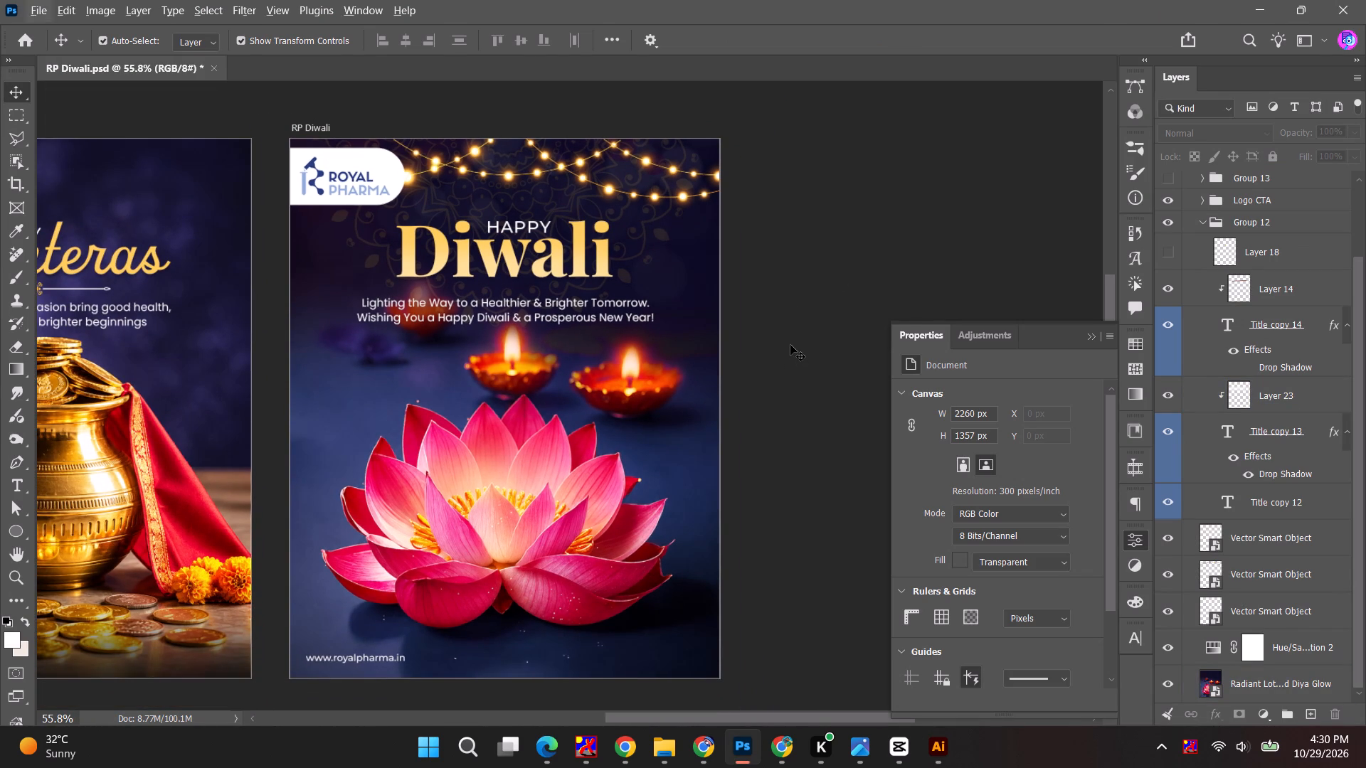
key("alt+Tab")
key("alt+Tab")
left_click(564, 348)
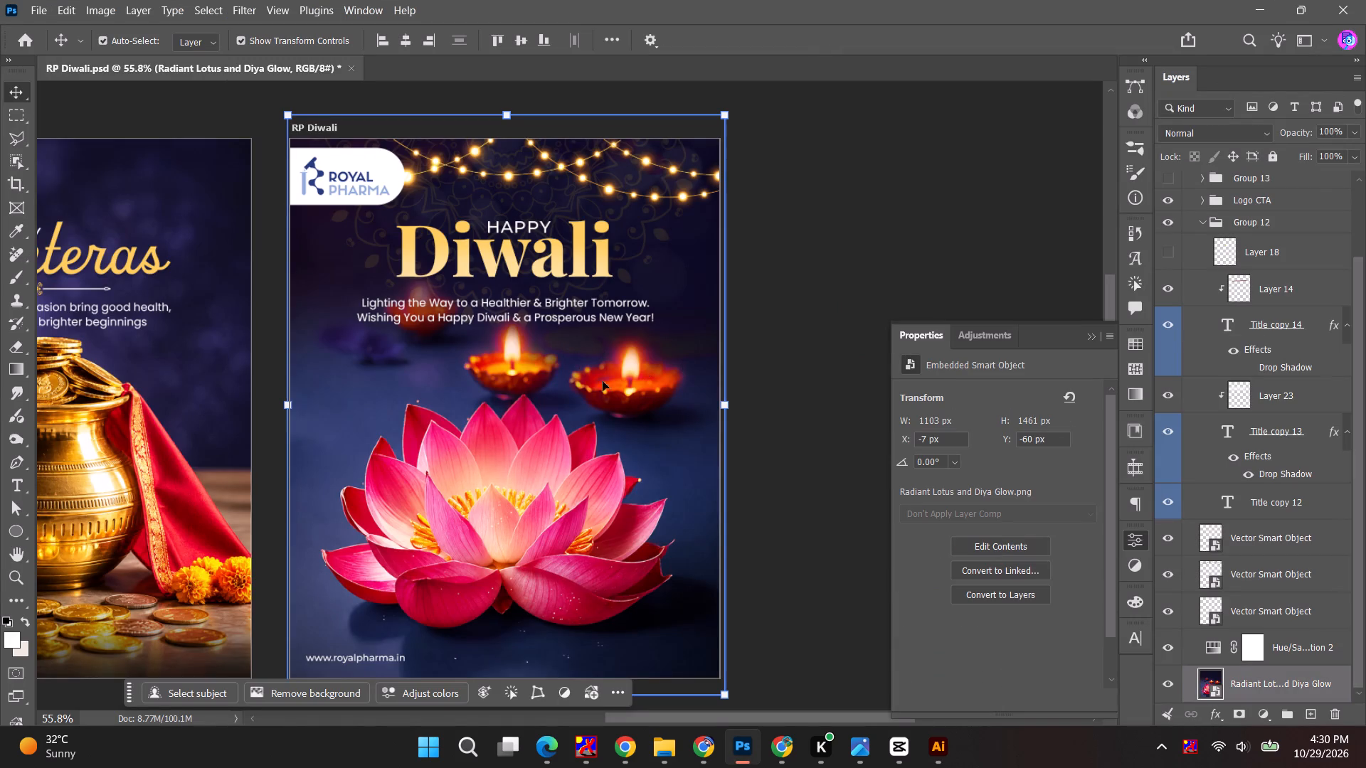
key("alt+Tab")
key("alt+Tab")
key("alt+Tab")
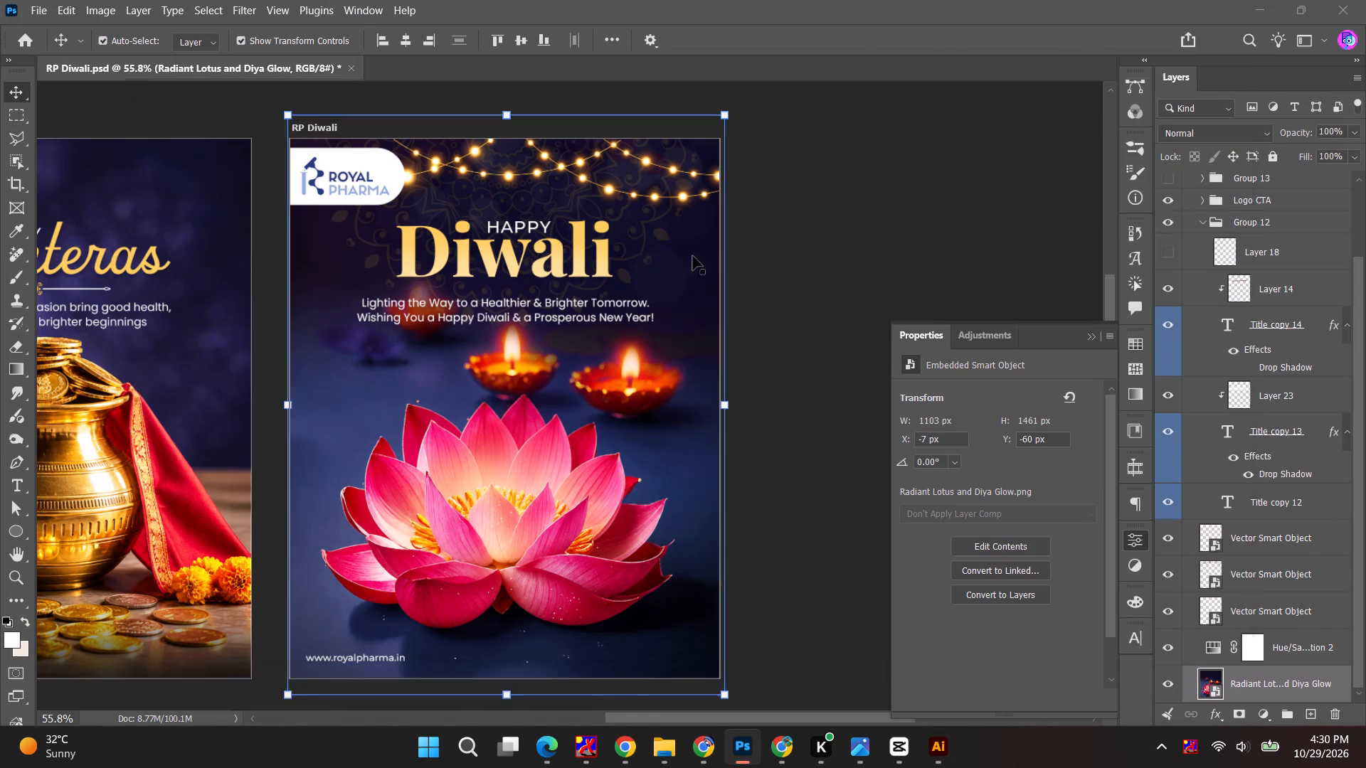
key("alt+Tab")
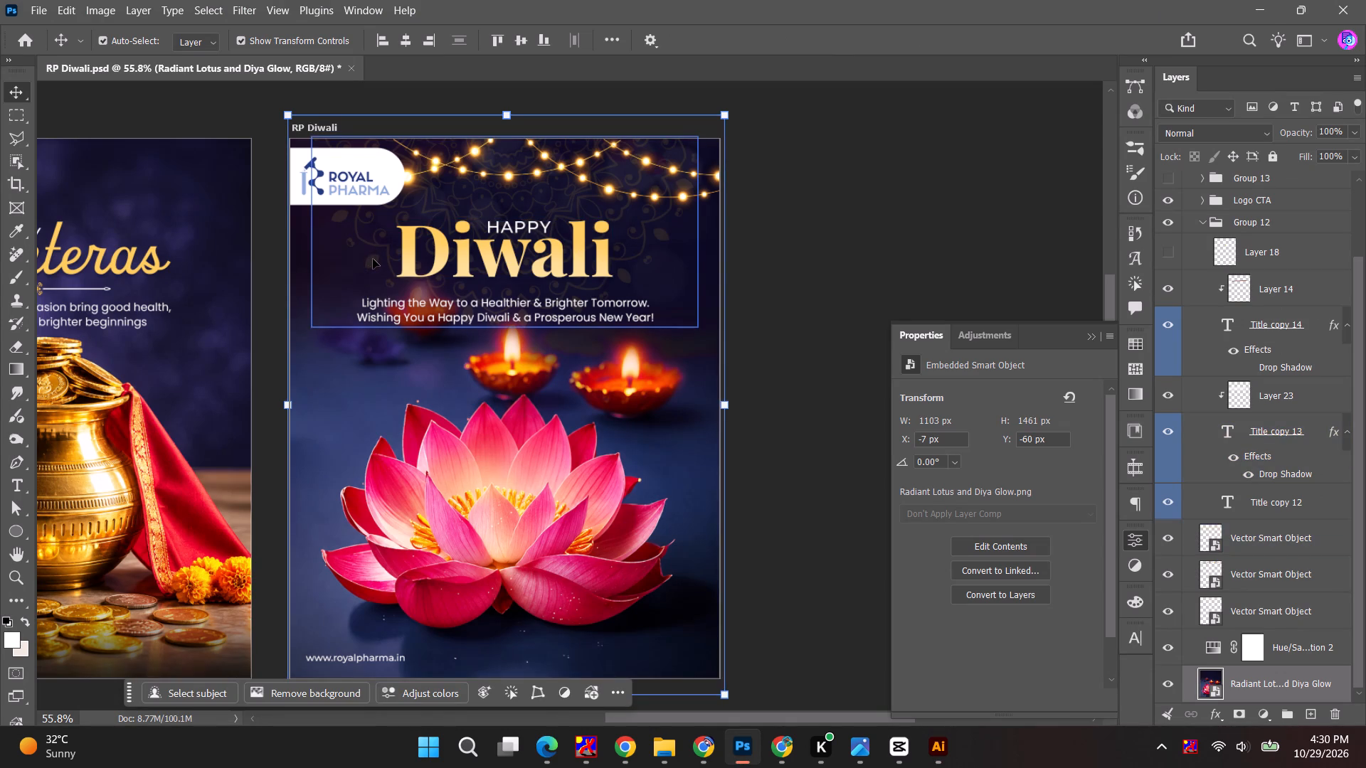
Hide the bokeh smart object layer directly above the Hue/Saturation adjustment.
left_click(667, 272)
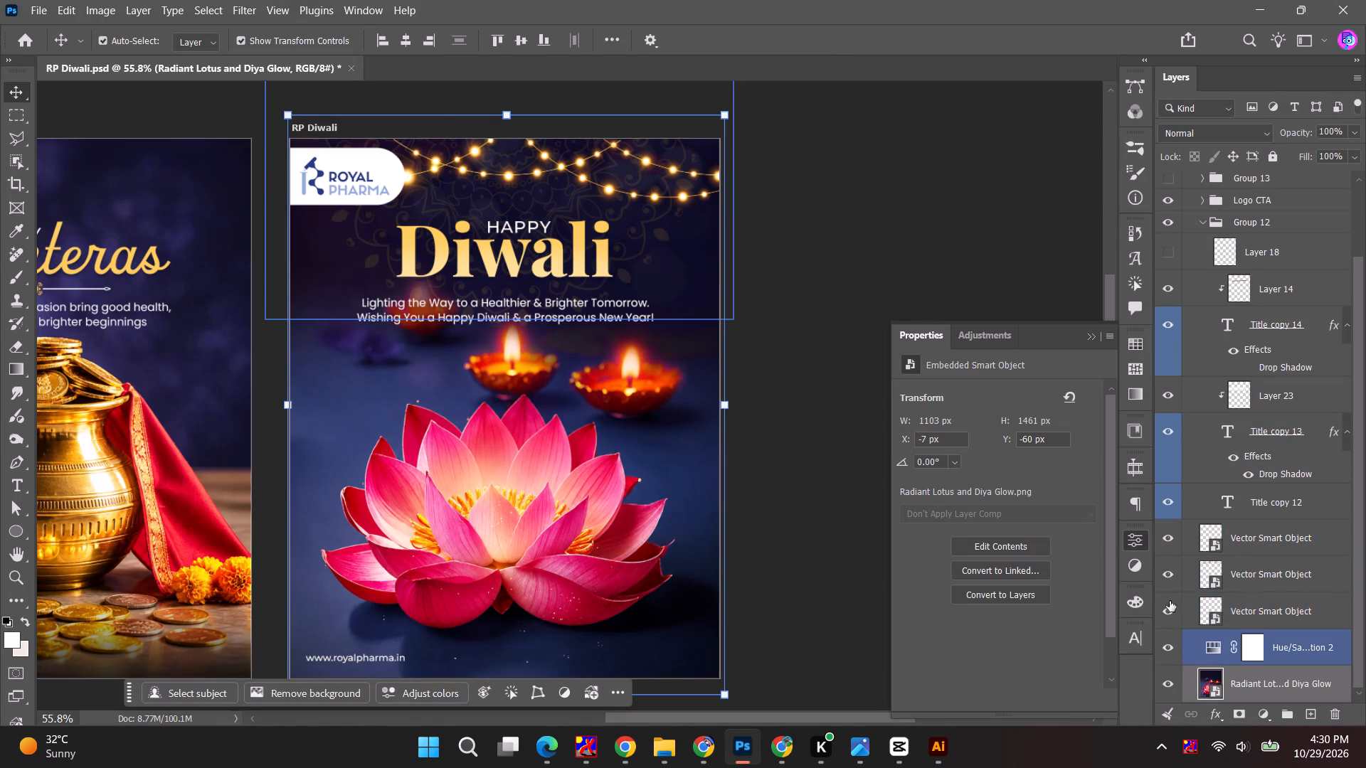
left_click(1158, 608)
left_click(807, 272)
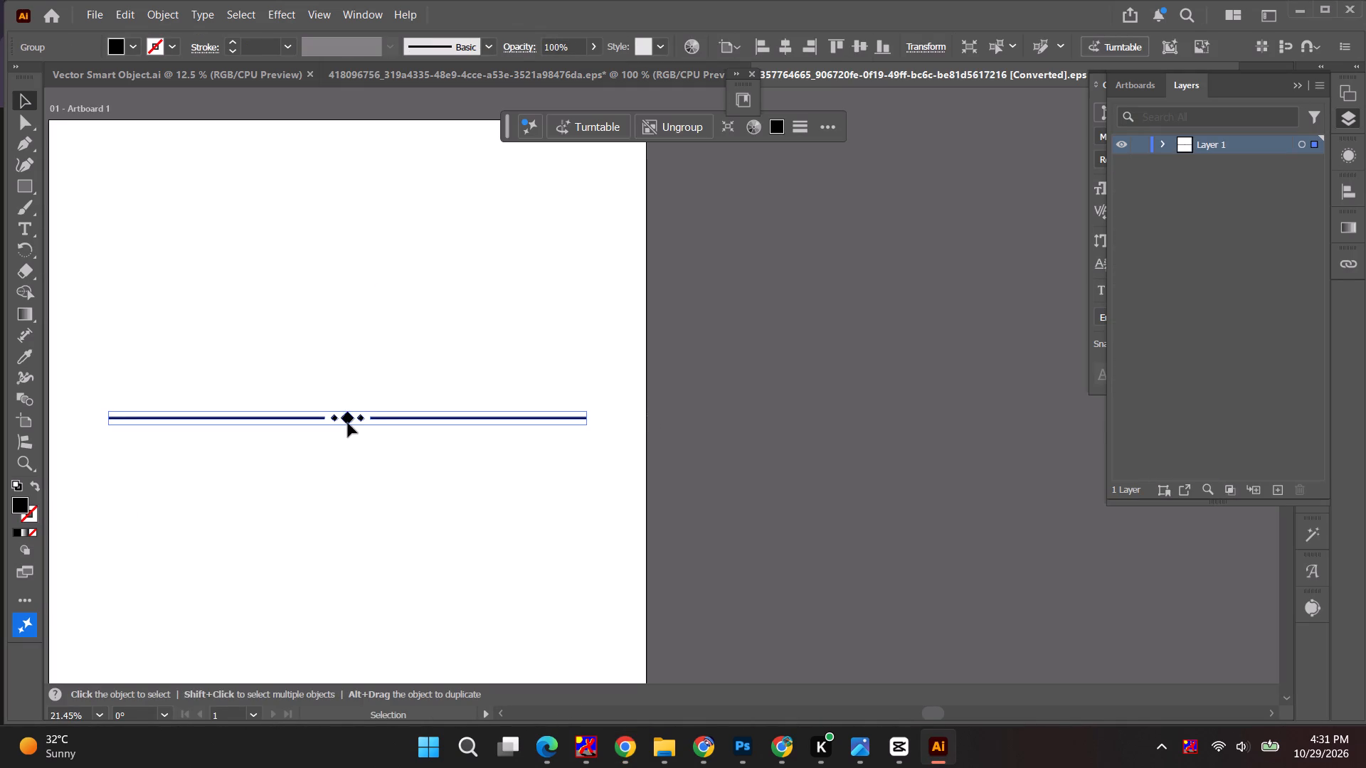
key("ctrl+c")
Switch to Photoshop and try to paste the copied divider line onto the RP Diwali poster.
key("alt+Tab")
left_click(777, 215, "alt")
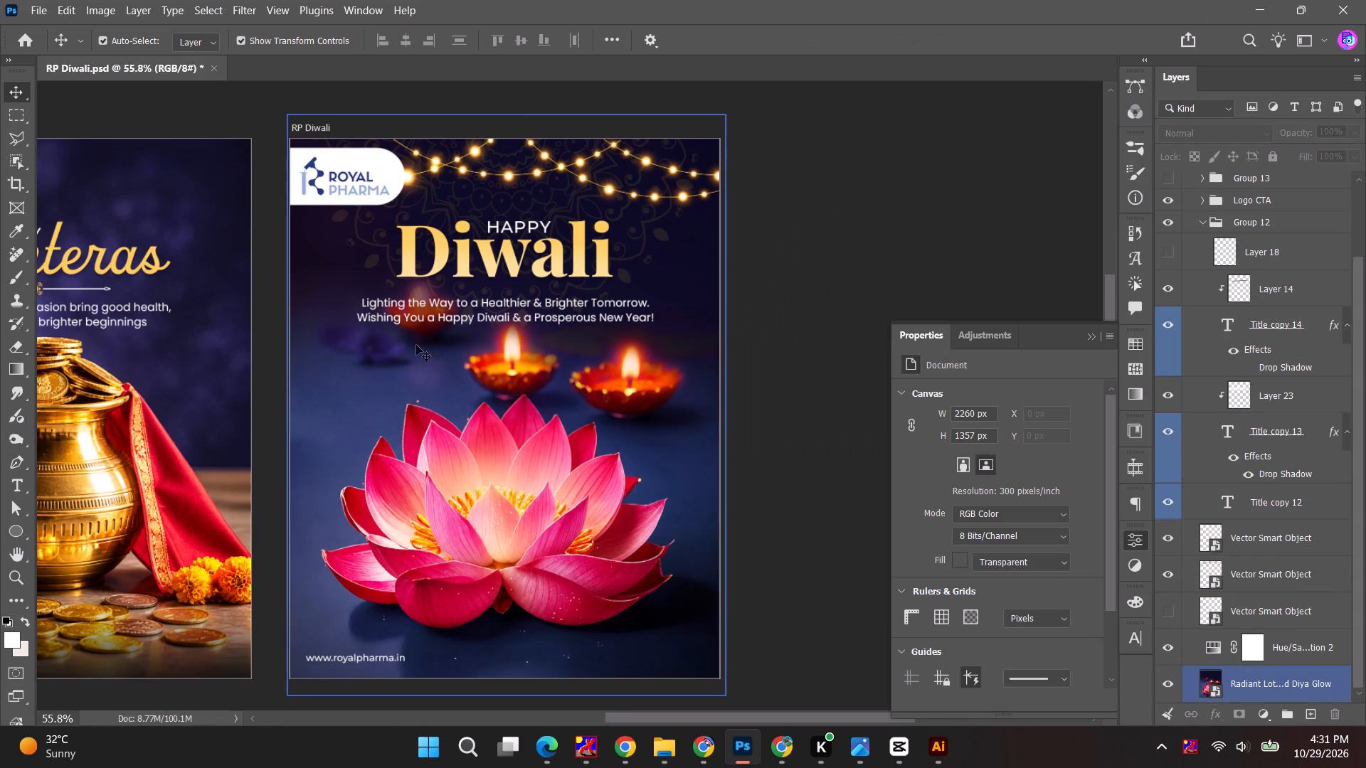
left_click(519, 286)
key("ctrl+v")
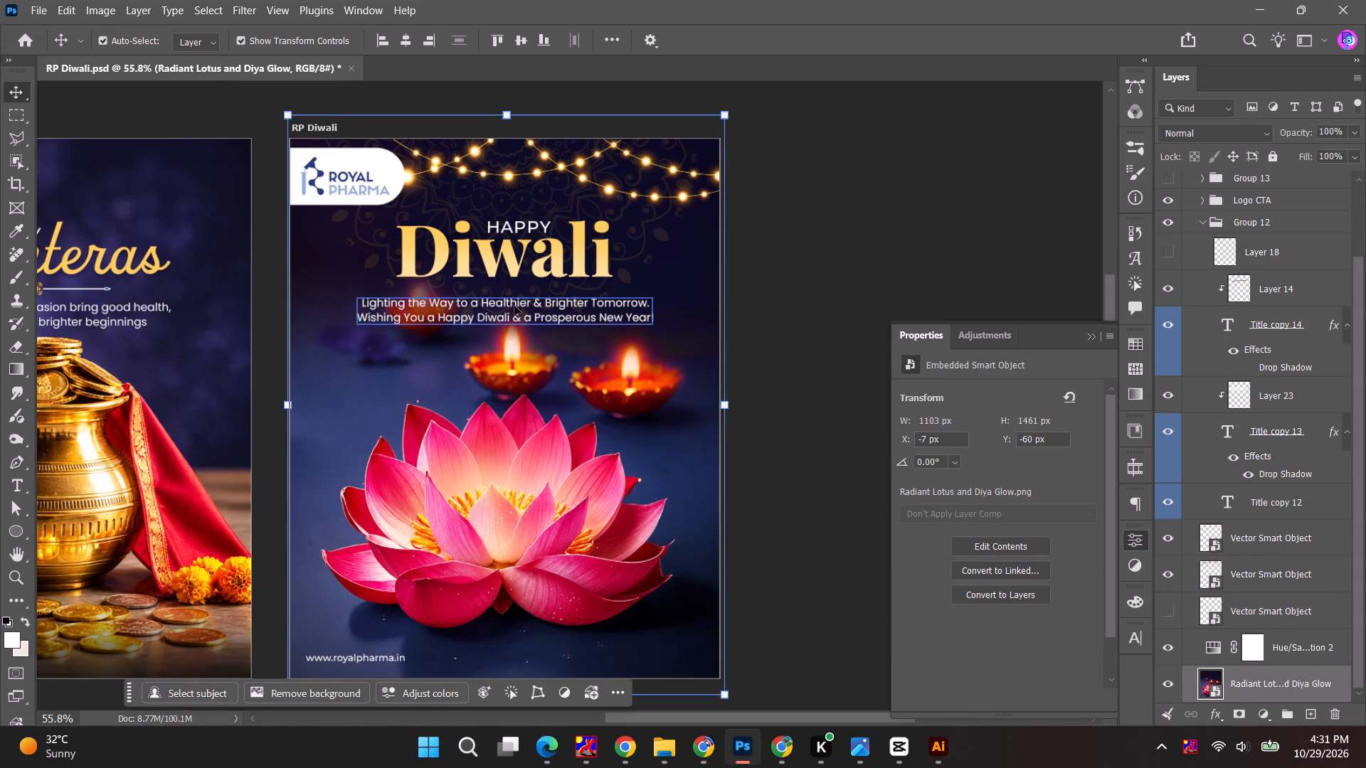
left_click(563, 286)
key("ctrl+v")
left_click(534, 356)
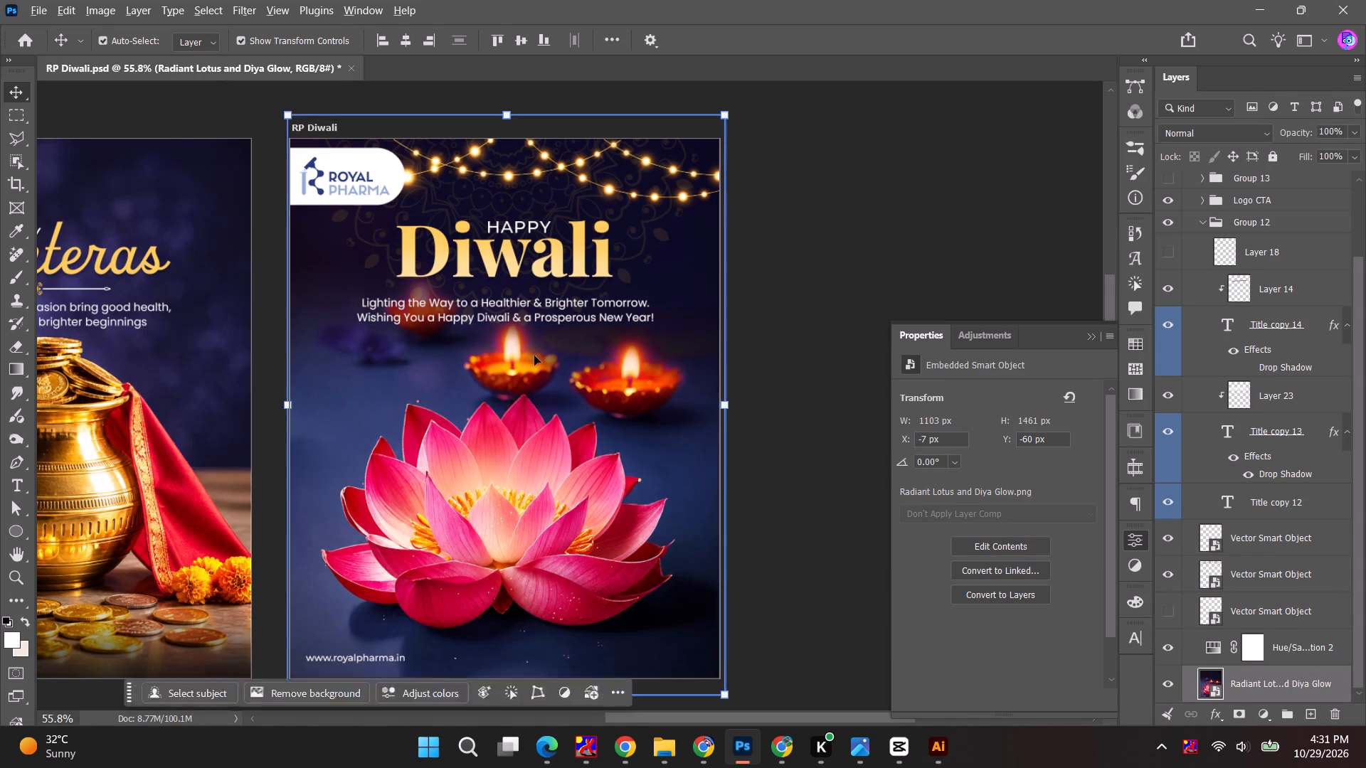
Transfer the divider group from Illustrator into the RP Diwali poster, placing it between the Diwali title and tagline, scaled to 545 px wide.
key("alt+Tab")
left_click_drag(351, 417, 727, 747)
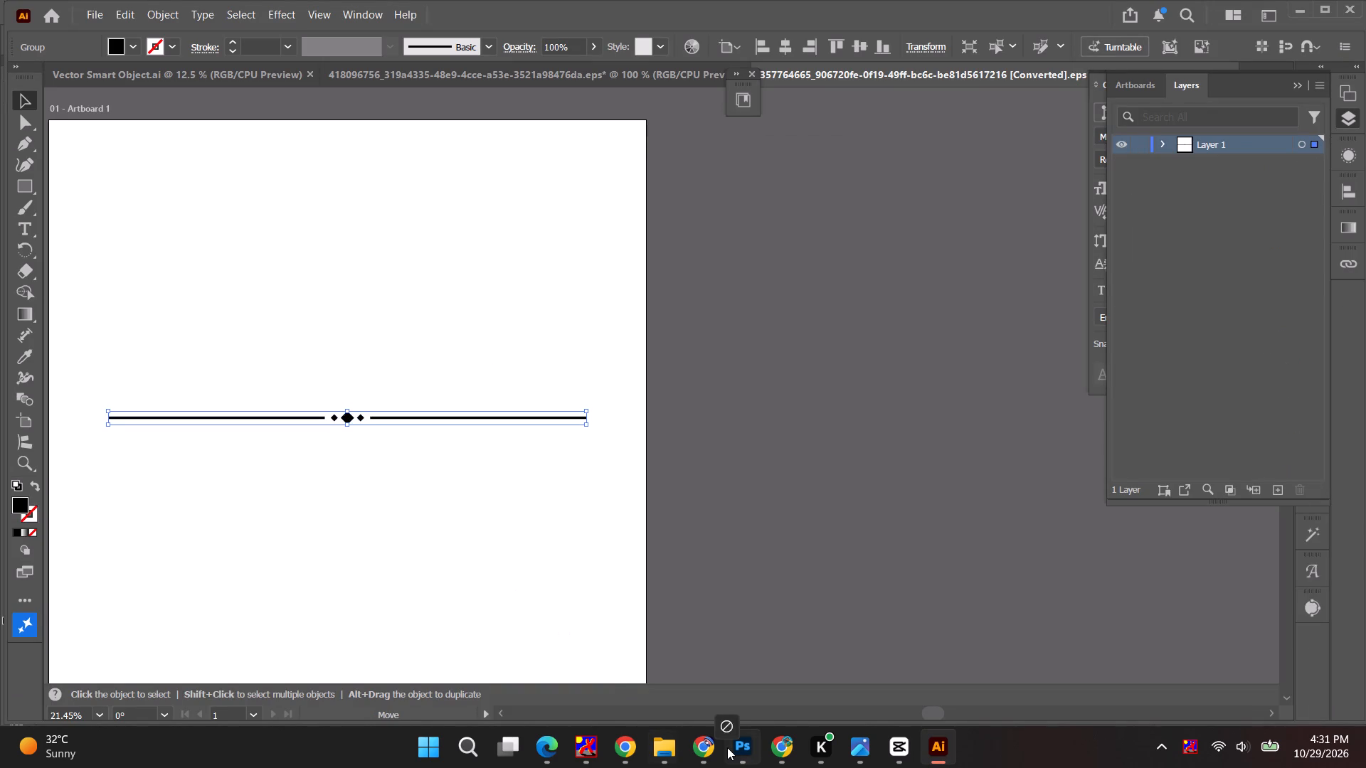
left_click_drag(727, 747, 505, 280)
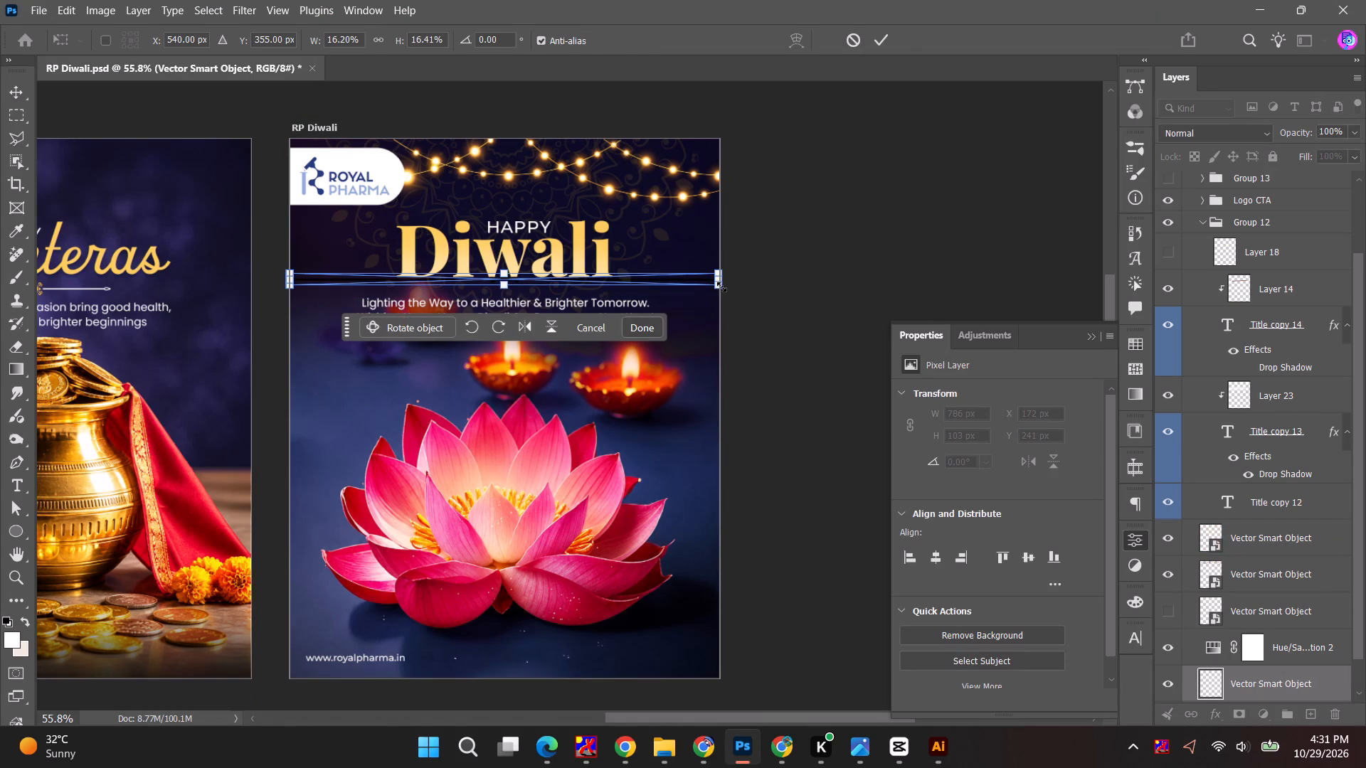
left_click_drag(721, 287, 619, 262, "alt+shift")
scroll(539, 268, "up", 15, "alt")
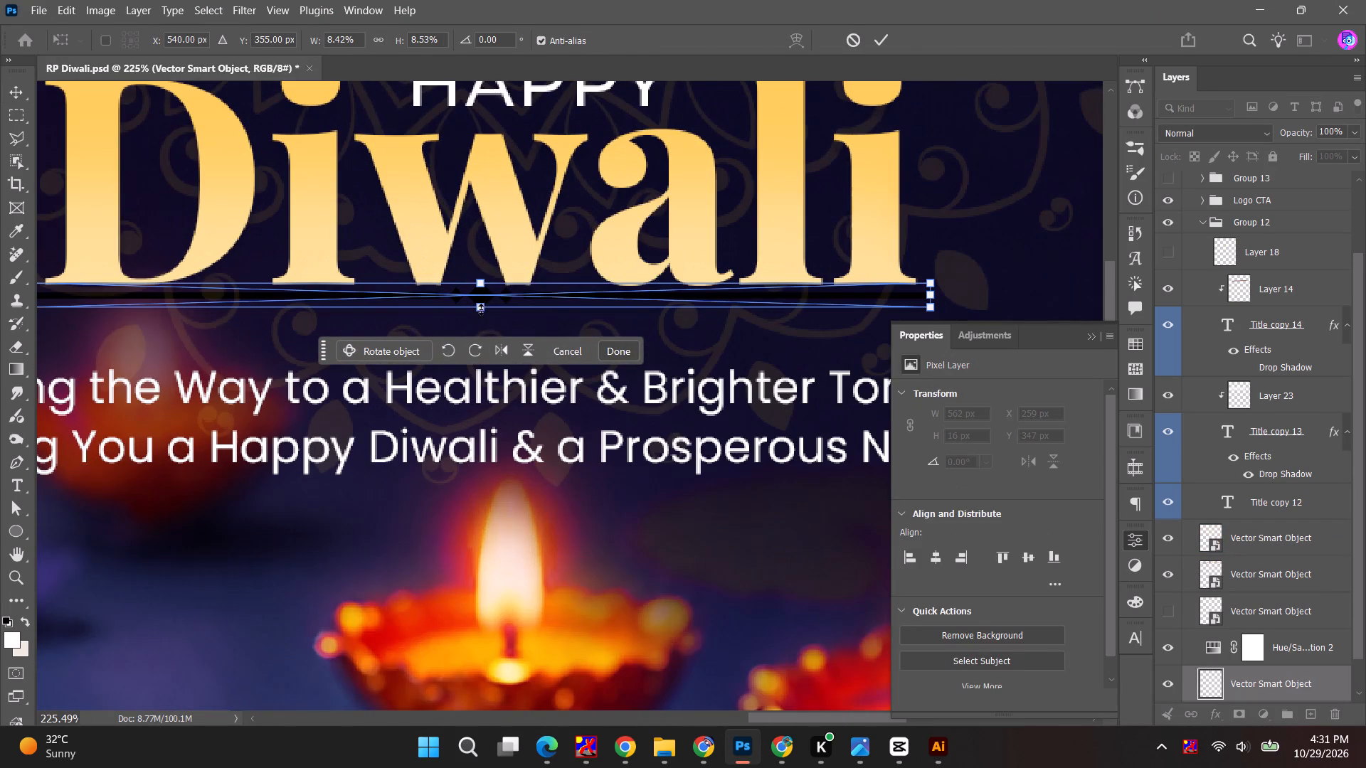
left_click_drag(480, 294, 479, 321)
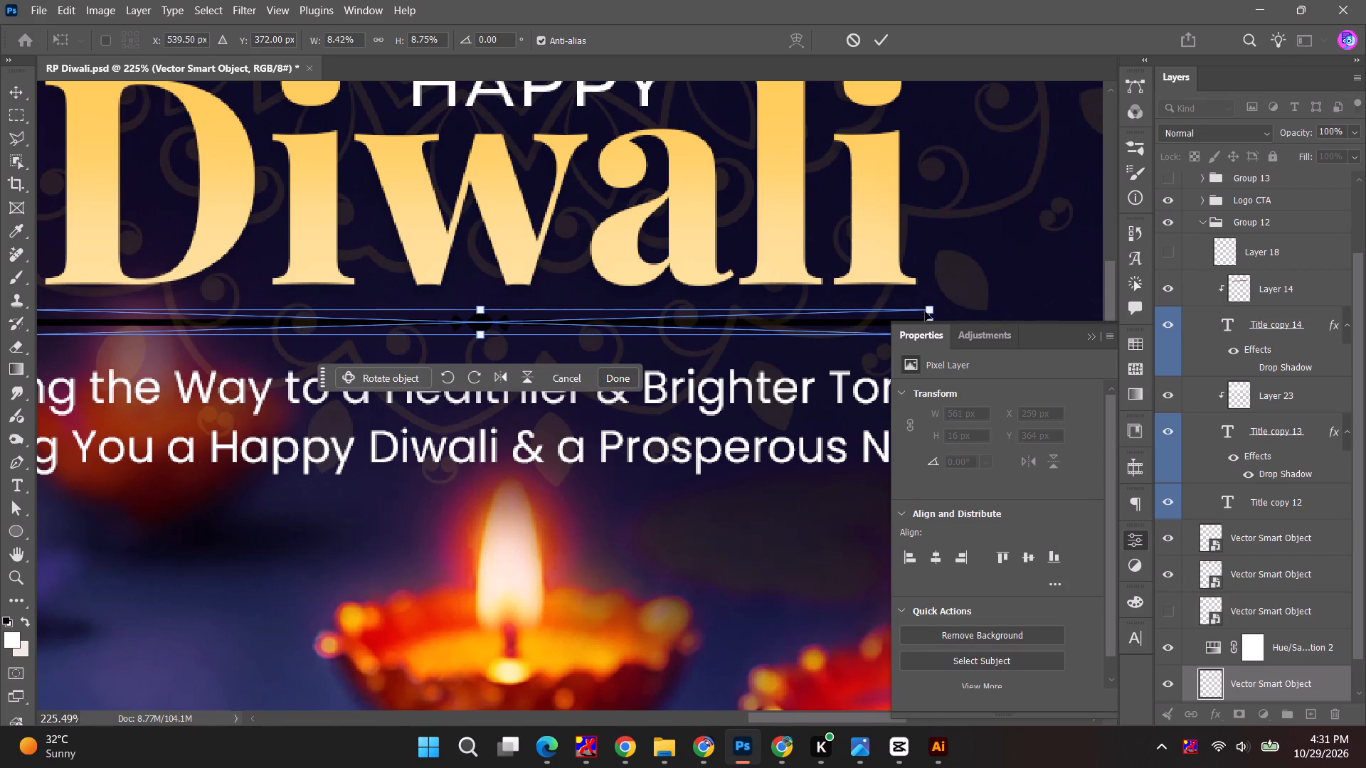
left_click_drag(929, 309, 915, 309, "alt+shift")
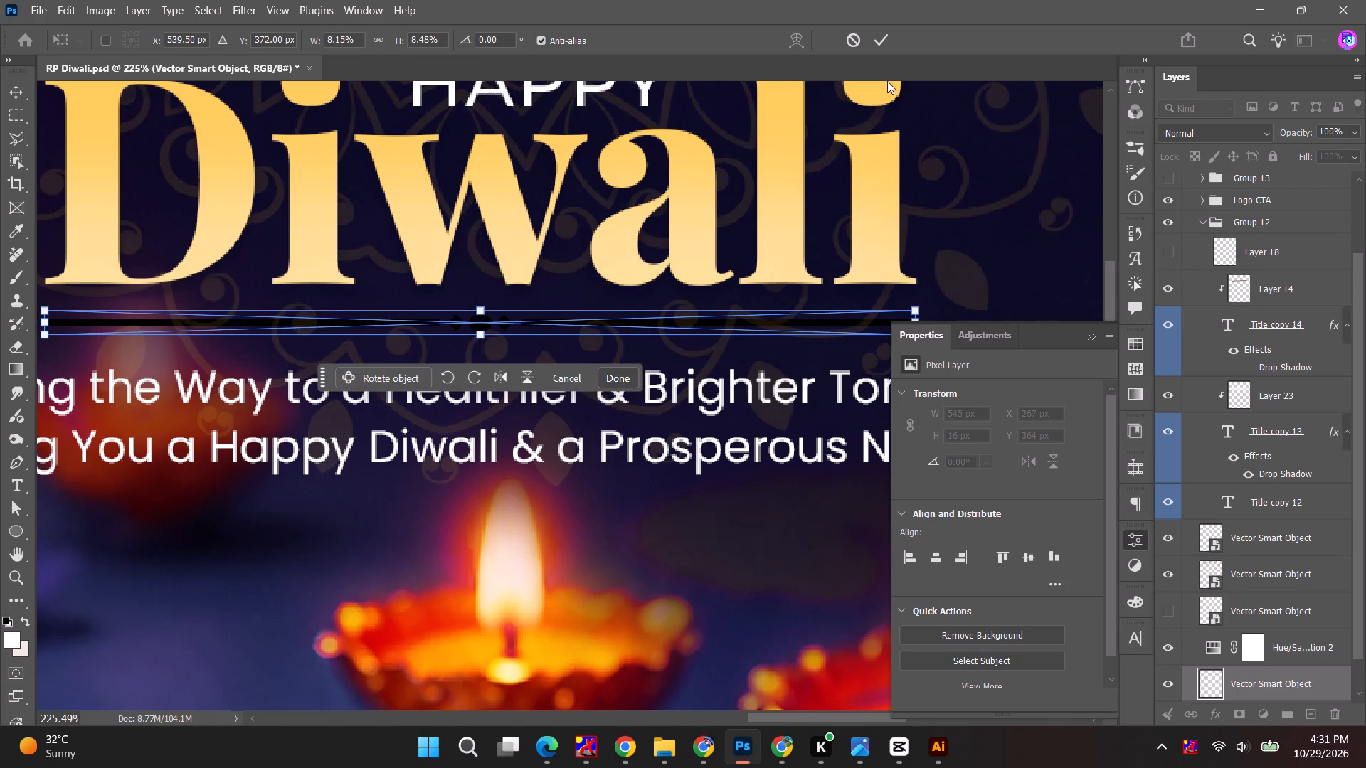
left_click(876, 32)
Move the divider's smart object layer directly above the Hue/Saturation adjustment layer.
left_click_drag(1265, 673, 1263, 629)
Apply a Color Overlay to the divider line in gold ffce5f, sampled from the Diwali title.
left_click(1207, 707)
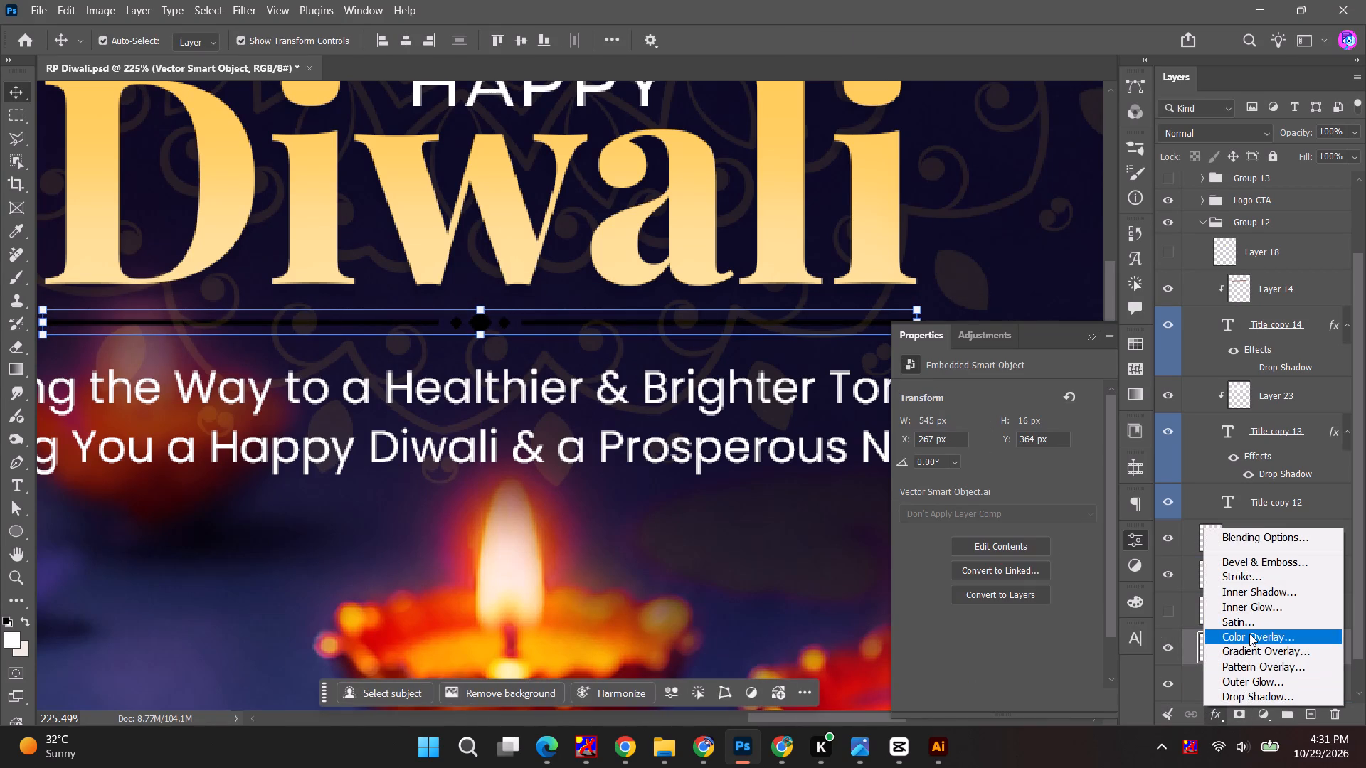
left_click(1249, 634)
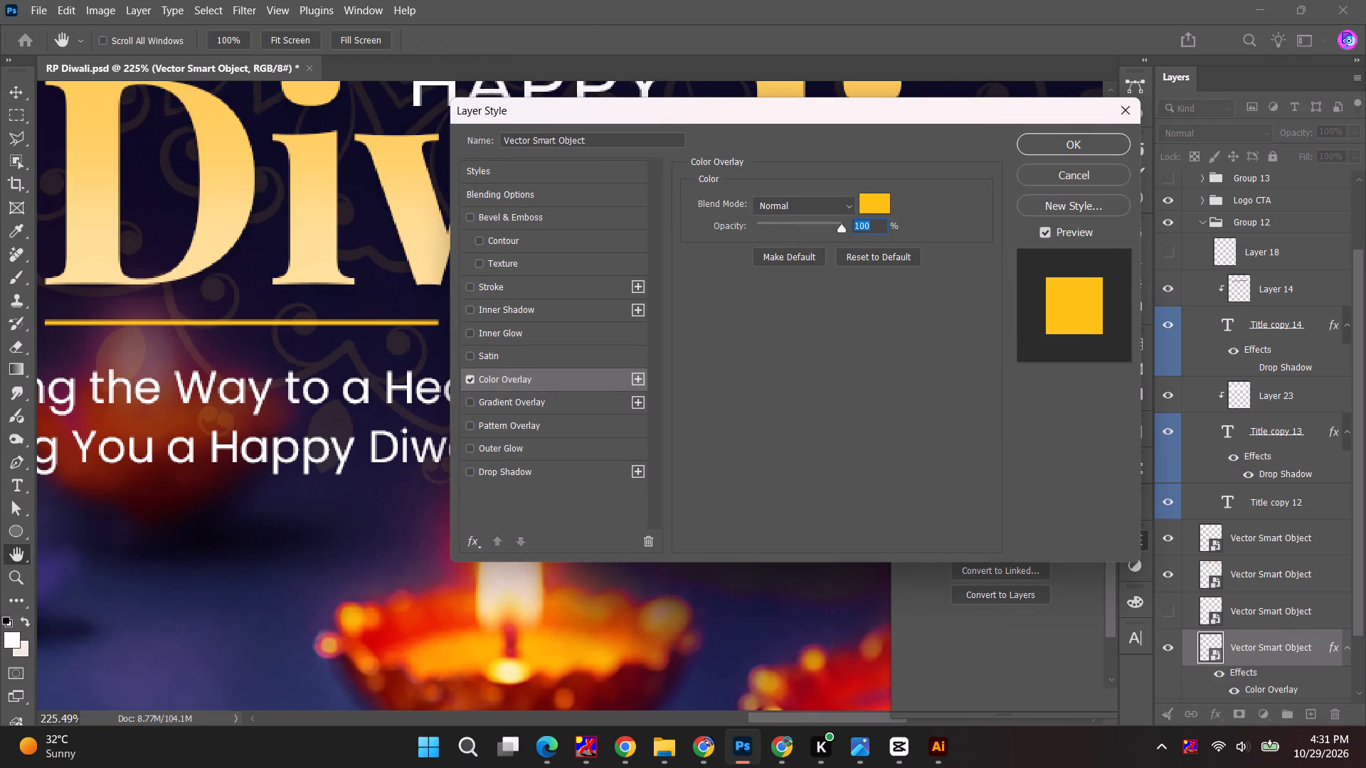
left_click(877, 206)
left_click(226, 130)
left_click(1182, 209)
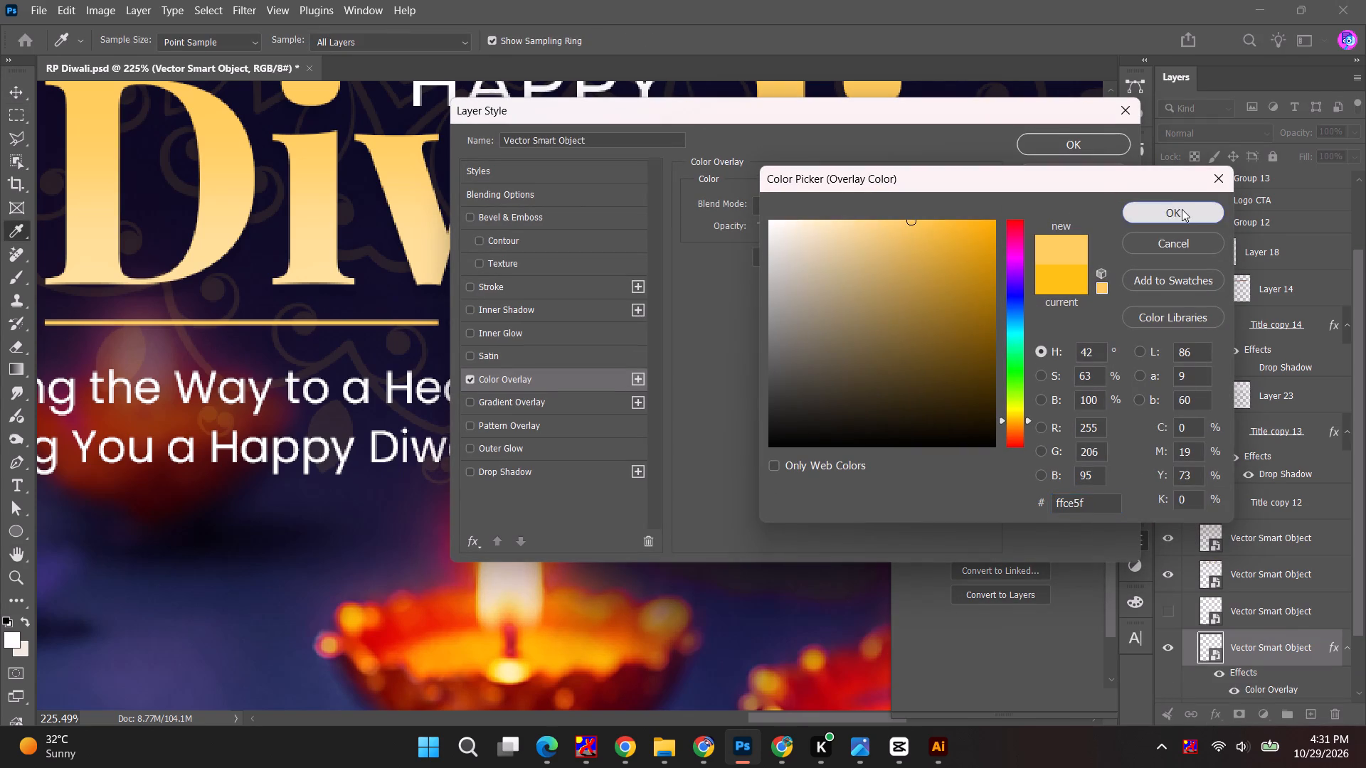
left_click(1065, 150)
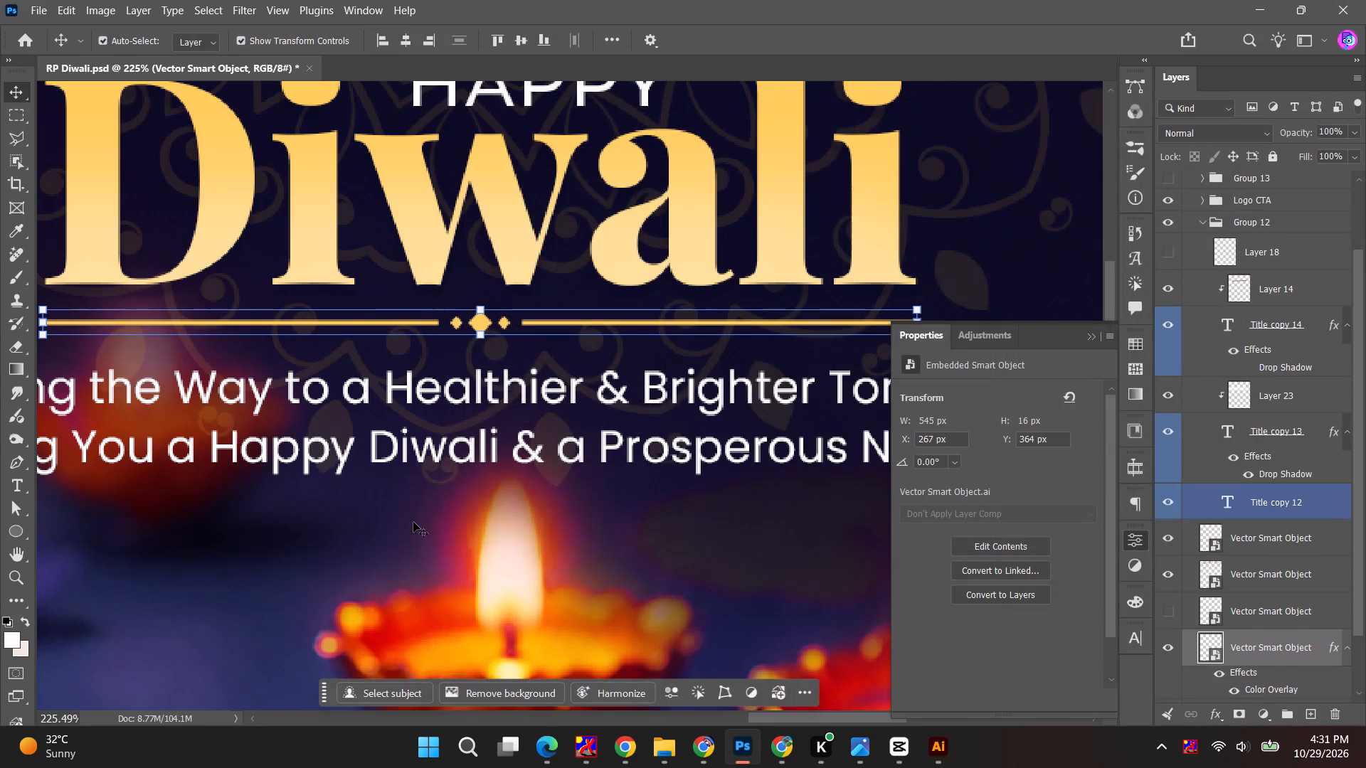
Shift the divider line slightly down to Y 367 px, between the Diwali title and the tagline.
left_click(424, 559)
scroll(424, 559, "down", 14, "alt")
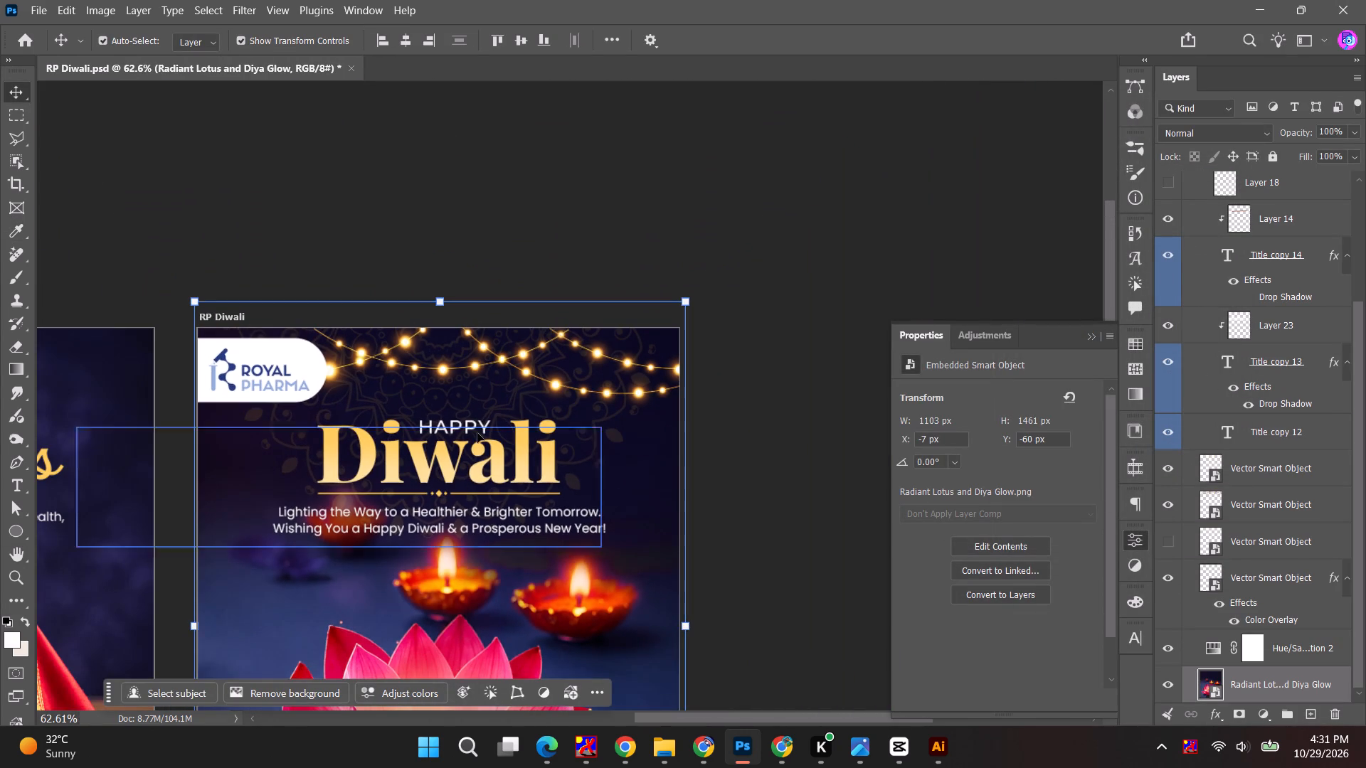
scroll(445, 498, "up", 10, "alt")
left_click(439, 479)
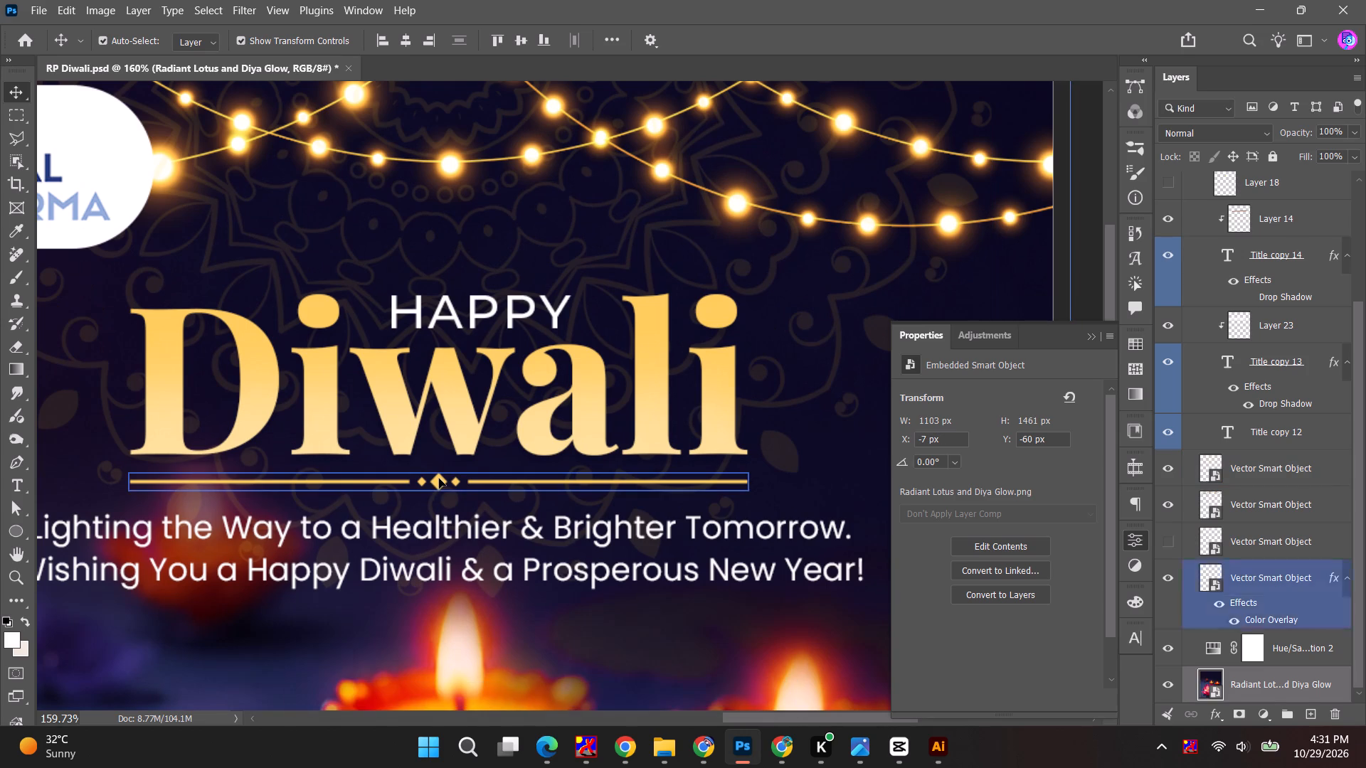
Examine the Diwali poster's heading, divider and tagline layout at different magnifications.
scroll(608, 518, "down", 2, "alt")
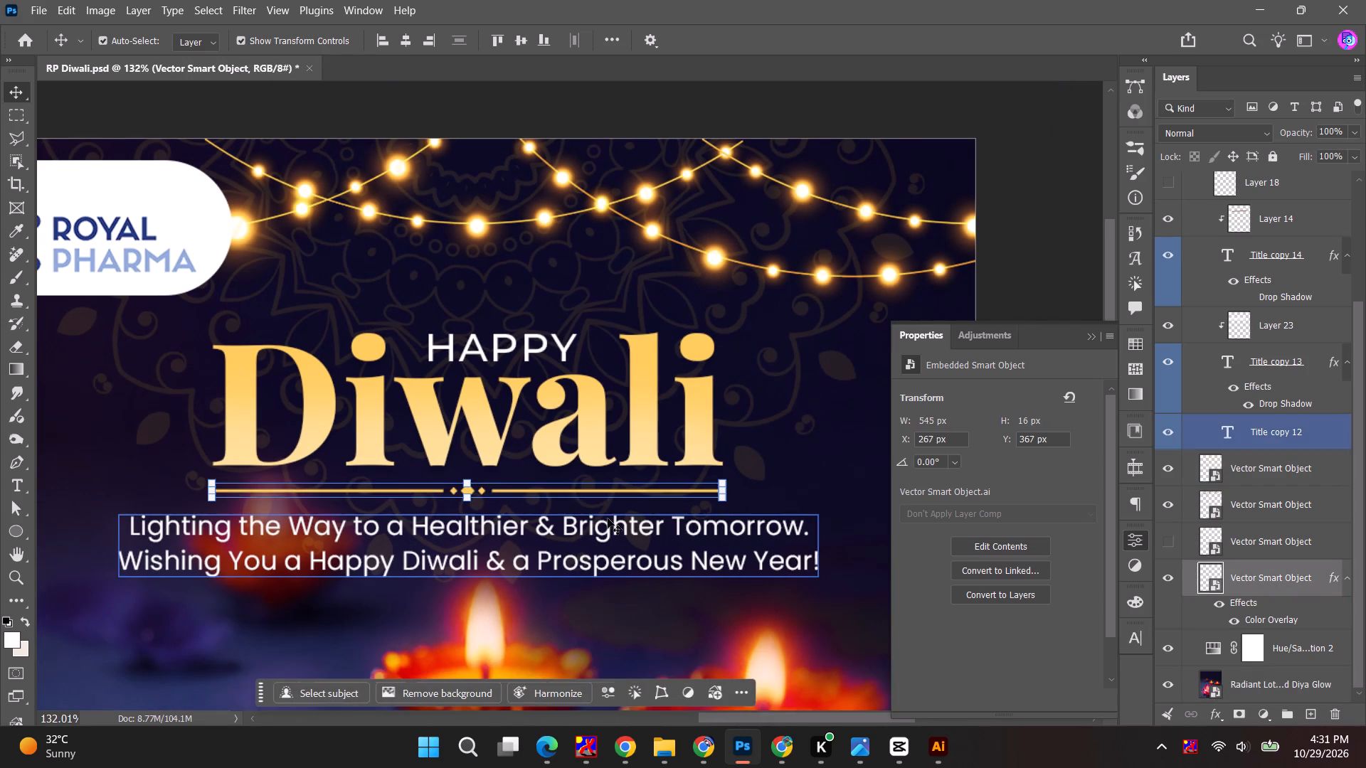
left_click(1022, 287)
scroll(1019, 289, "down", 4)
key("space")
key("space")
left_click_drag(1017, 284, 970, 278)
scroll(970, 279, "down", 4, "alt")
key("space")
key("space")
key("space")
left_click_drag(805, 396, 792, 350)
scroll(433, 379, "up", 4, "alt")
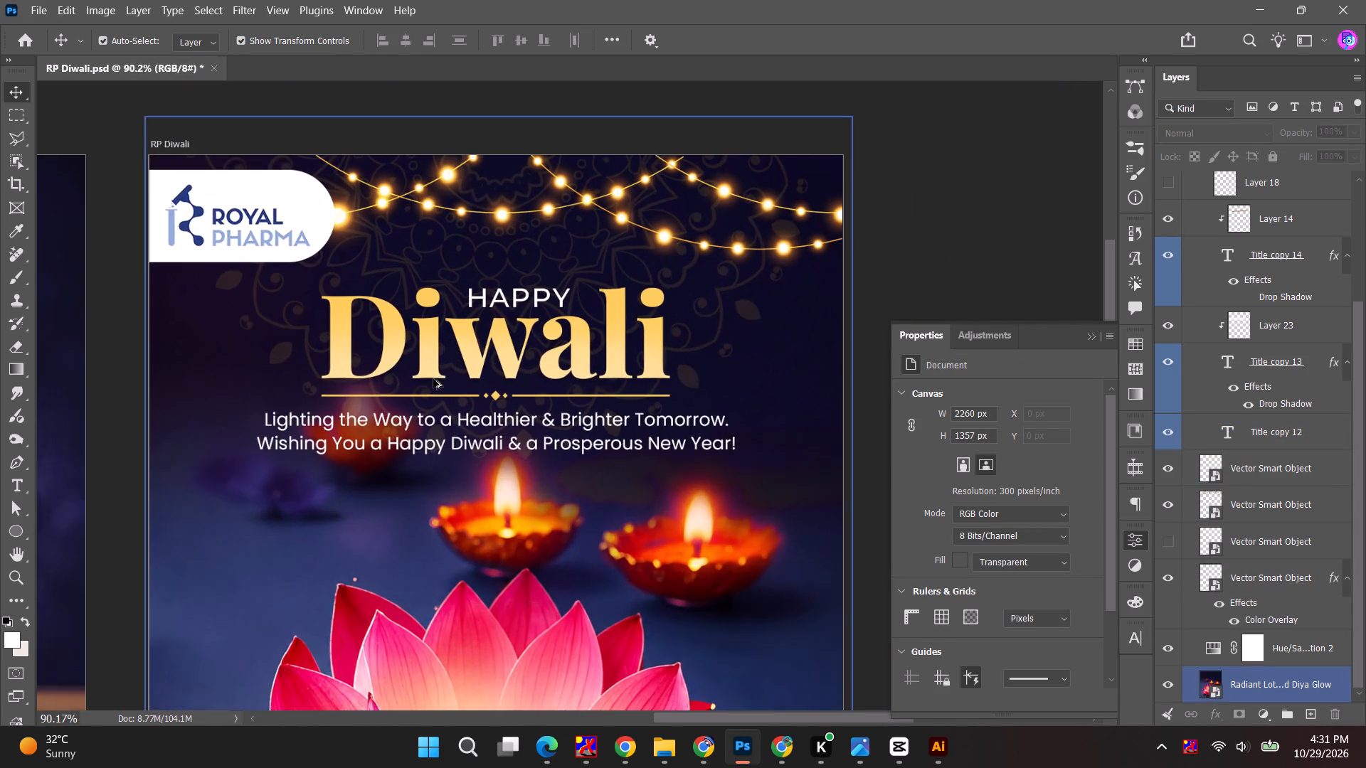
scroll(450, 400, "down", 5, "alt")
left_click(924, 256)
left_click(626, 369)
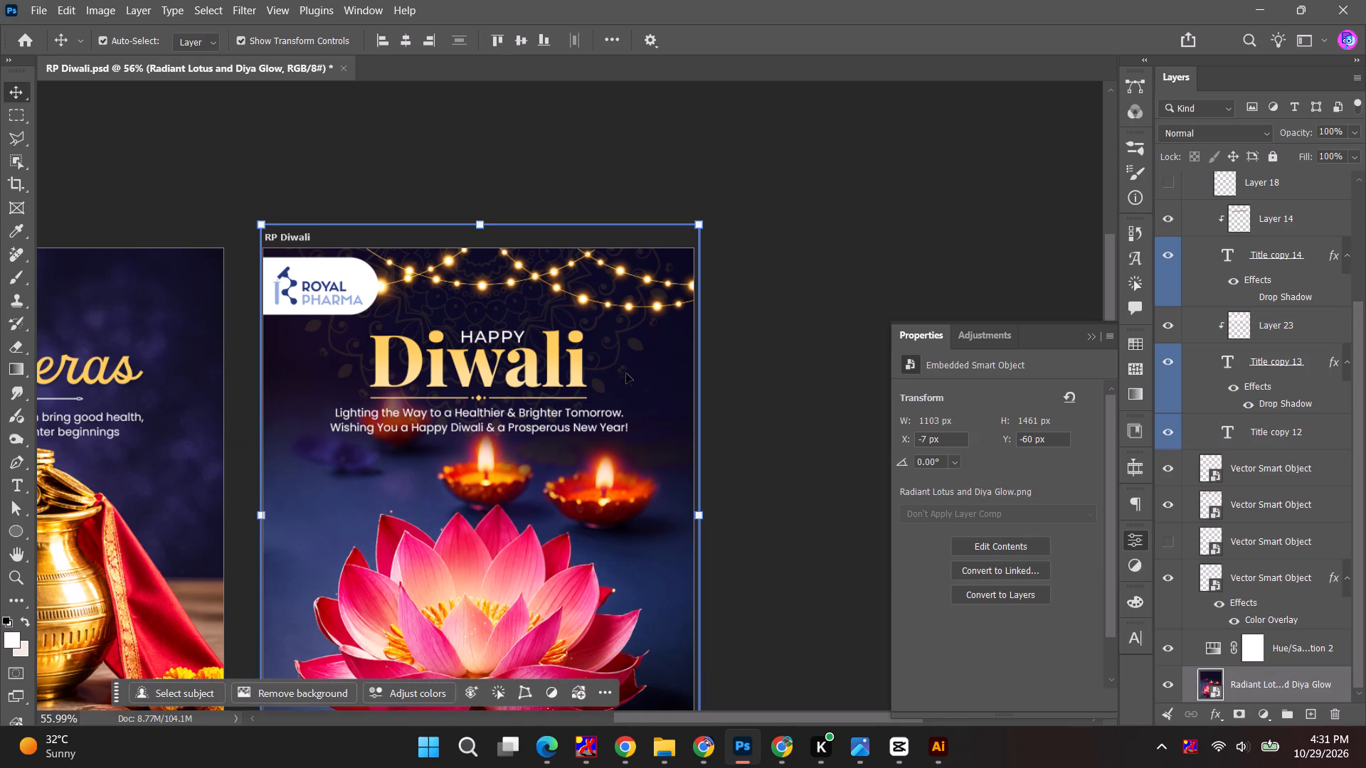
Add a new layer directly beneath the tagline text layer and brush a soft band of sampled dark navy across the poster behind it.
left_click(525, 426)
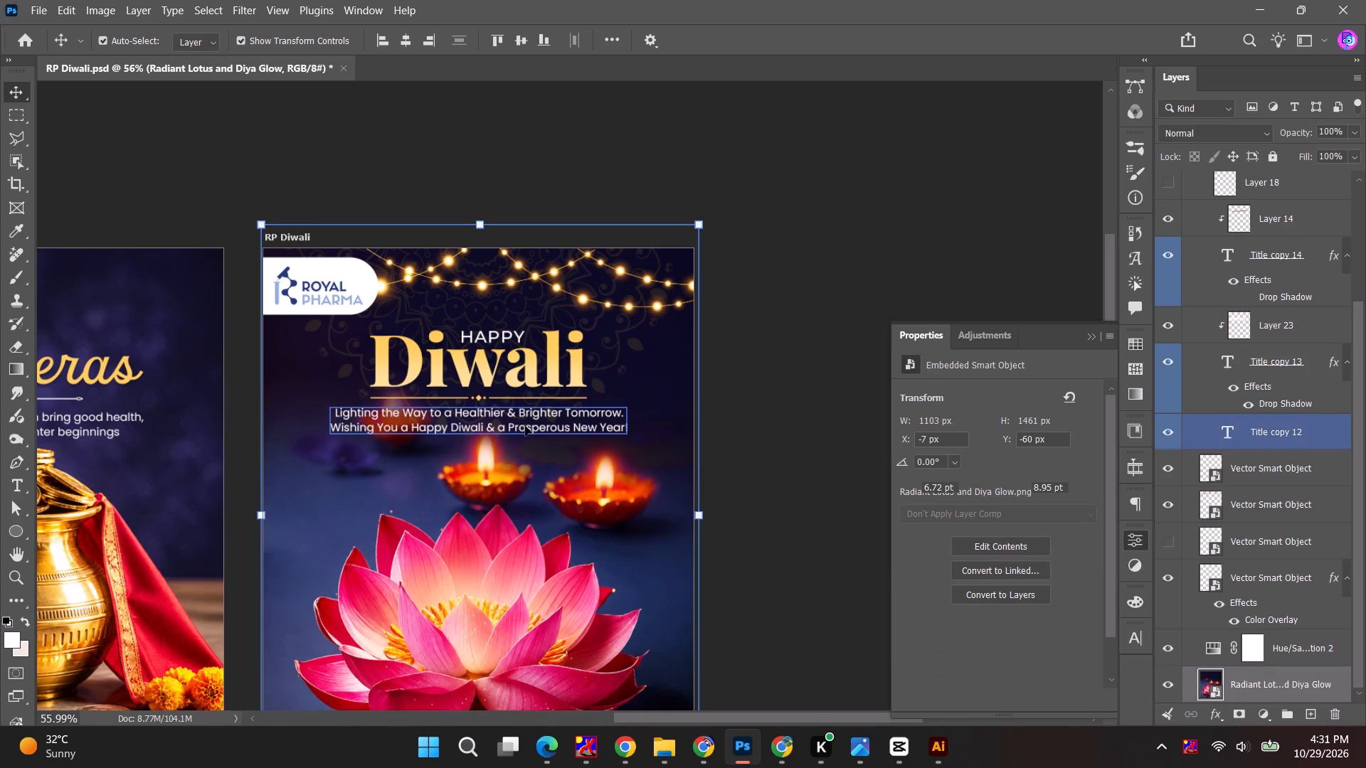
left_click(1313, 710)
left_click_drag(1281, 438, 1278, 481)
key("b")
left_click(686, 404, "alt")
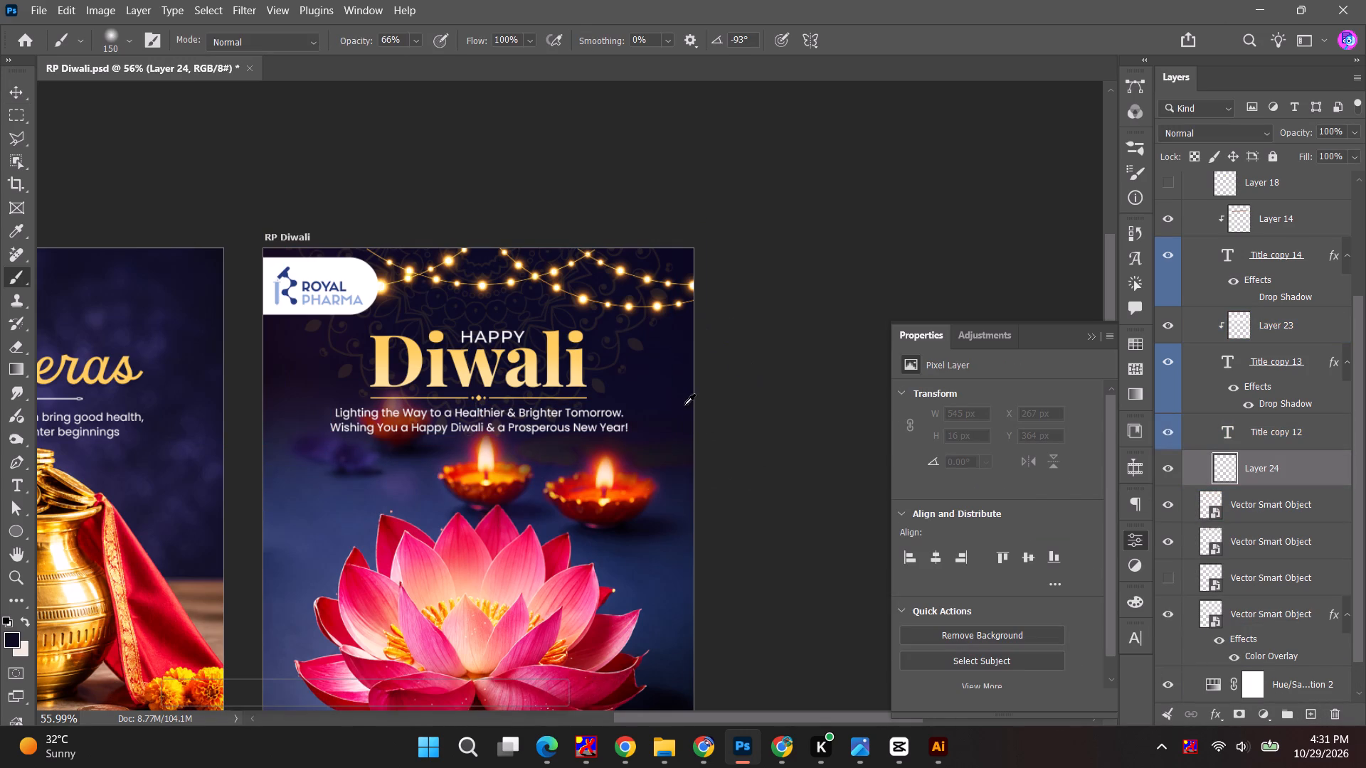
left_click(673, 410)
left_click(260, 415, "shift")
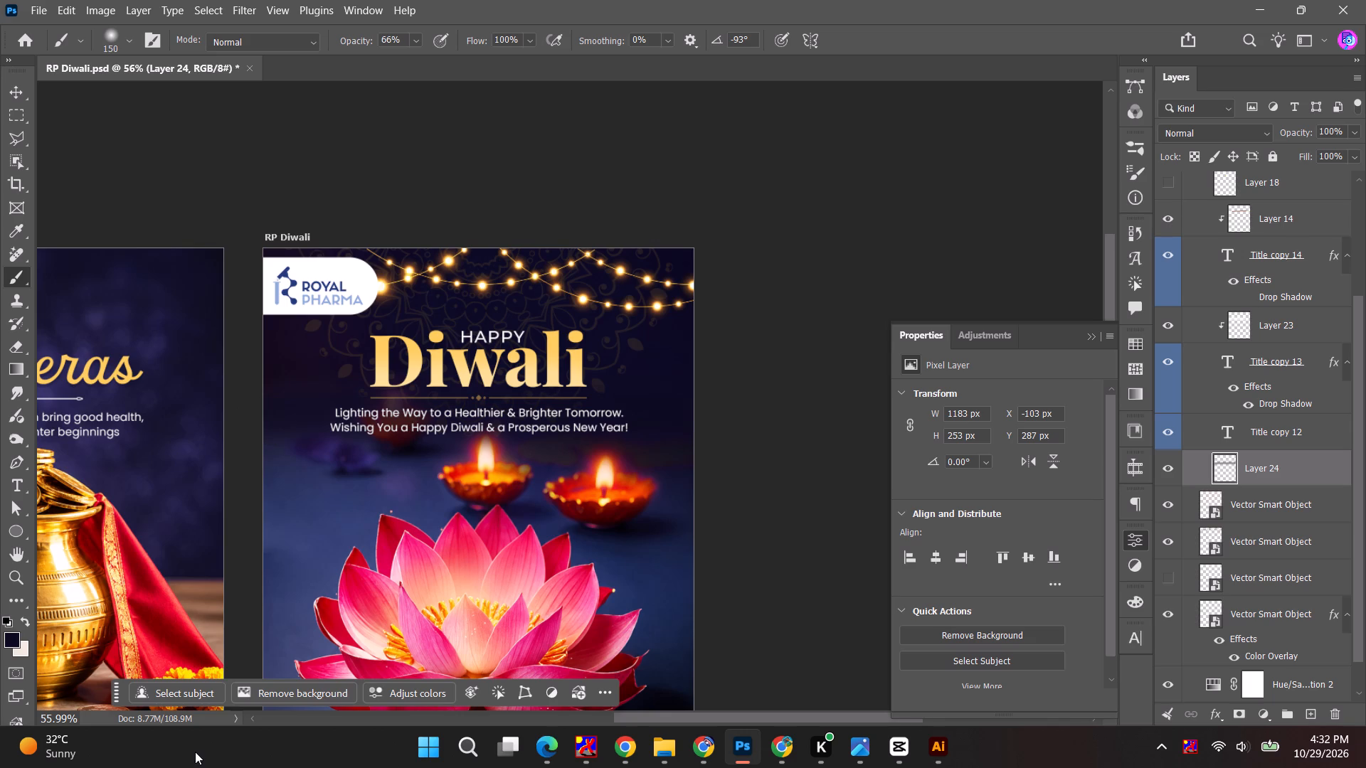
Compare the Diwali poster with the neighbouring Dhanteras poster side by side.
scroll(314, 446, "up", 7, "alt")
scroll(493, 476, "down", 5)
scroll(493, 482, "down", 5, "alt")
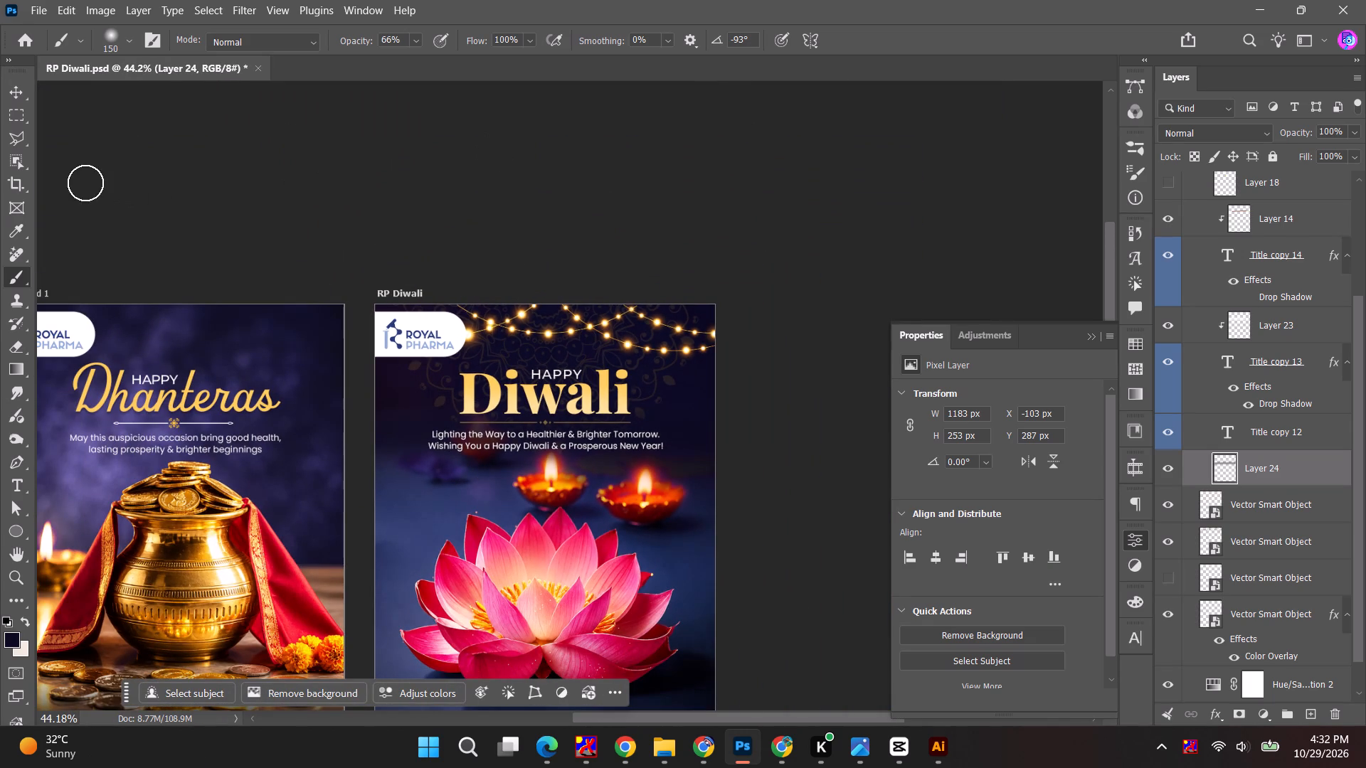
left_click(23, 97)
left_click(247, 155)
scroll(317, 219, "down", 3, "alt")
key("space")
key("space")
left_click_drag(460, 262, 385, 226)
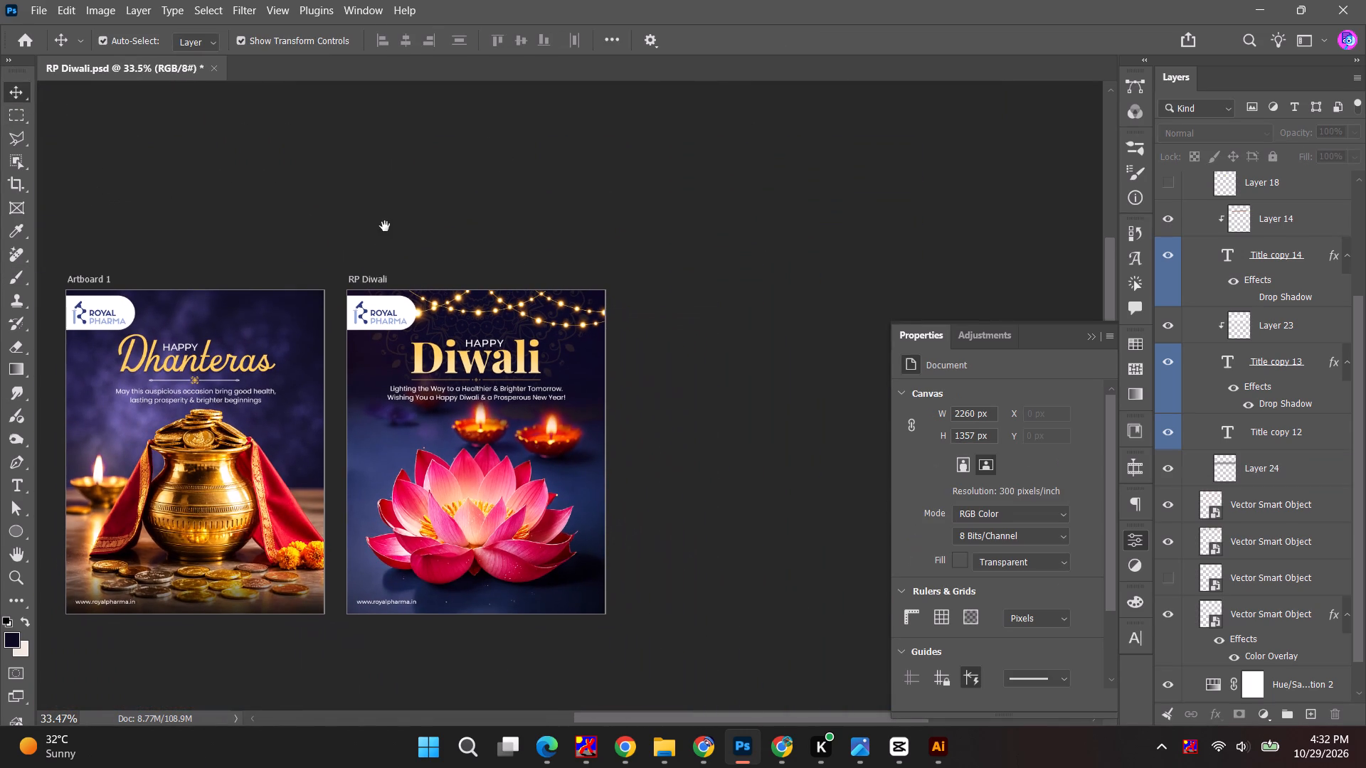
Quick-export the RP Diwali artboard as a PNG named RP Diwali in the Nov 2026 folder.
left_click(386, 286)
right_click(1259, 183)
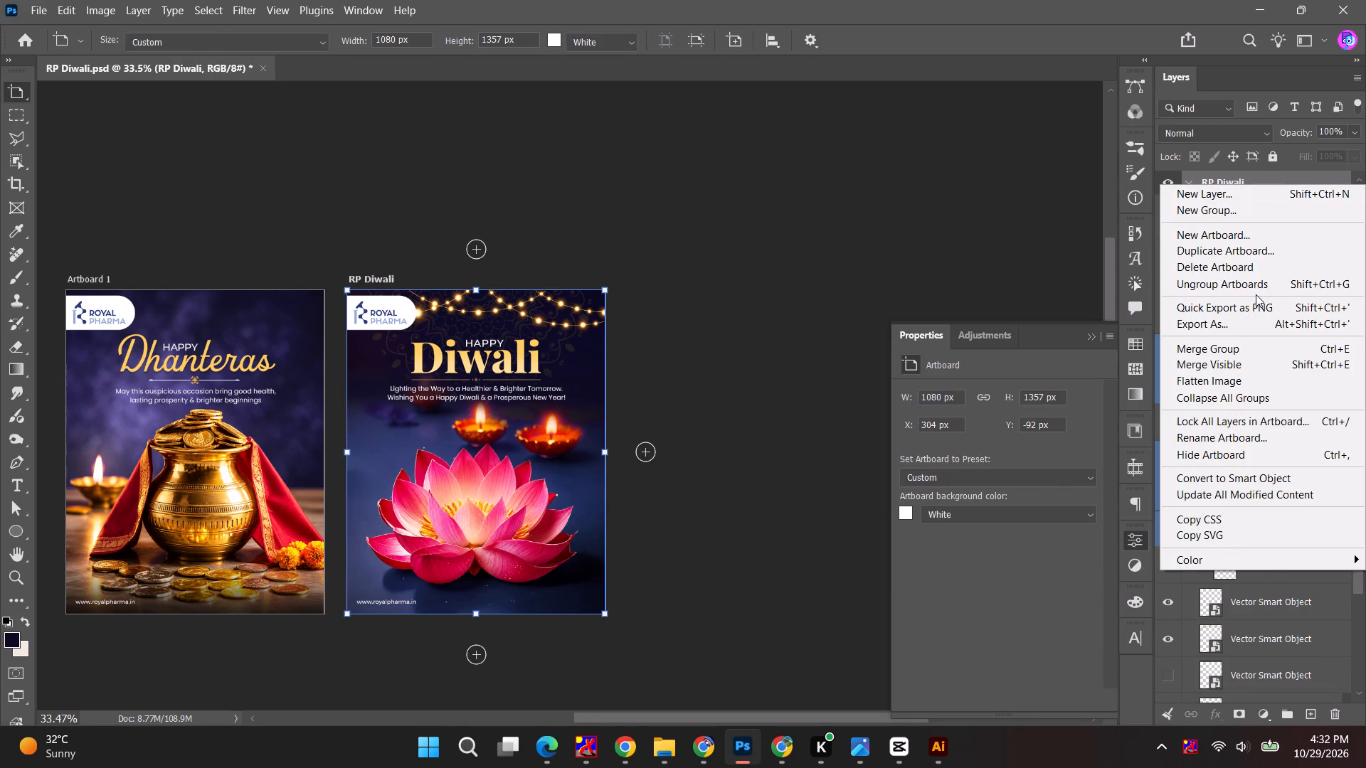
left_click(1258, 304)
left_click(688, 196)
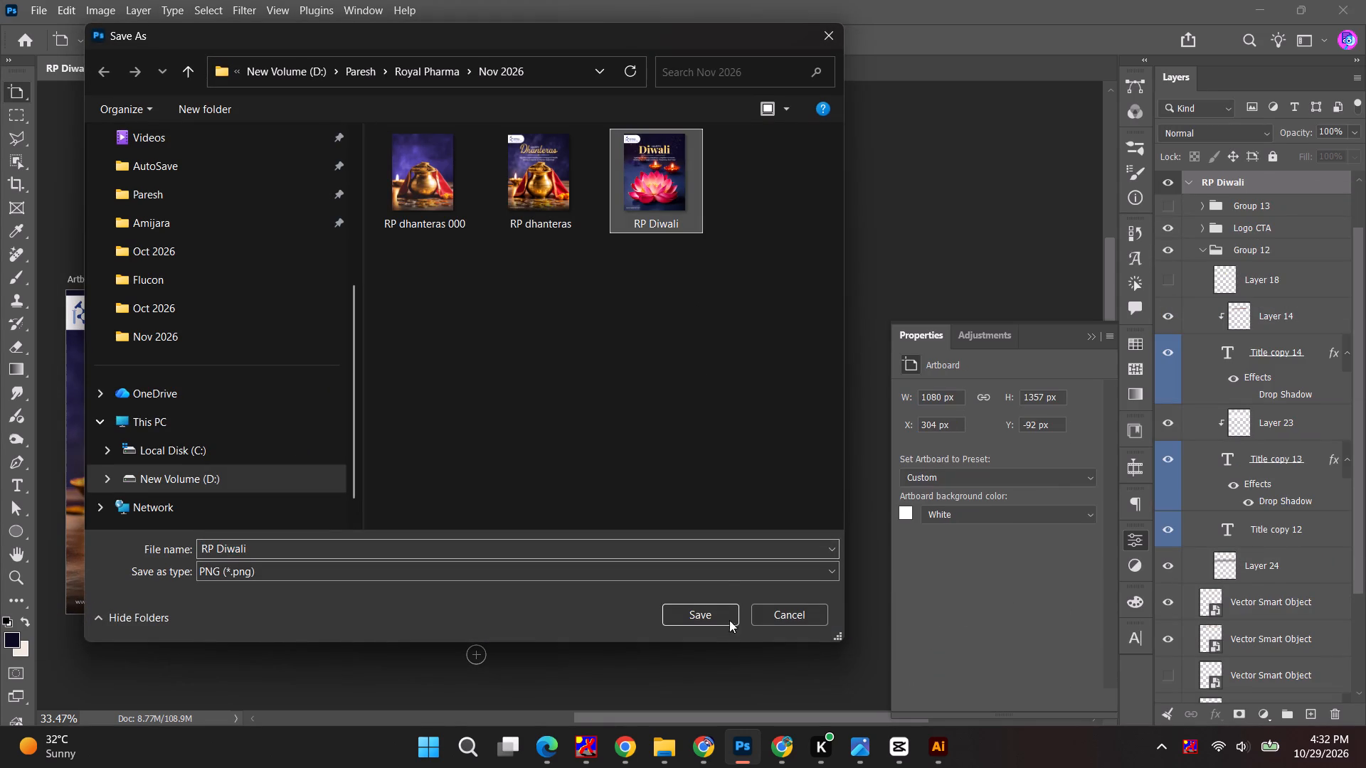
left_click(716, 612)
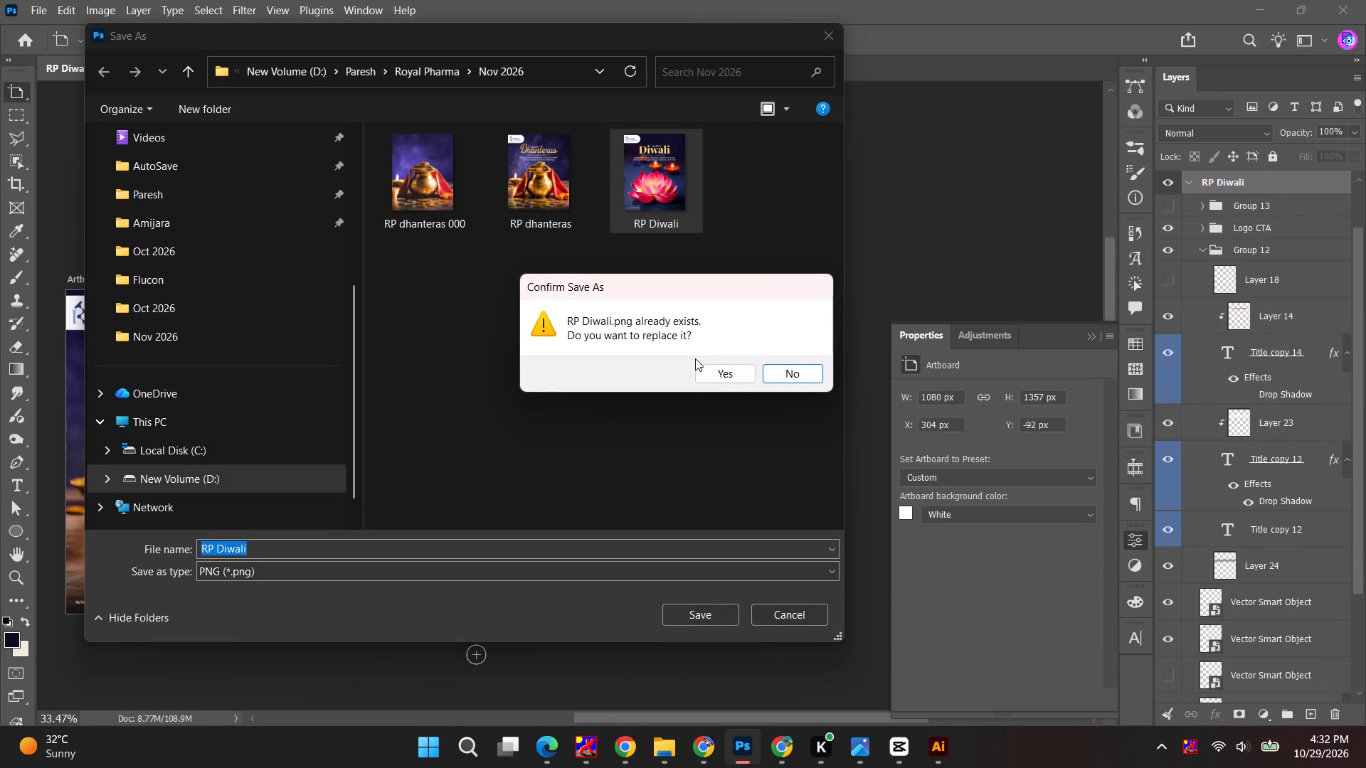
left_click(668, 196)
left_click(805, 377)
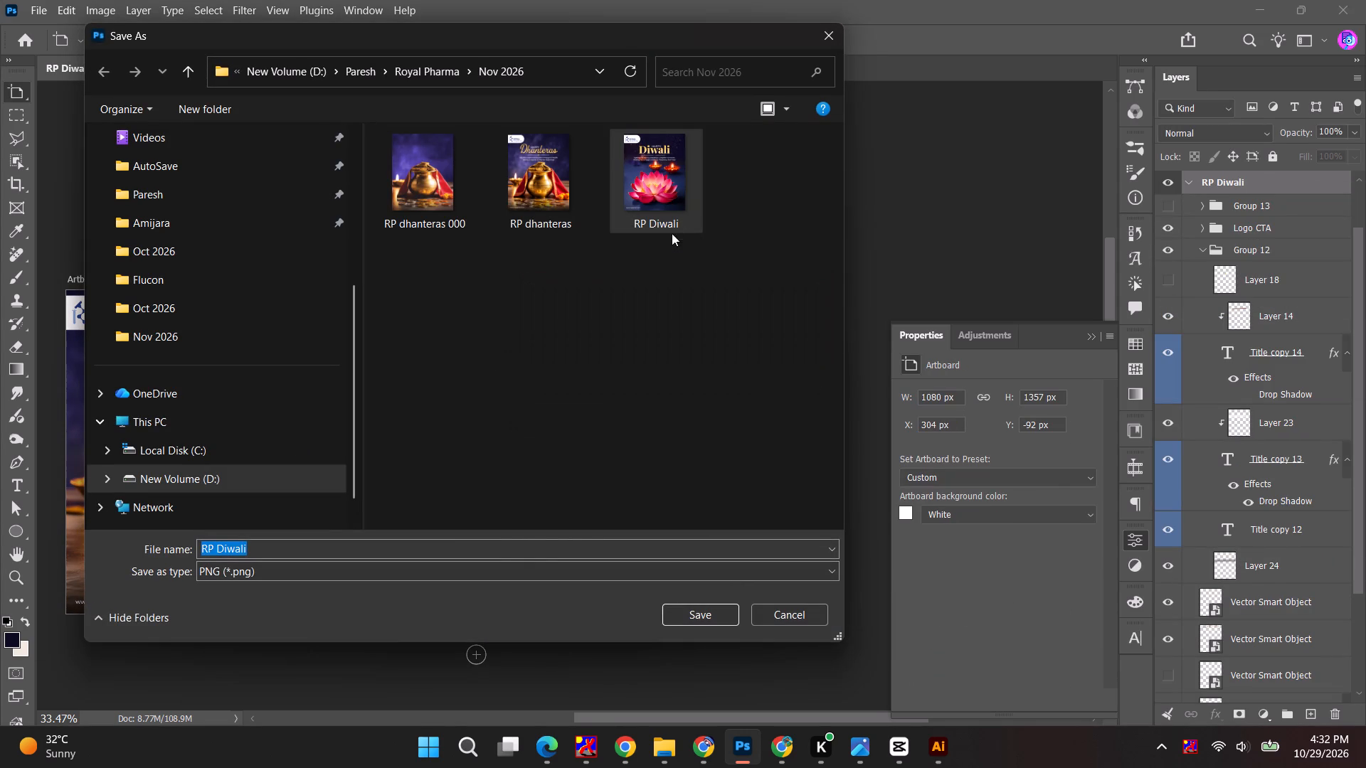
key("F2")
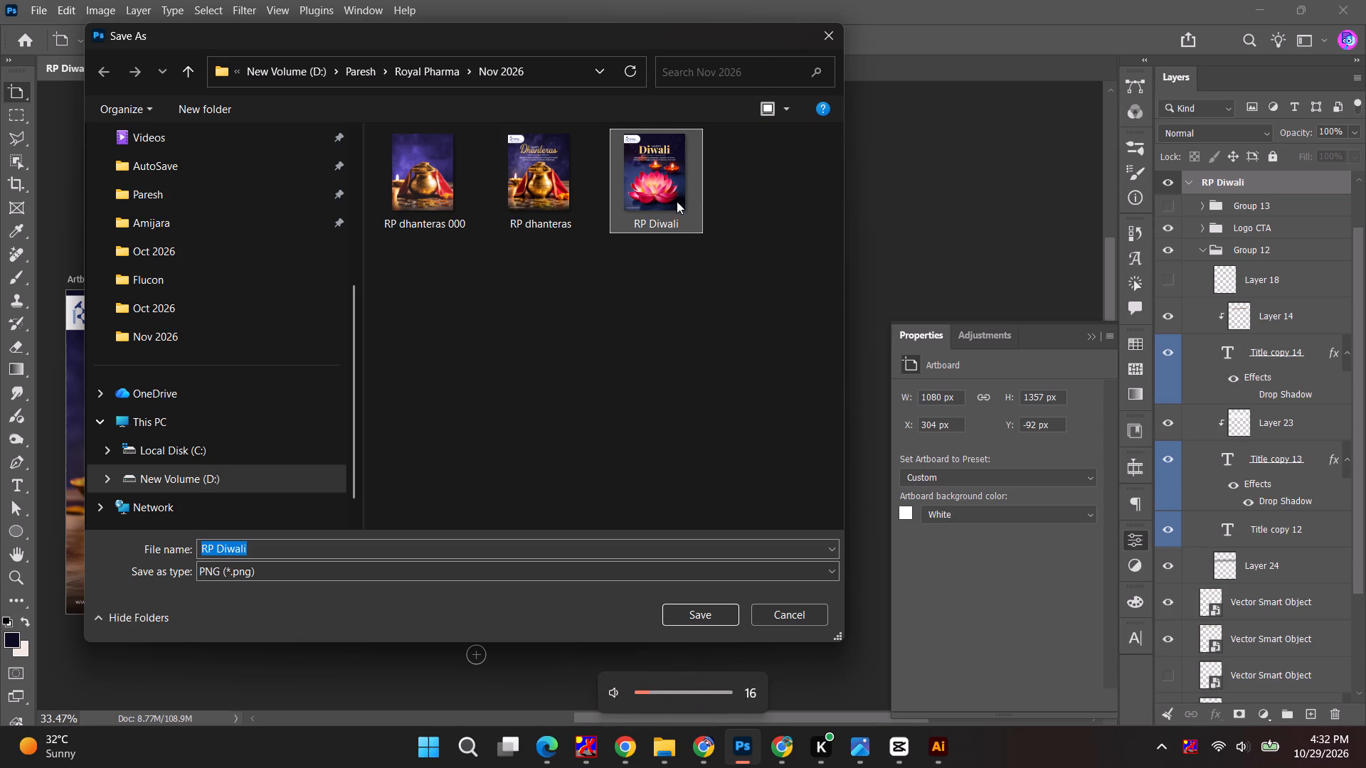
left_click(677, 201)
left_click(662, 188)
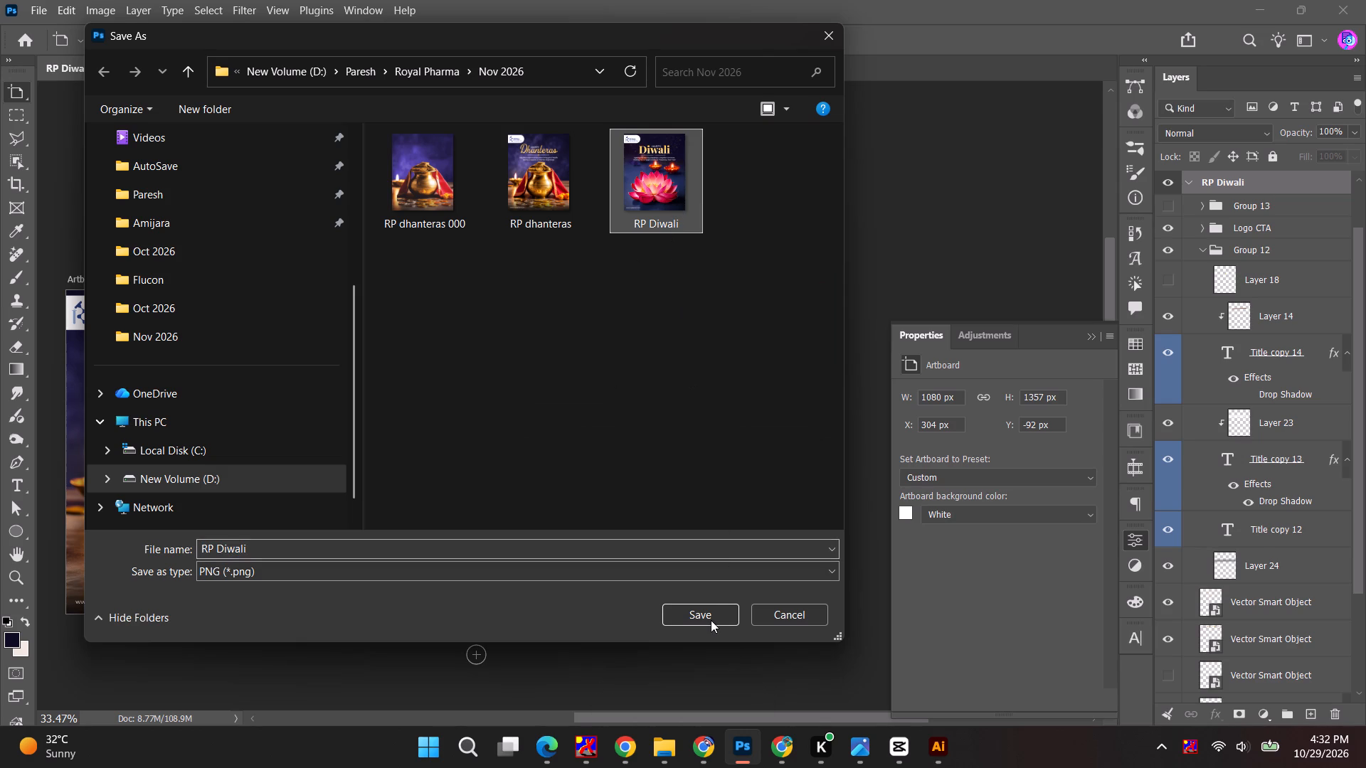
Save the Diwali poster export as the PNG RP Diwali in the Nov 2026 folder, replacing the existing file.
left_click(708, 620)
left_click(728, 368)
Switch from Photoshop to another open window.
key("alt+Tab")
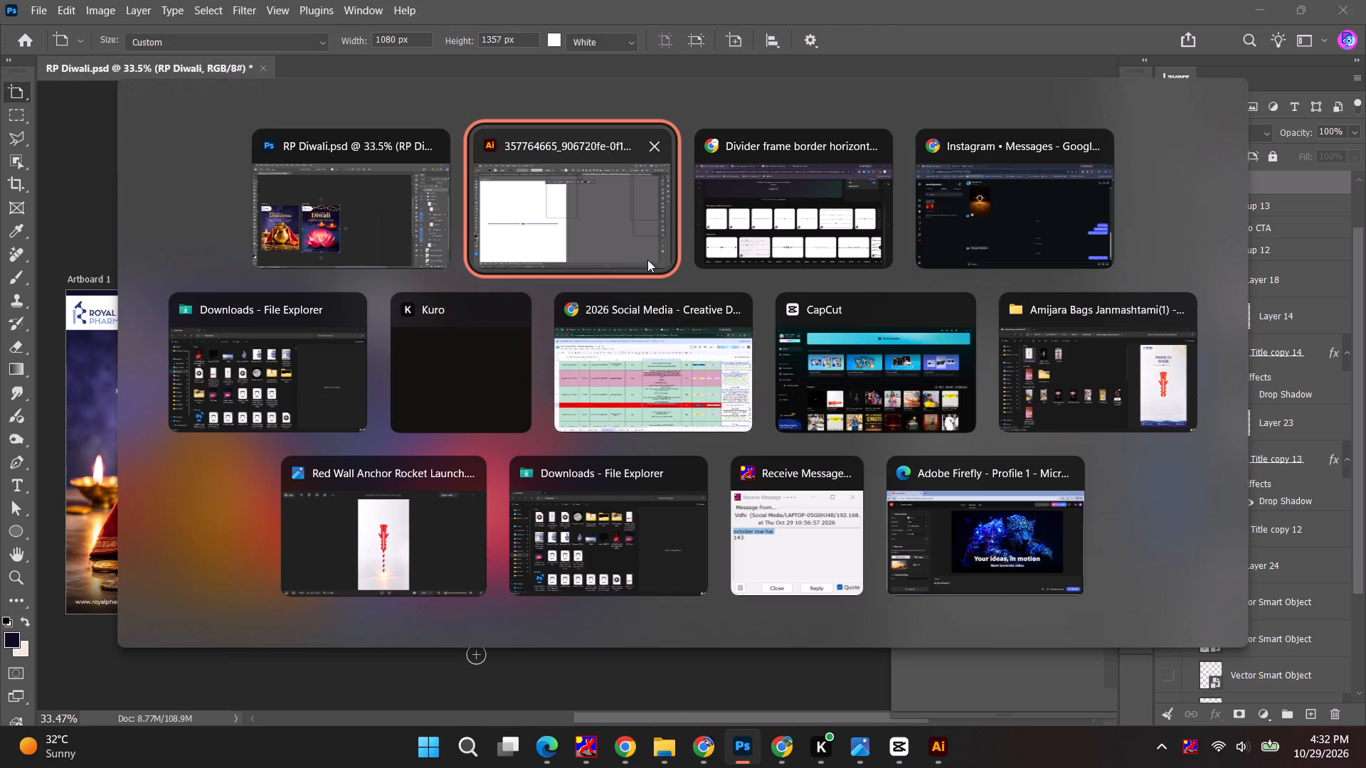
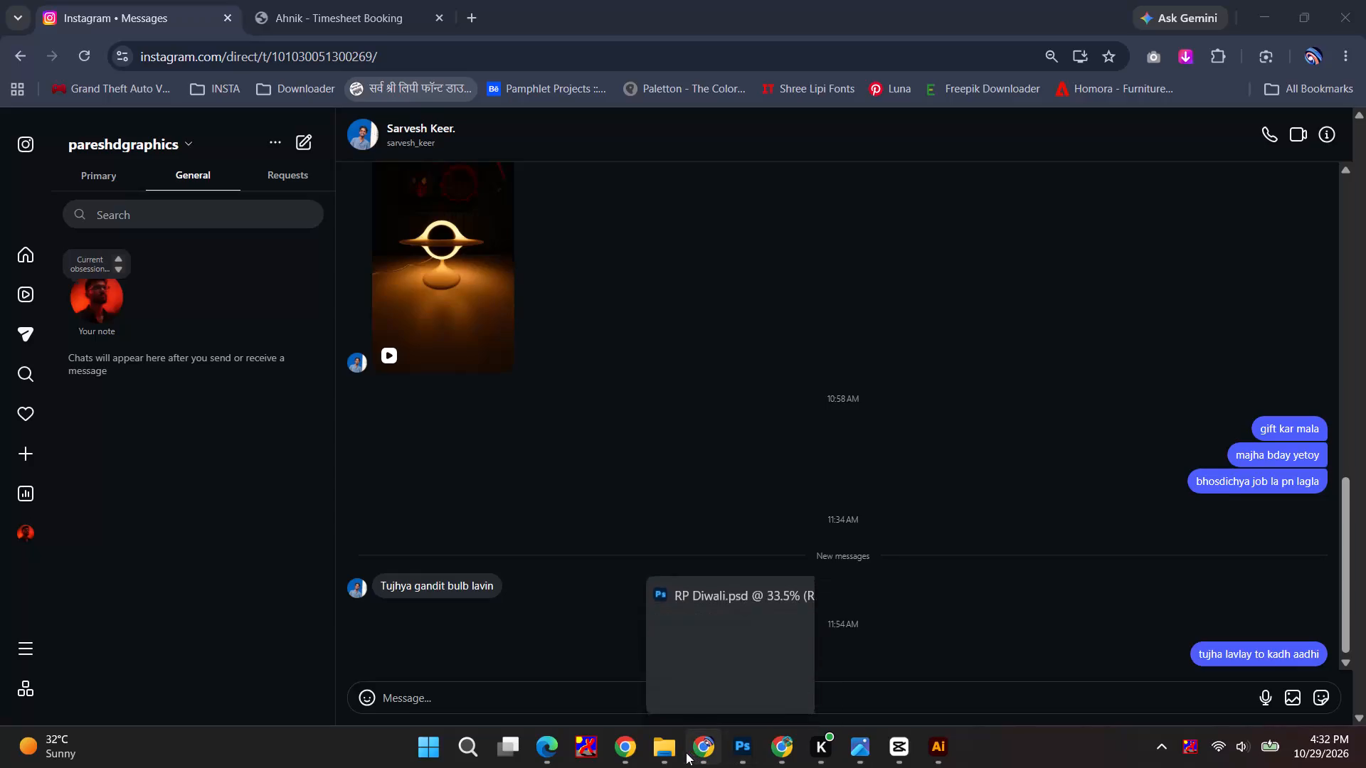
Switch to File Explorer, open the Royal Pharma Nov 2026 folder and select the RP Diwali PNG for preview.
left_click(681, 752, "alt")
left_click(464, 655, "alt")
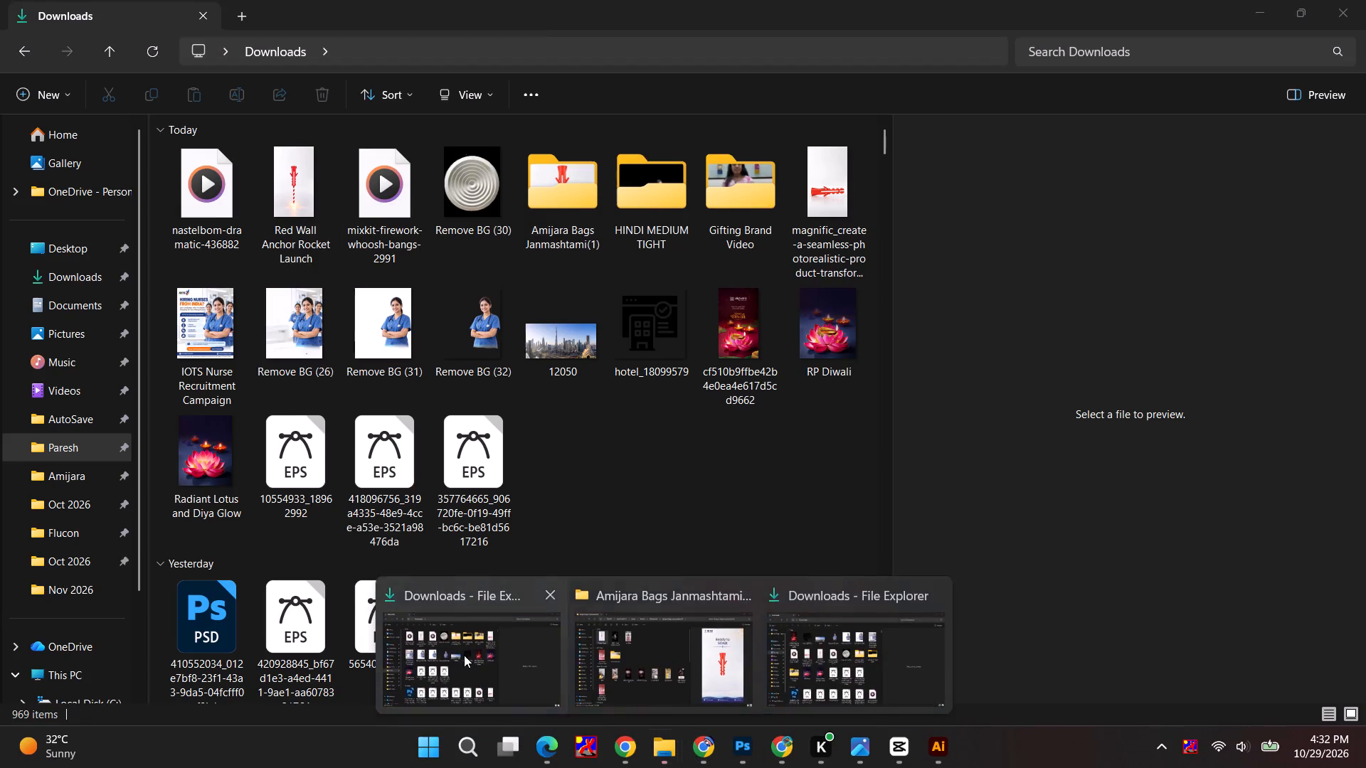
left_click(26, 589, "alt")
left_click(42, 572, "alt")
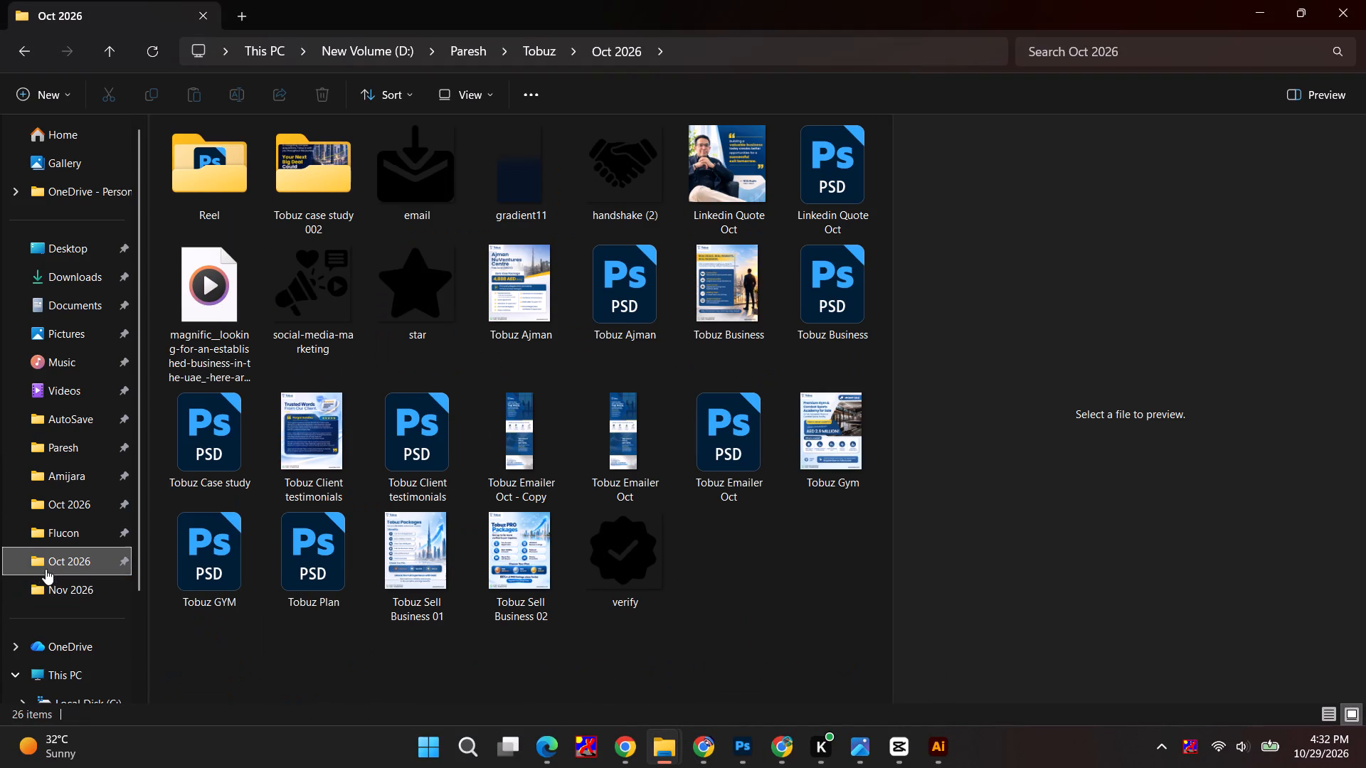
left_click(48, 585, "alt")
left_click(512, 203, "alt")
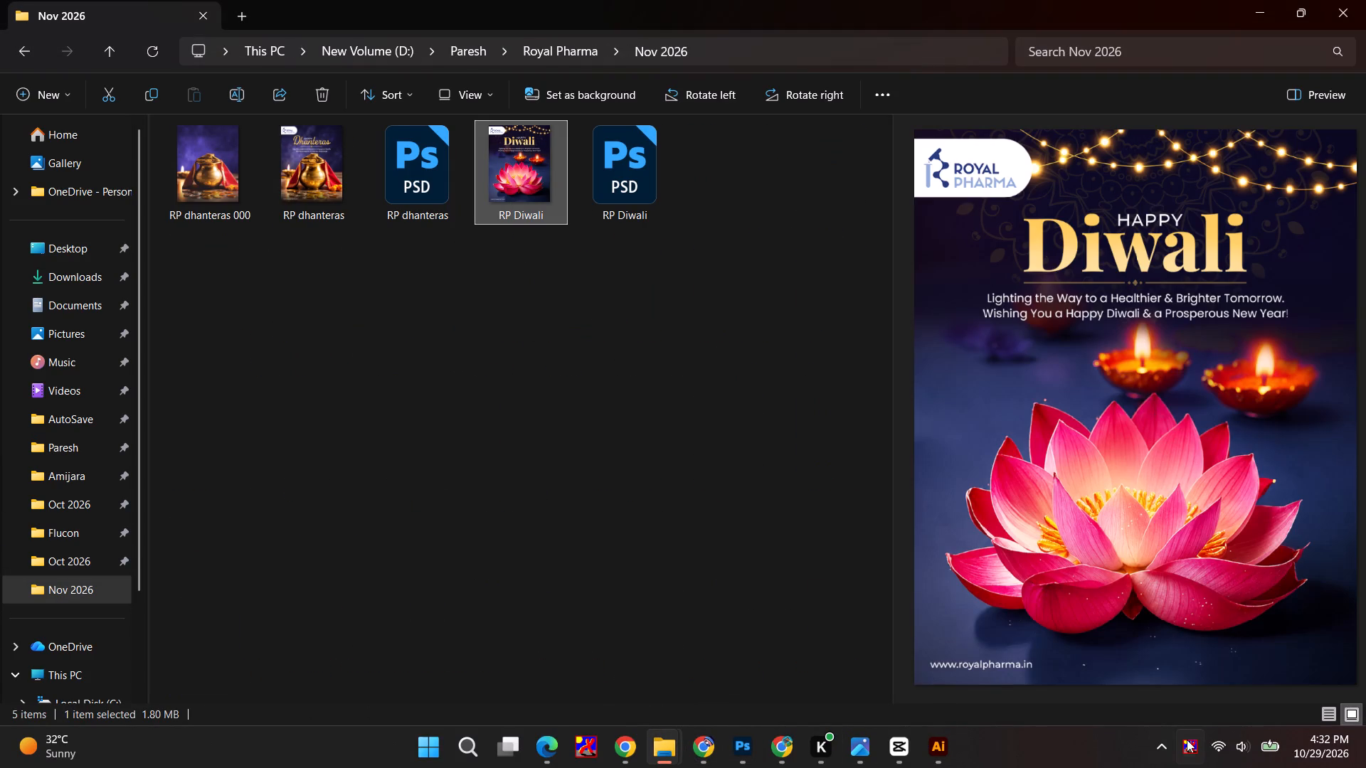
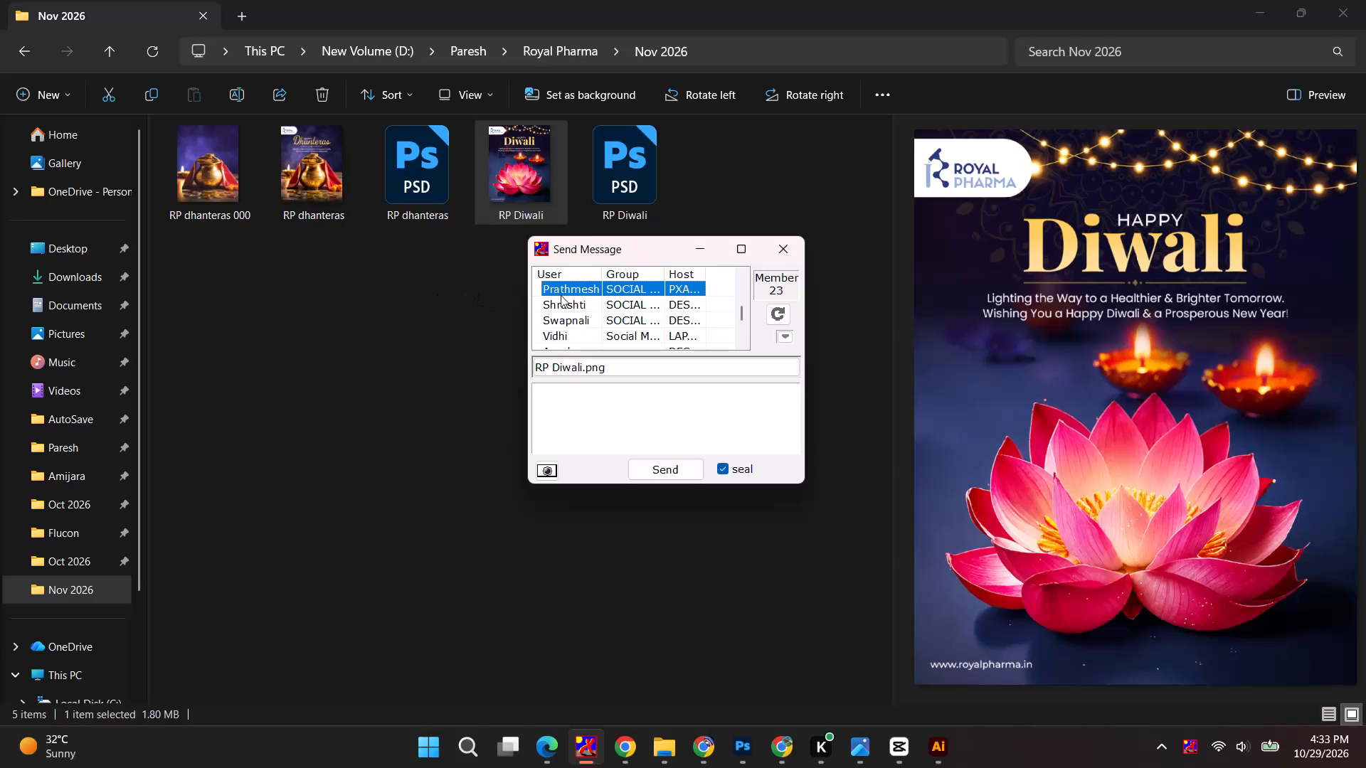
Send the attached RP Diwali.png to Shrushti in the Social Media group, keeping the message sealed.
left_click(560, 301, "alt")
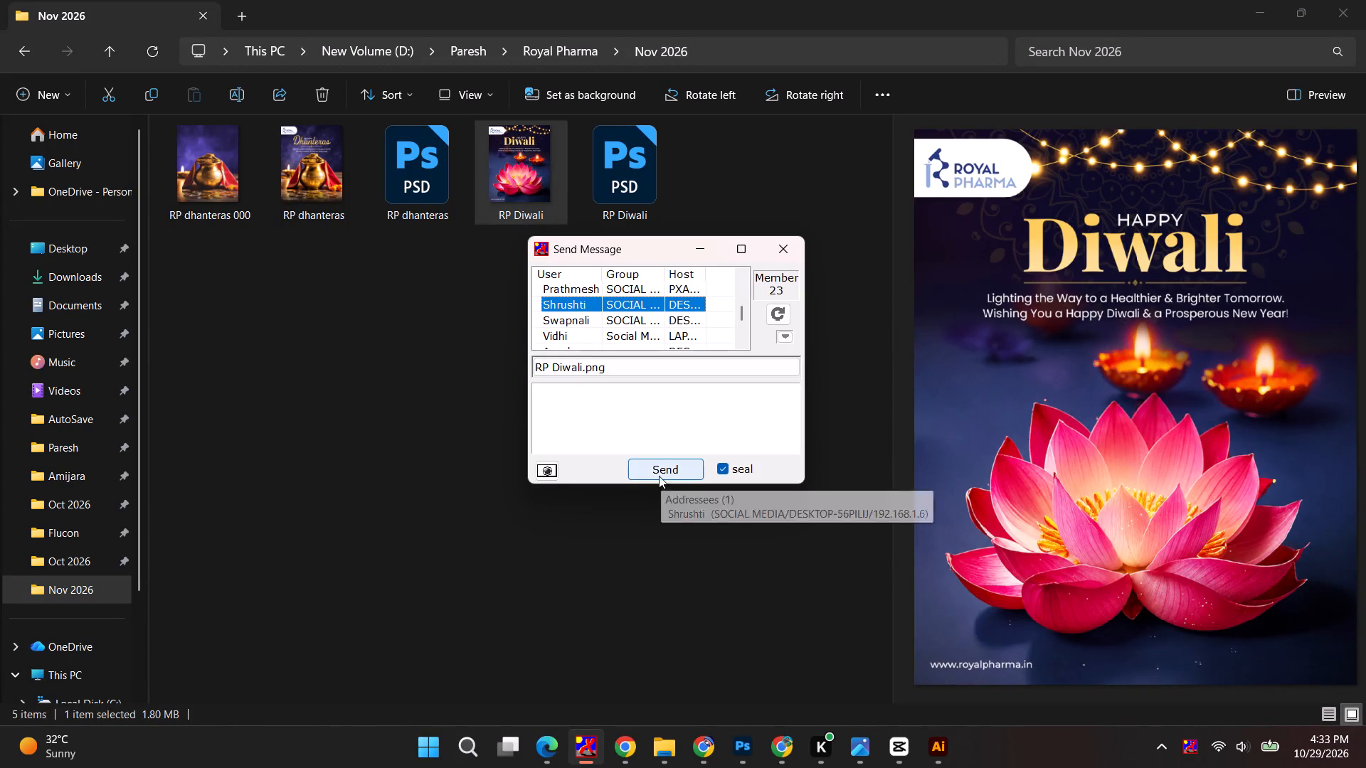
left_click(659, 476, "alt")
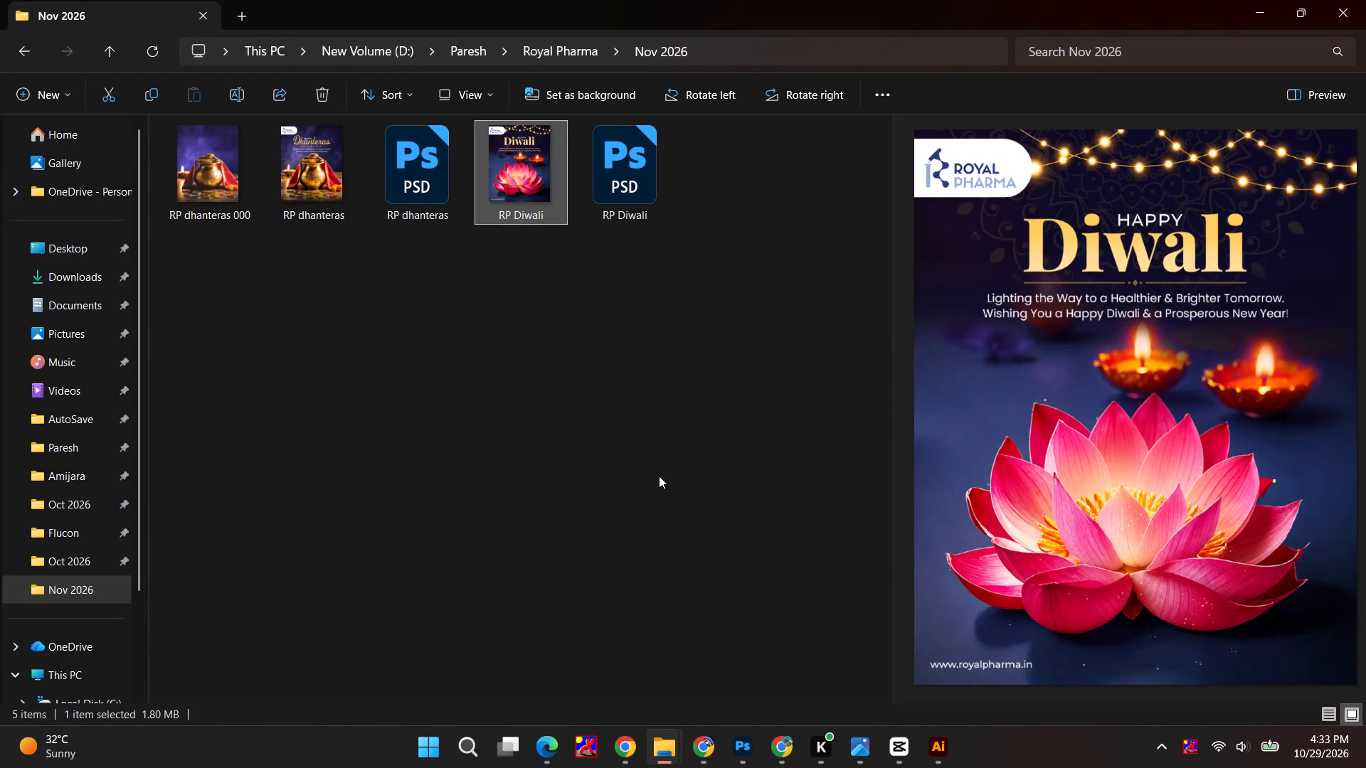
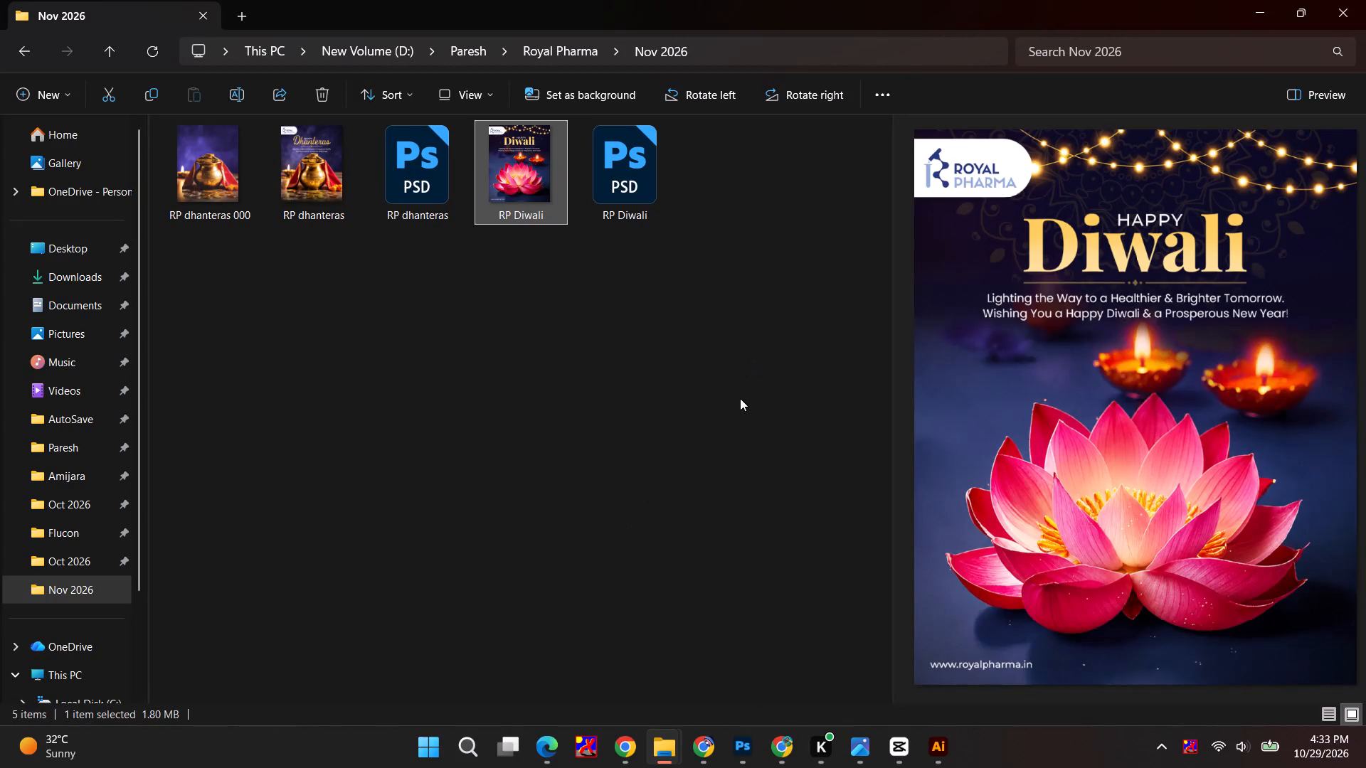
Switch to Photoshop, save the RP Diwali document and close it.
left_click(741, 754, "alt")
scroll(499, 283, "down", 4, "alt")
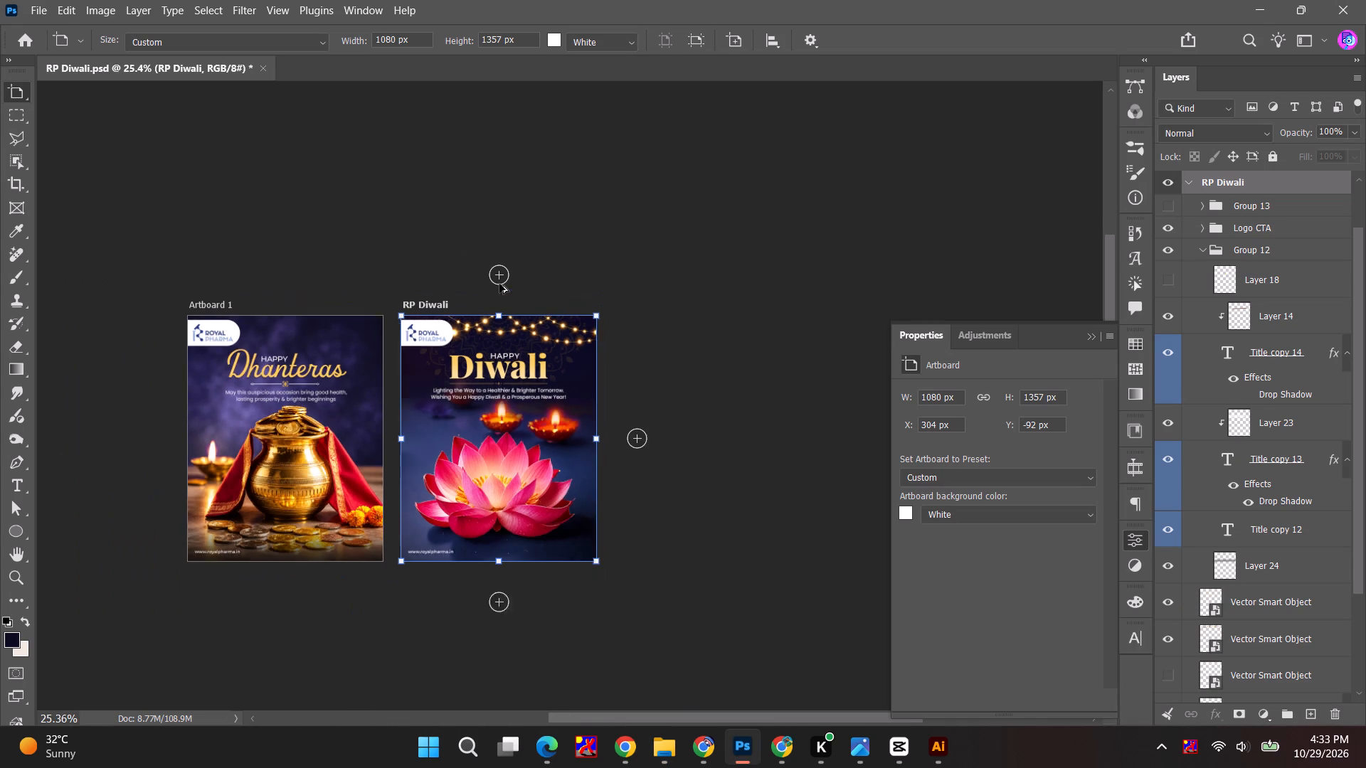
key("ctrl+s")
key("ctrl+w")
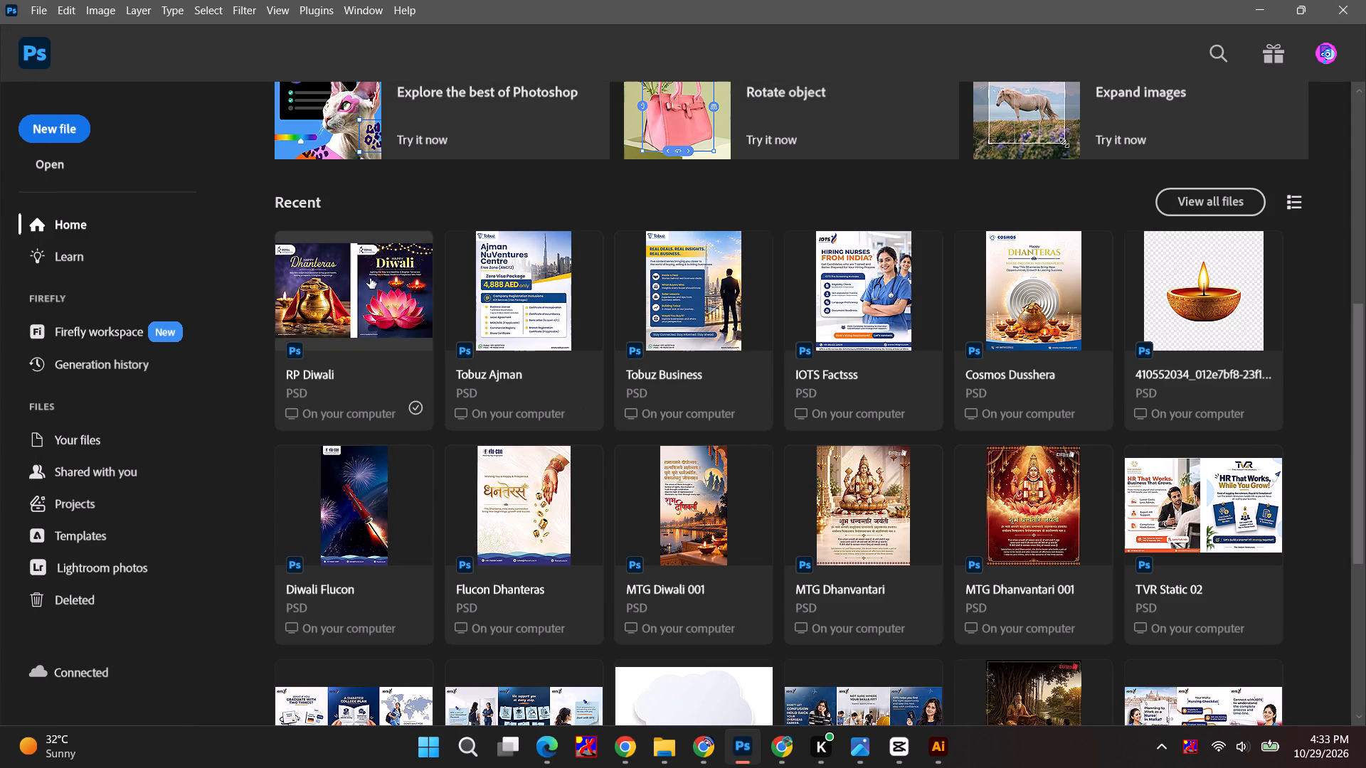
Reopen the recent RP Diwali file and delete Artboard 1, which holds the Dhanteras reference poster.
left_click(370, 278)
left_click(211, 146)
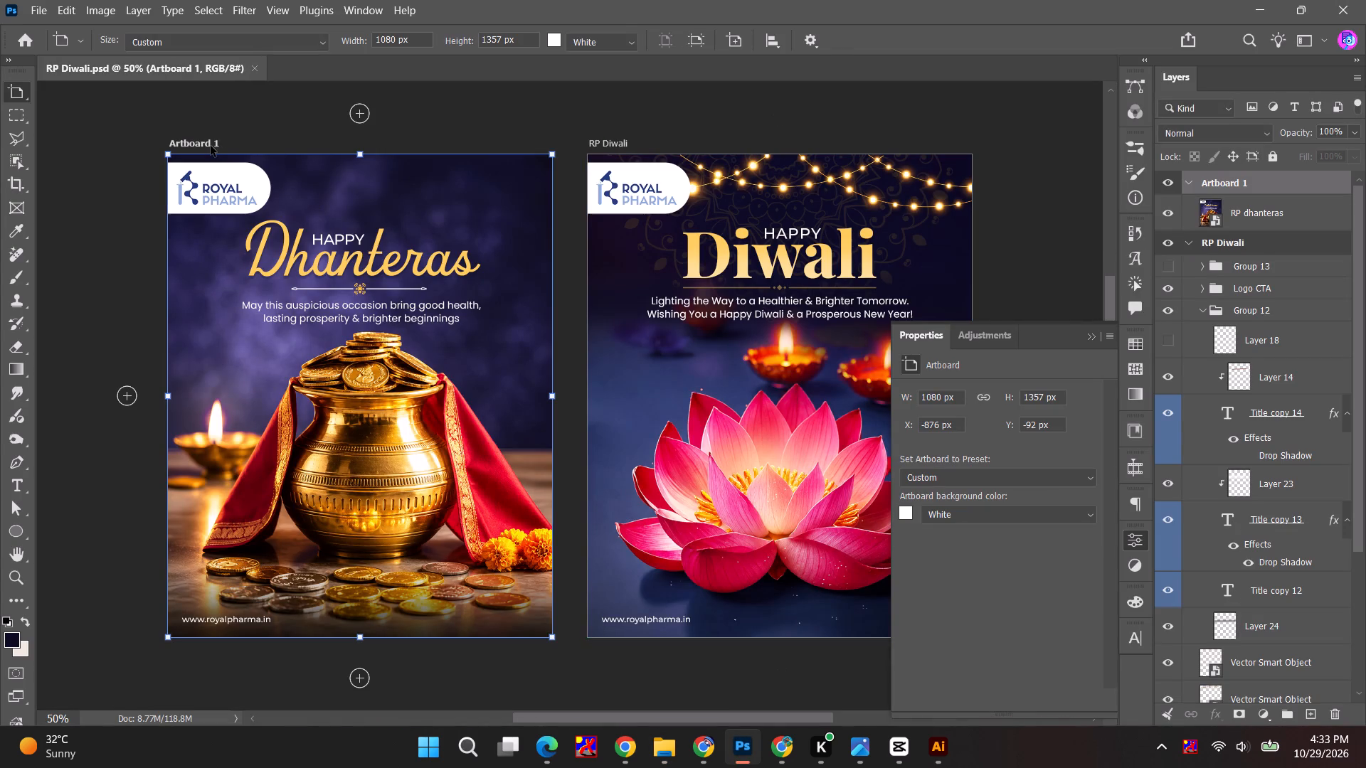
key("BackSpace")
Save the RP Diwali document with only the Diwali artboard and close it.
key("ctrl+s")
key("ctrl+w")
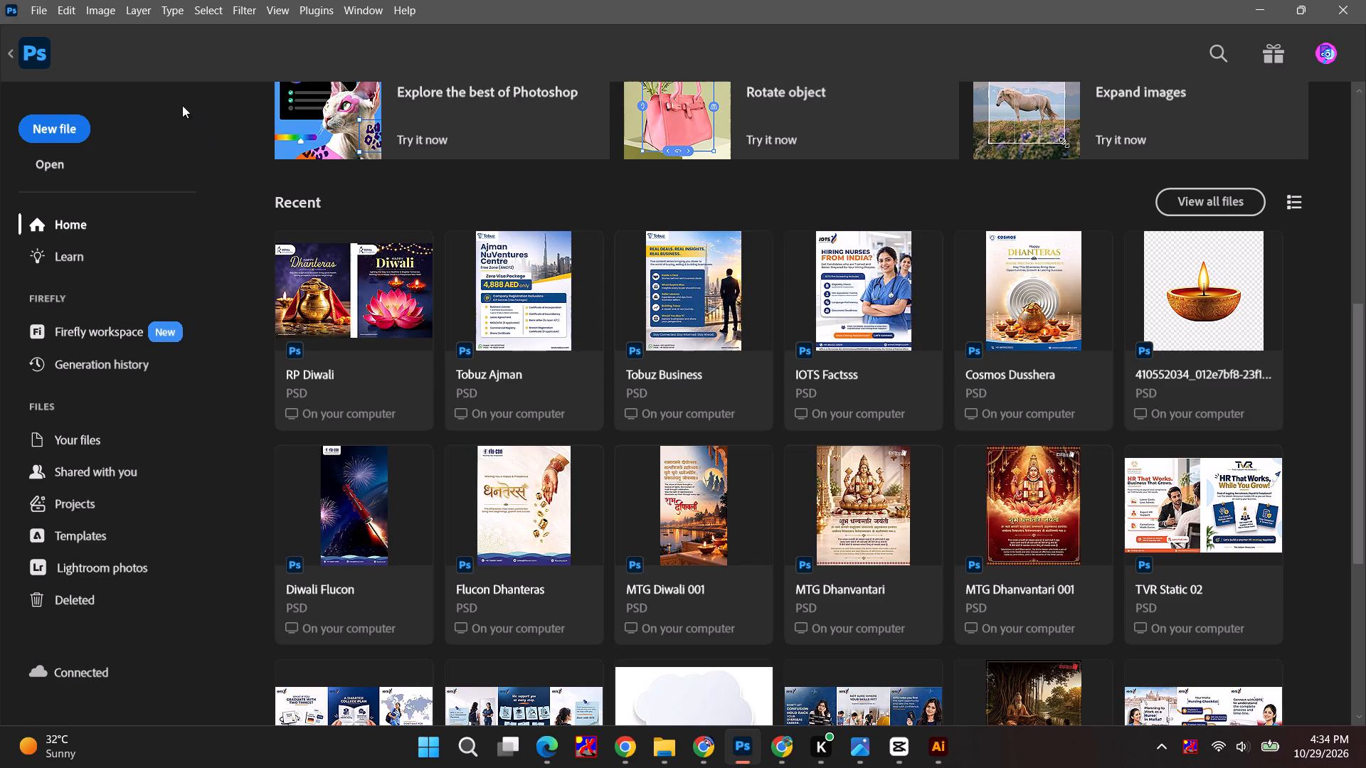
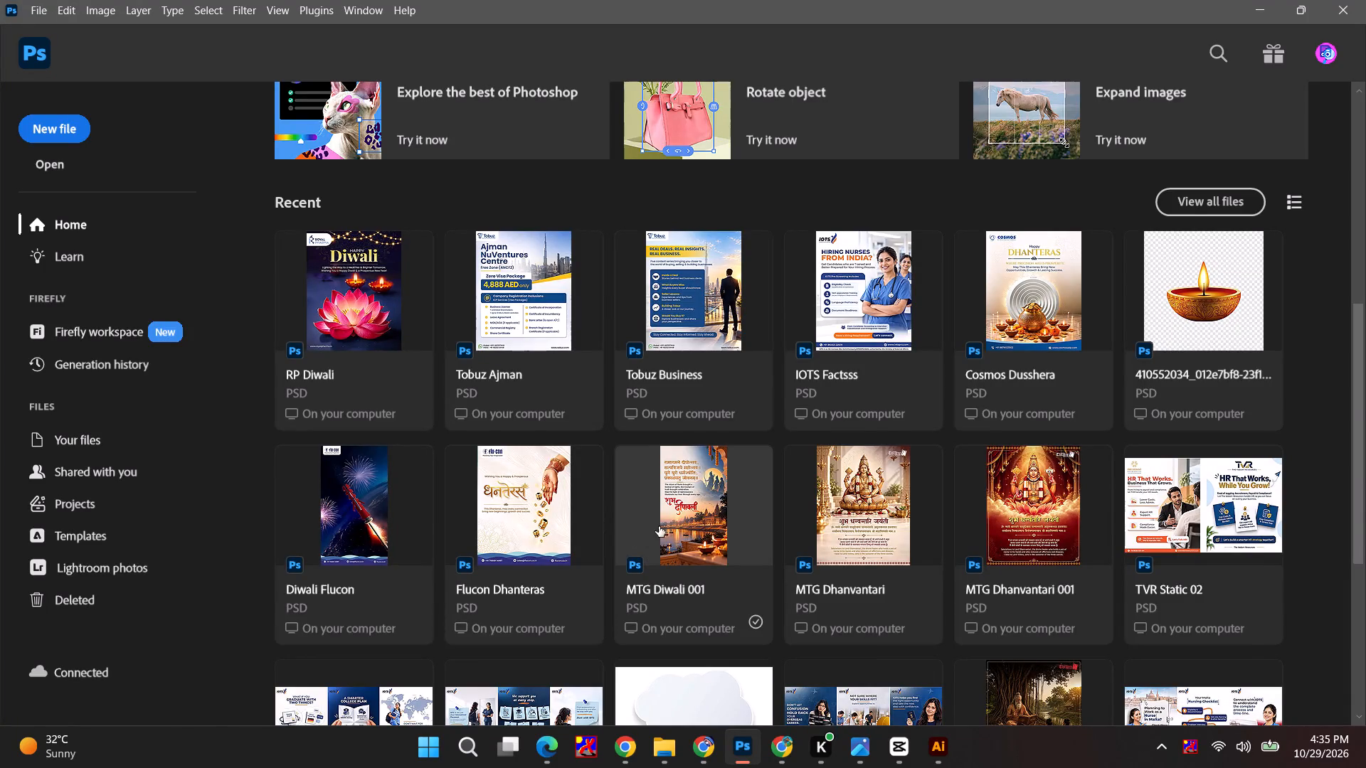
Switch to File Explorer and compare the RP Diwali and RP dhanteras image previews in the Nov 2026 folder.
key("alt+Tab")
left_click(763, 198, "alt")
left_click(558, 320)
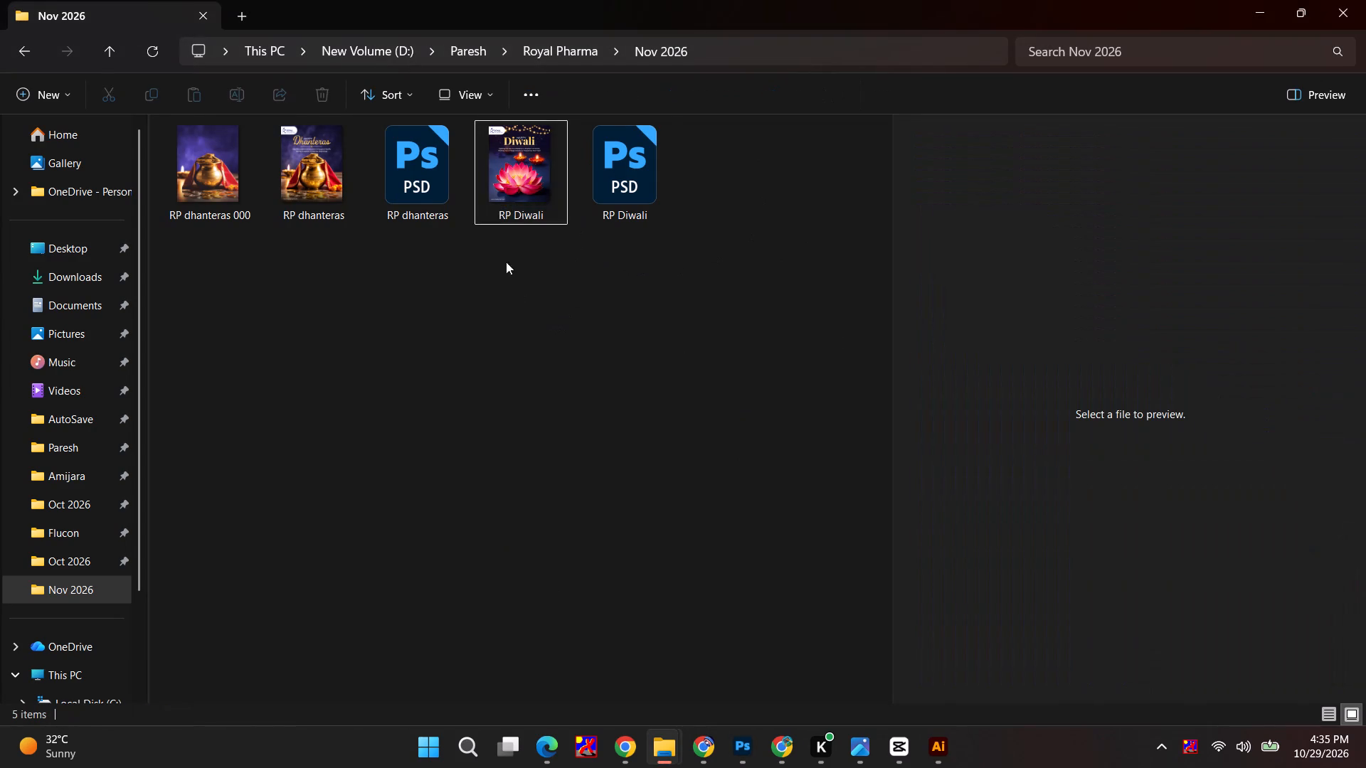
left_click(504, 193)
left_click(332, 192)
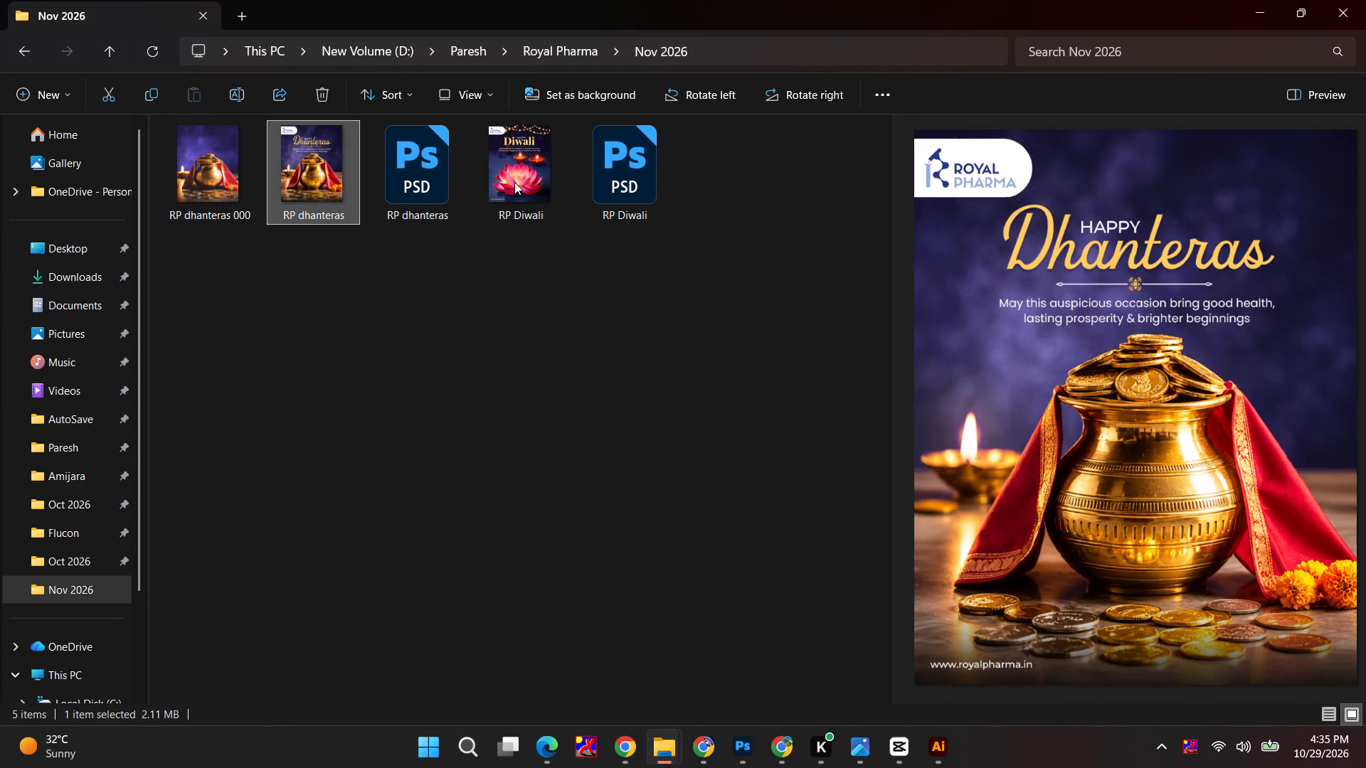
left_click(514, 182)
left_click(329, 188)
left_click(519, 189)
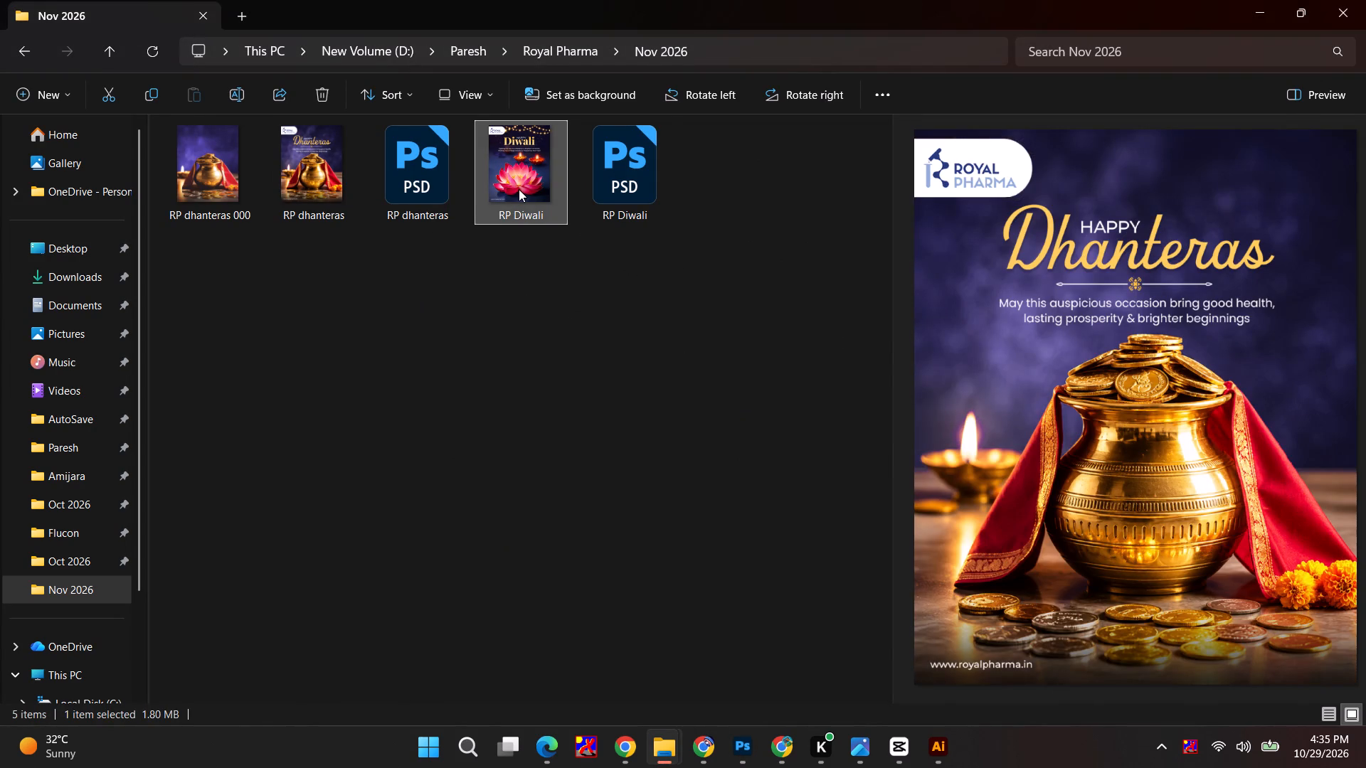
Switch to Photoshop, reopen the recent RP Diwali file and add a new layer directly above the Radiant Lotus and Diya Glow background.
key("alt+Tab")
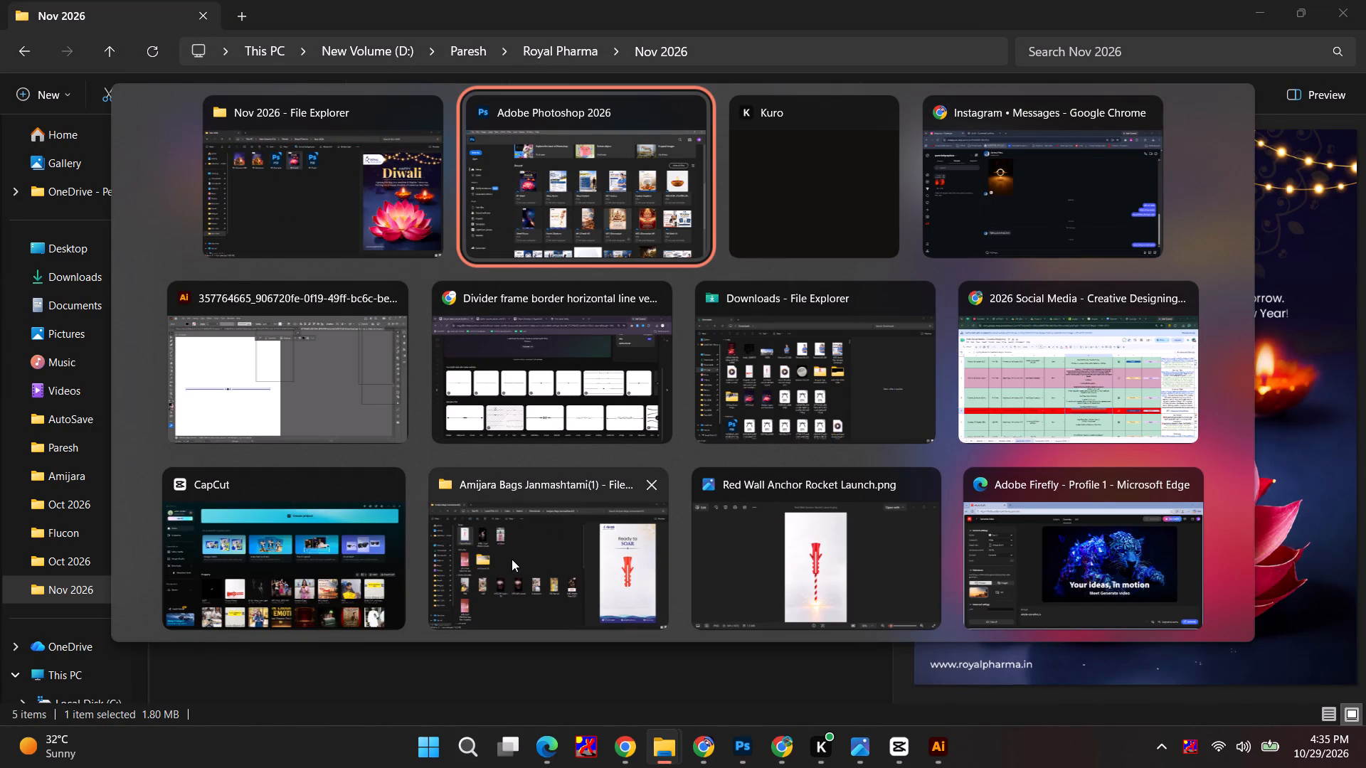
left_click(744, 750, "alt")
left_click(389, 299)
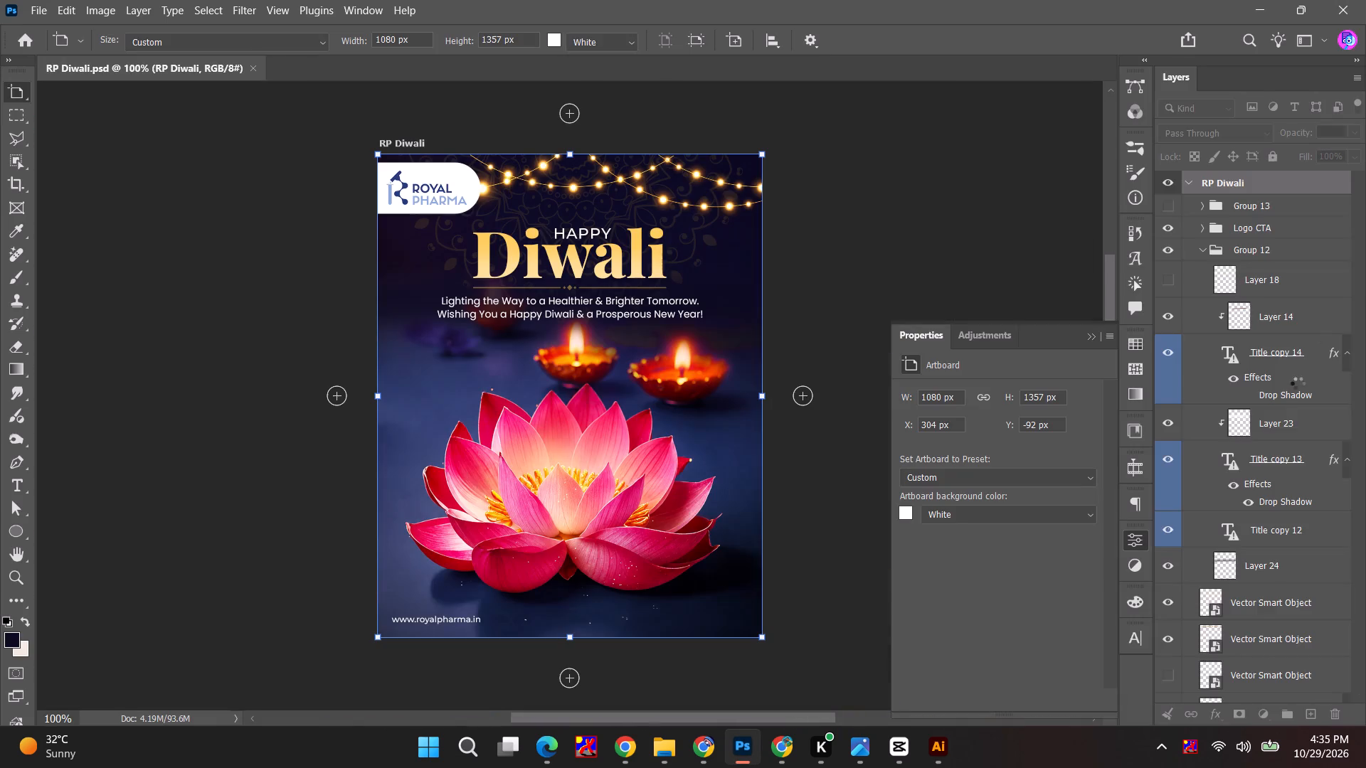
scroll(1257, 604, "down", 16)
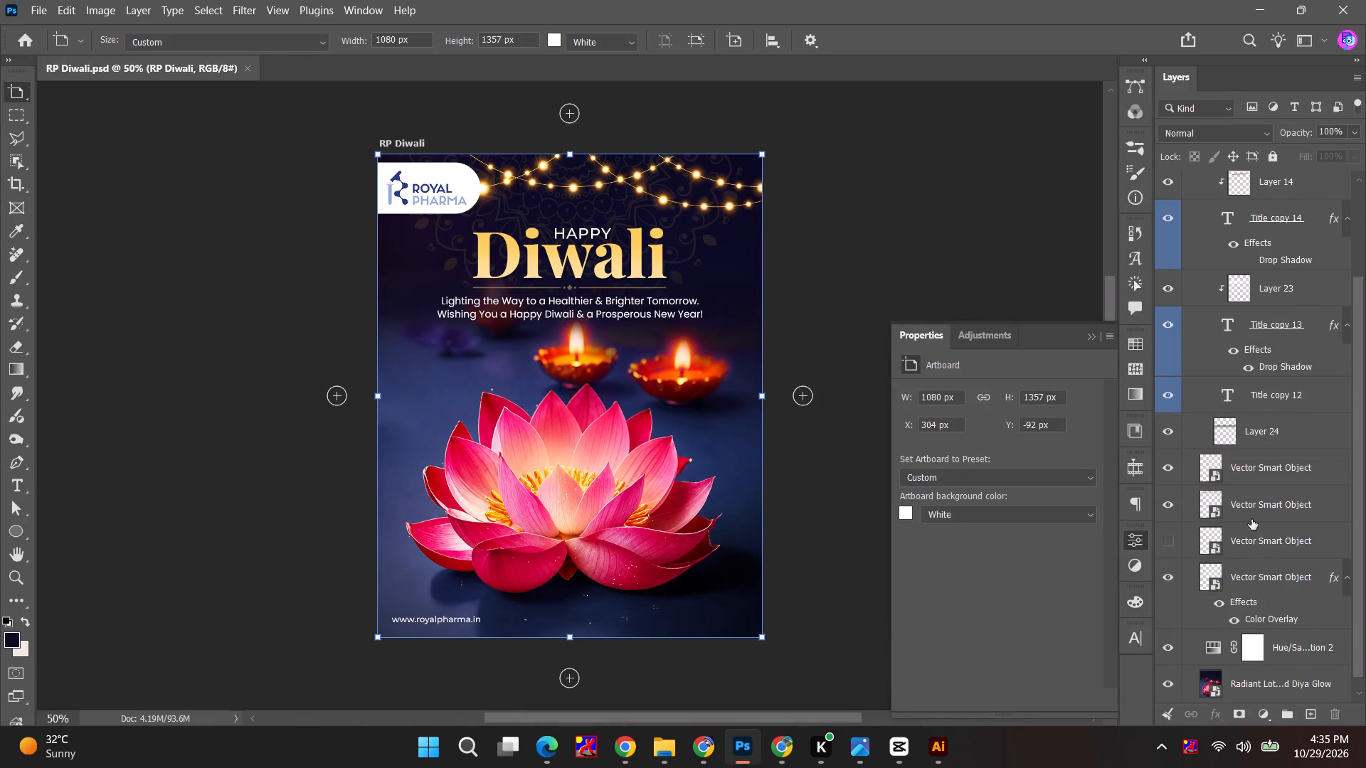
scroll(1244, 444, "up", 2)
key("v")
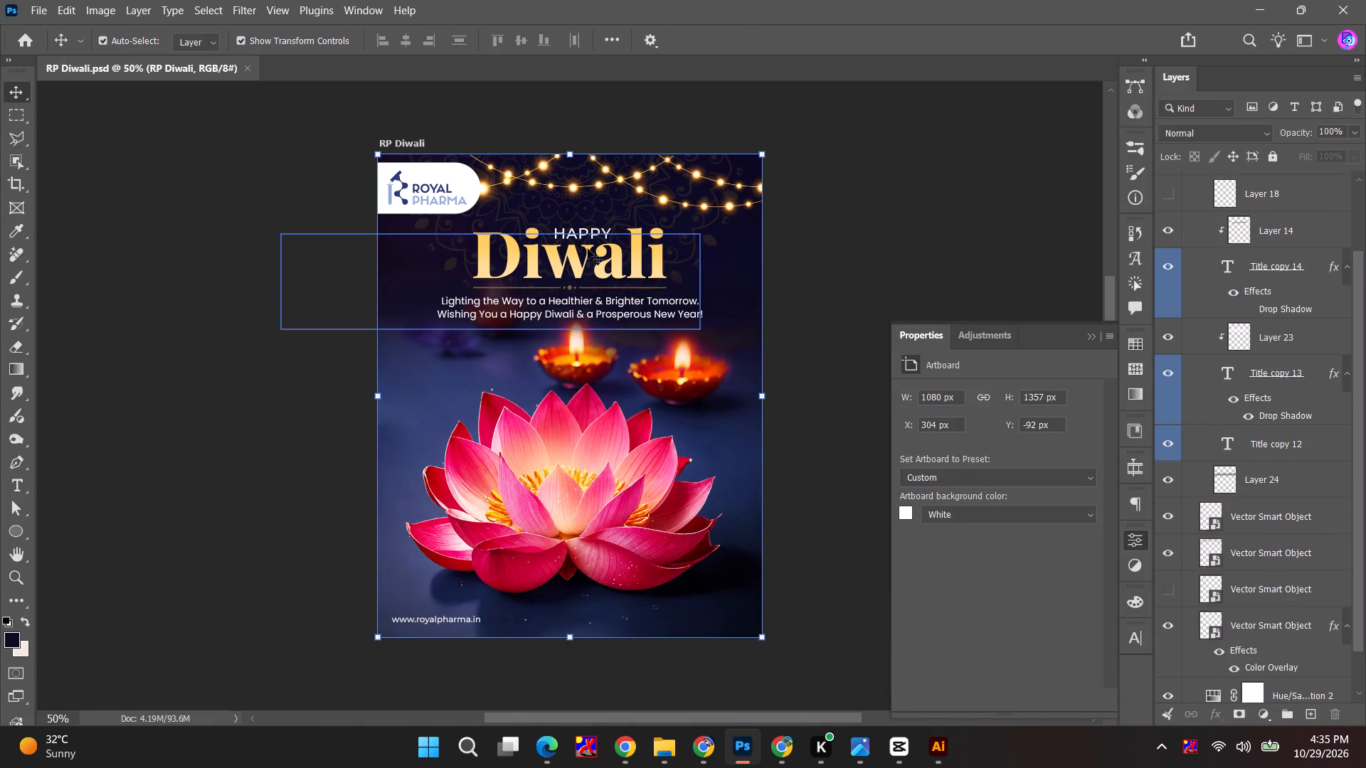
left_click(766, 247)
left_click(737, 256)
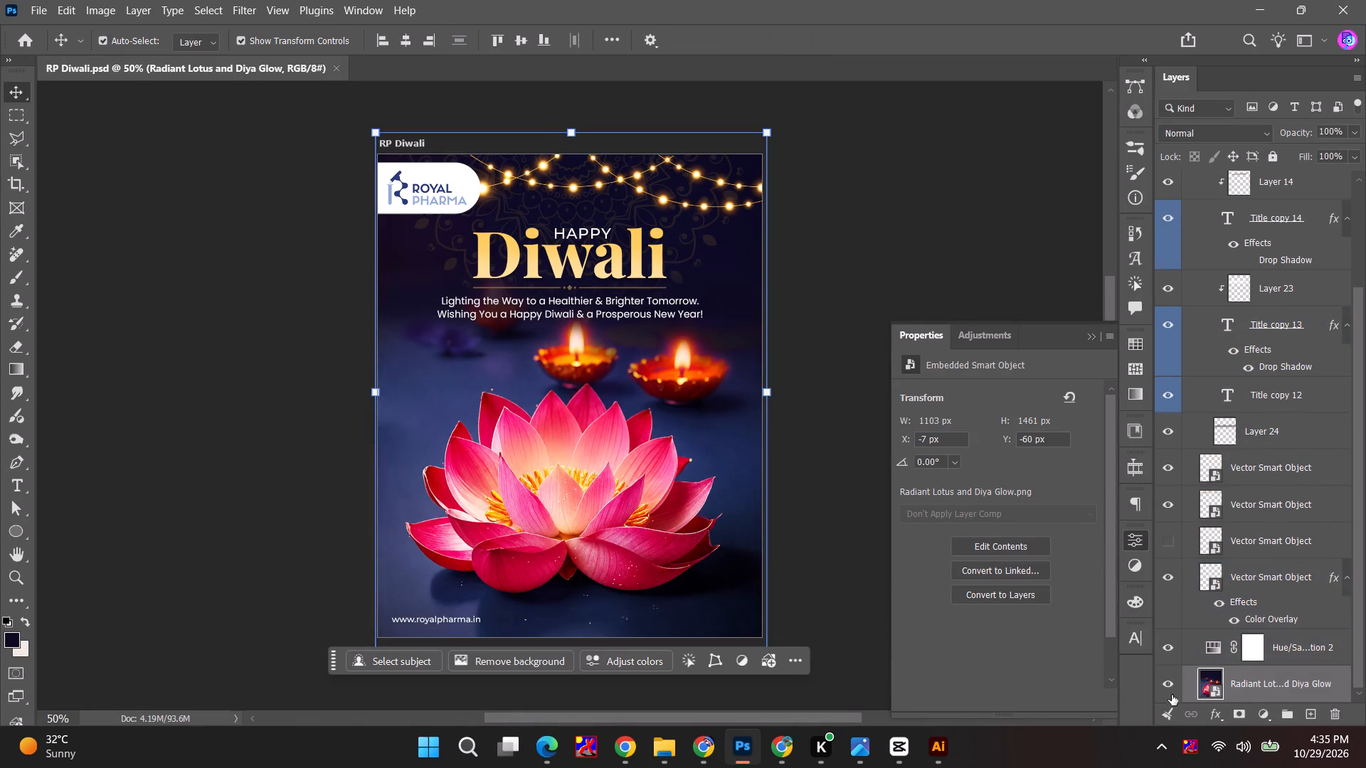
left_click(1170, 692)
left_click(1170, 691)
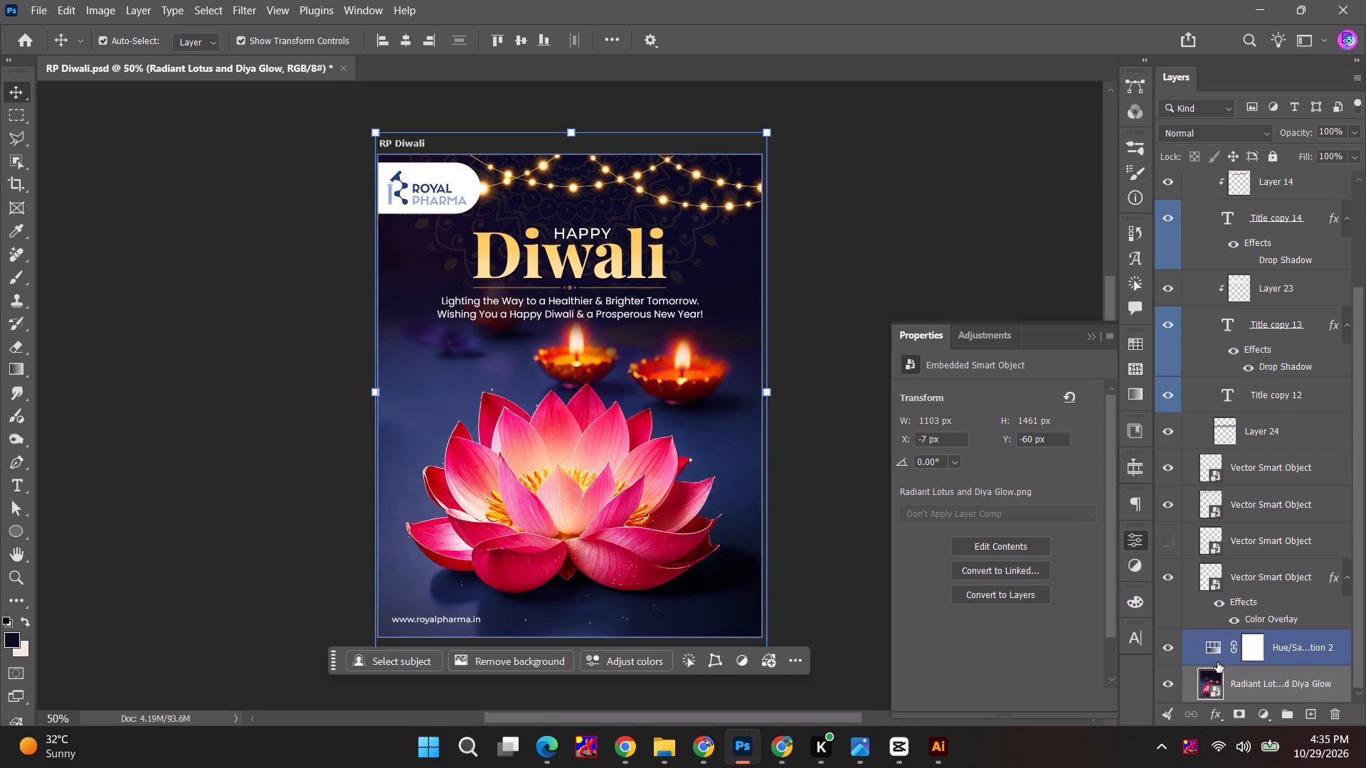
left_click(1311, 715)
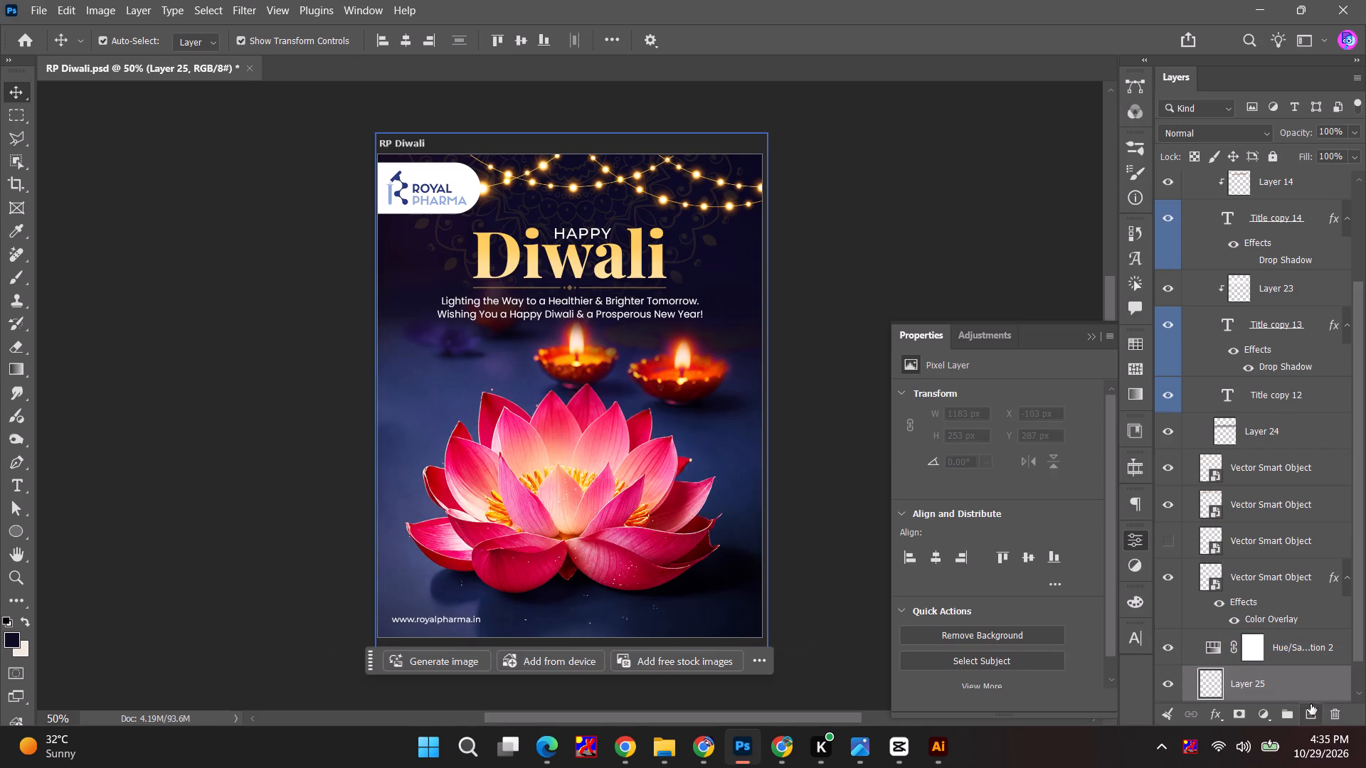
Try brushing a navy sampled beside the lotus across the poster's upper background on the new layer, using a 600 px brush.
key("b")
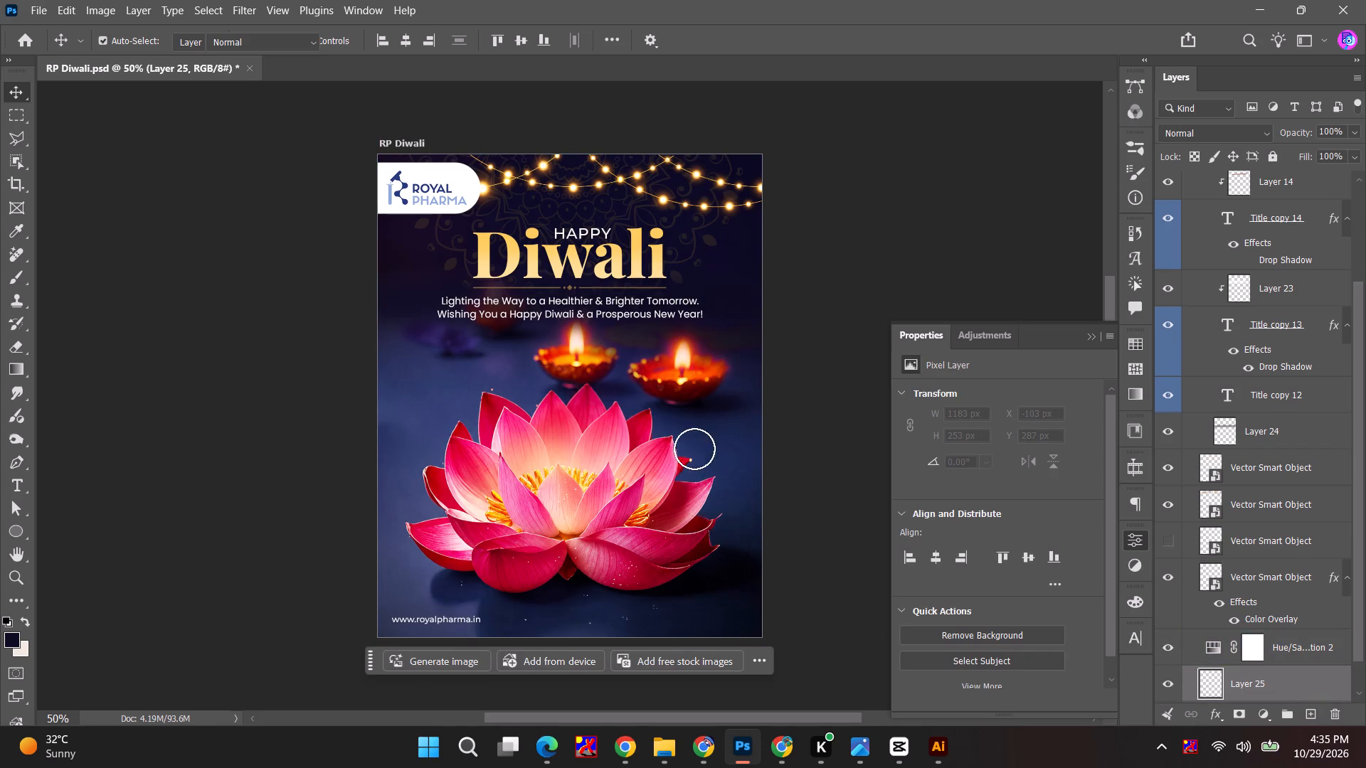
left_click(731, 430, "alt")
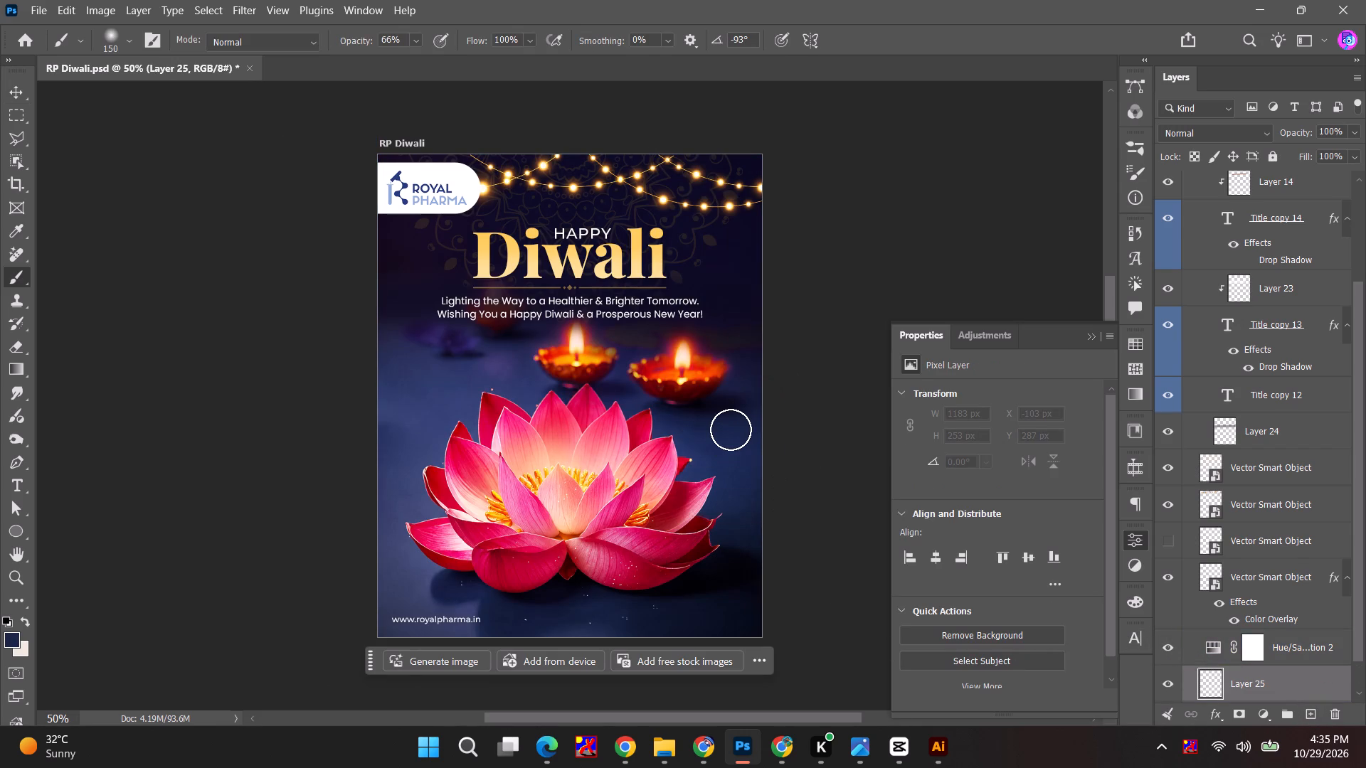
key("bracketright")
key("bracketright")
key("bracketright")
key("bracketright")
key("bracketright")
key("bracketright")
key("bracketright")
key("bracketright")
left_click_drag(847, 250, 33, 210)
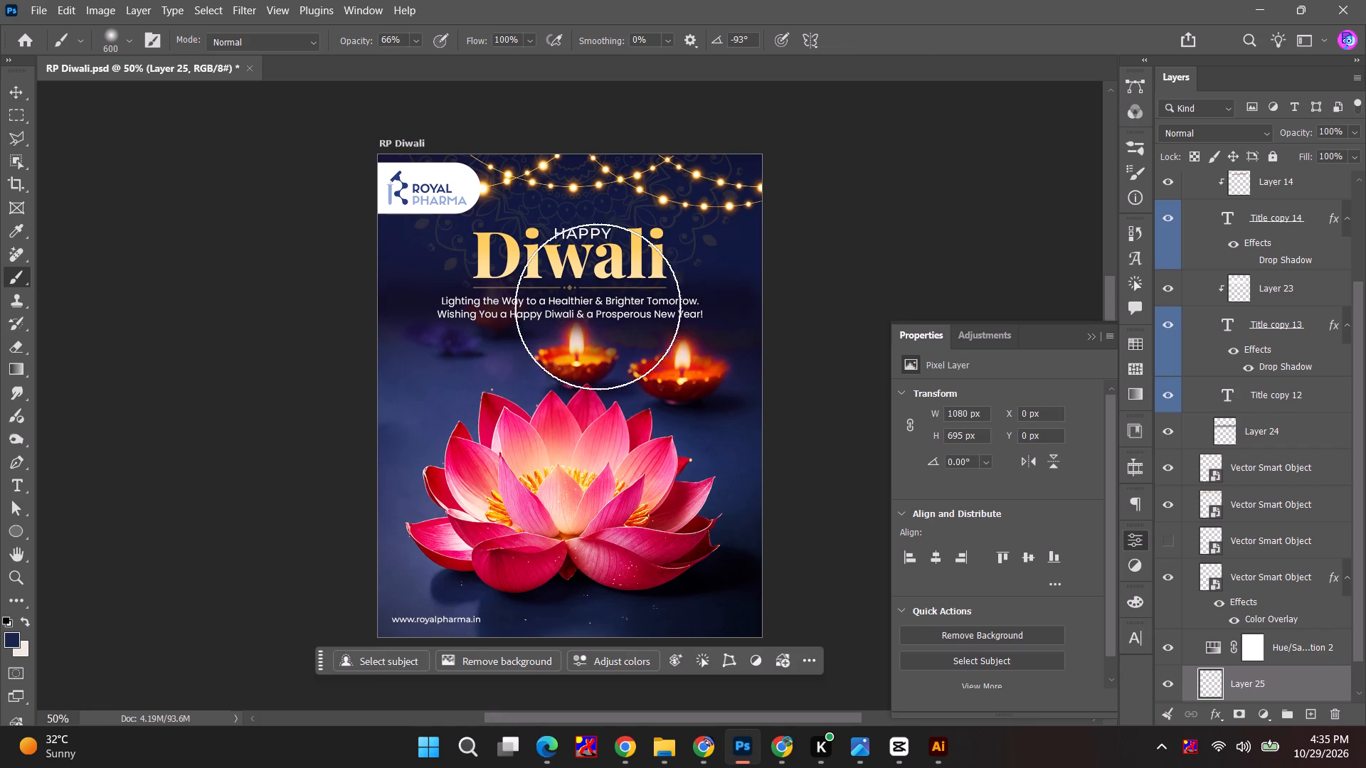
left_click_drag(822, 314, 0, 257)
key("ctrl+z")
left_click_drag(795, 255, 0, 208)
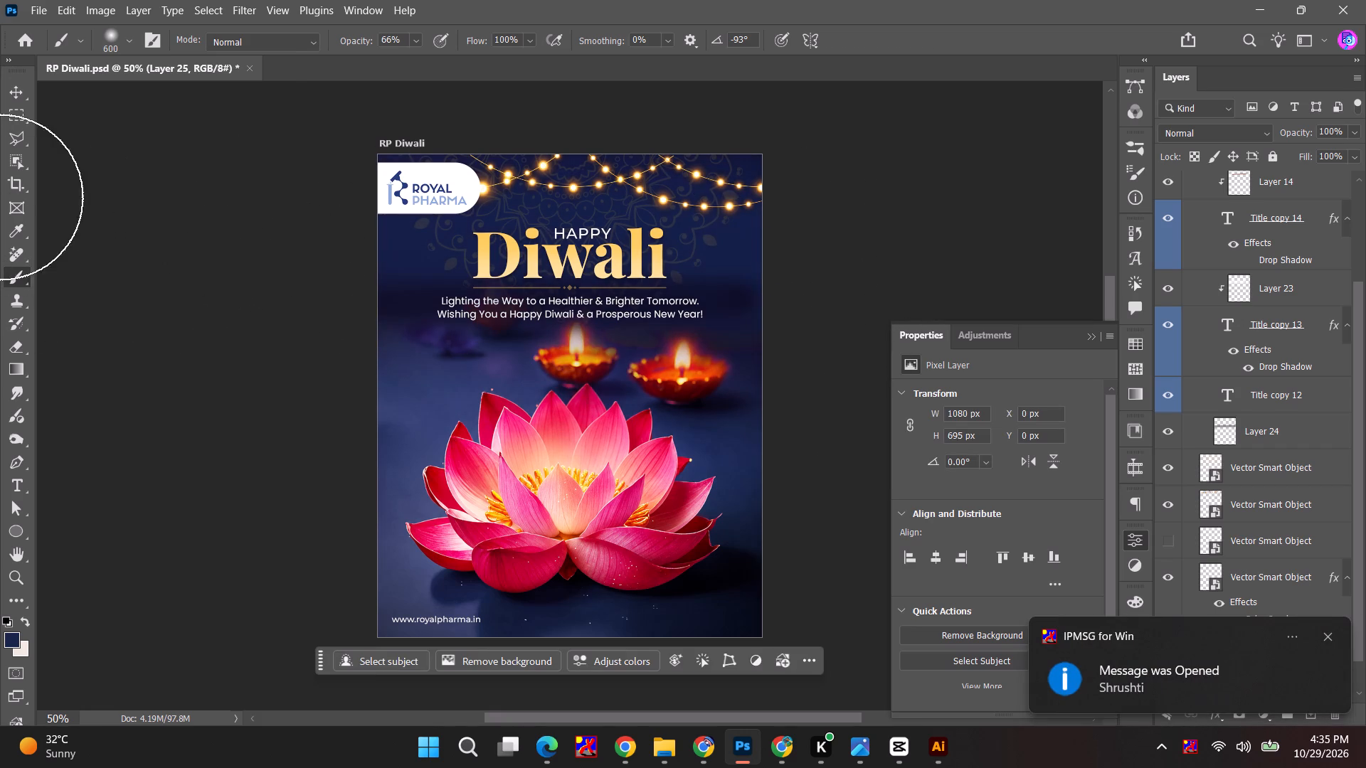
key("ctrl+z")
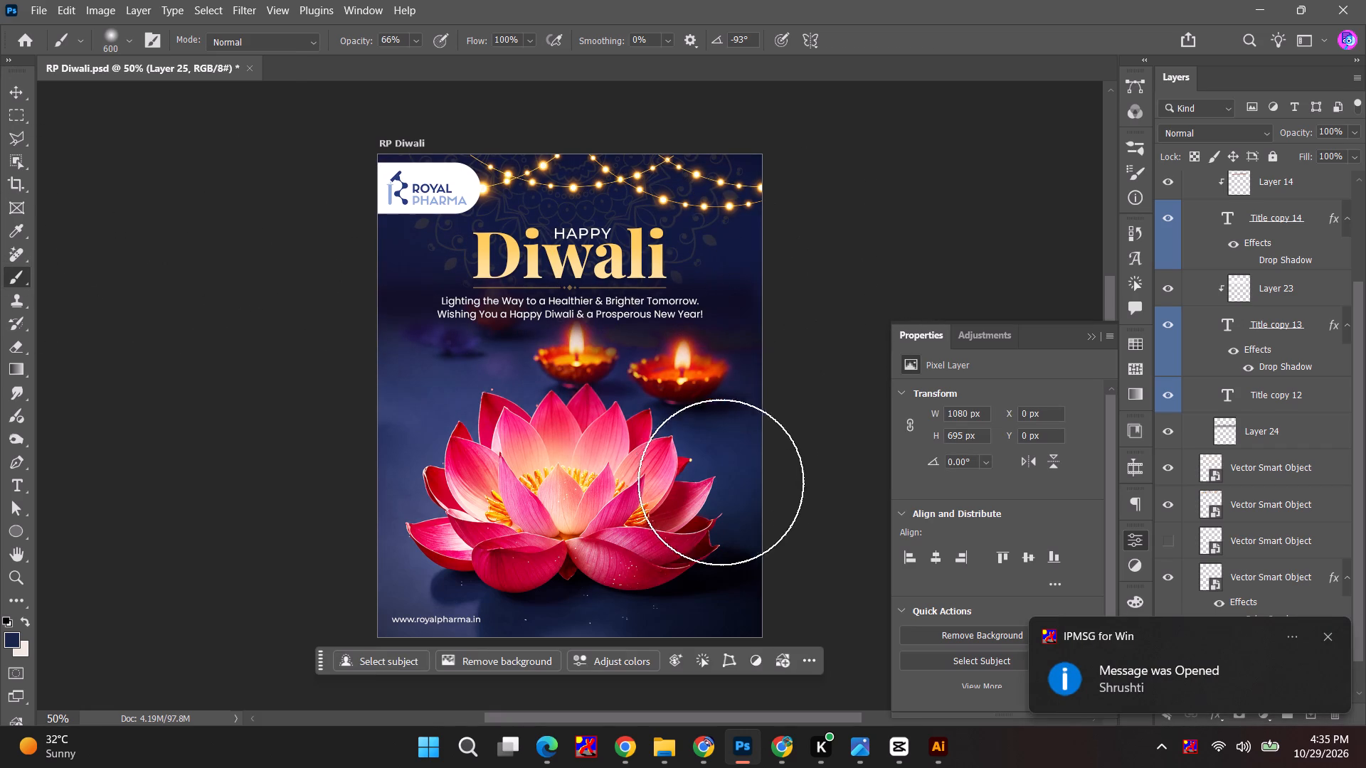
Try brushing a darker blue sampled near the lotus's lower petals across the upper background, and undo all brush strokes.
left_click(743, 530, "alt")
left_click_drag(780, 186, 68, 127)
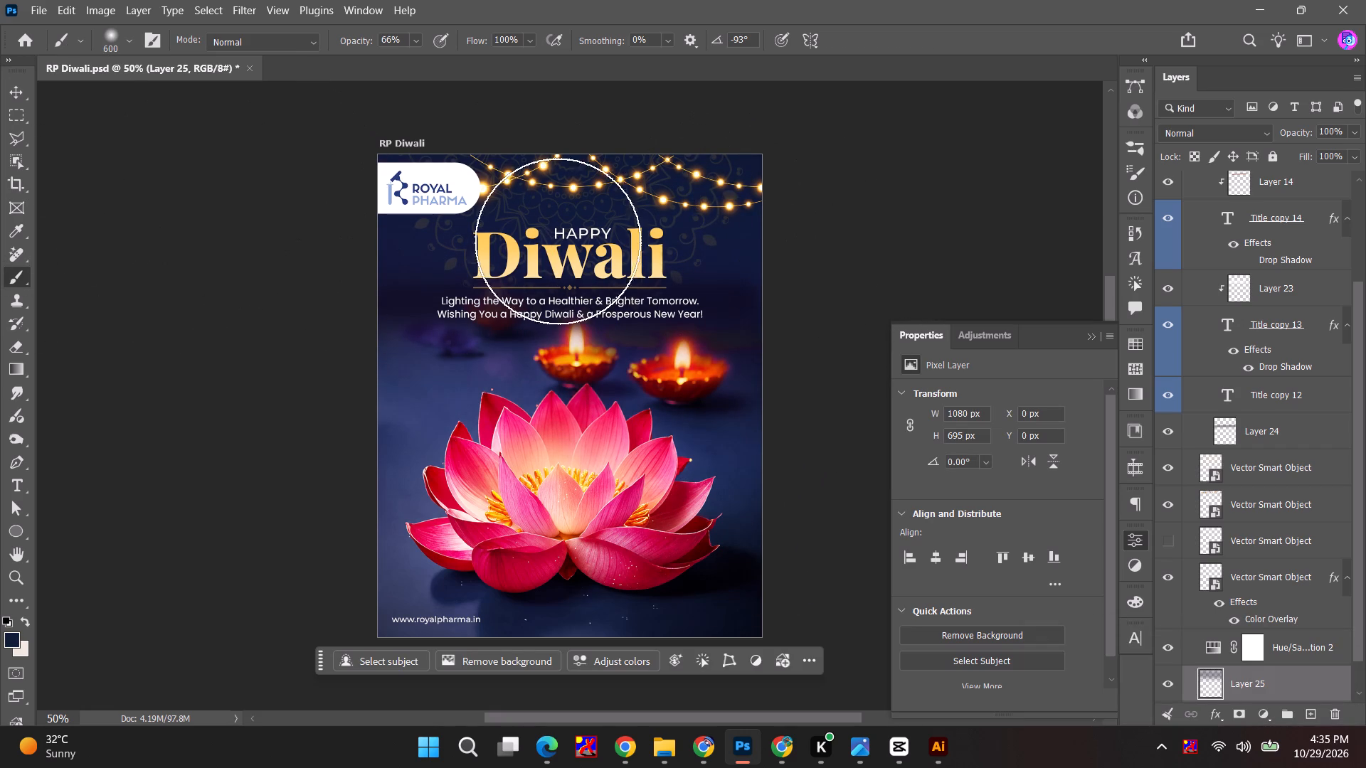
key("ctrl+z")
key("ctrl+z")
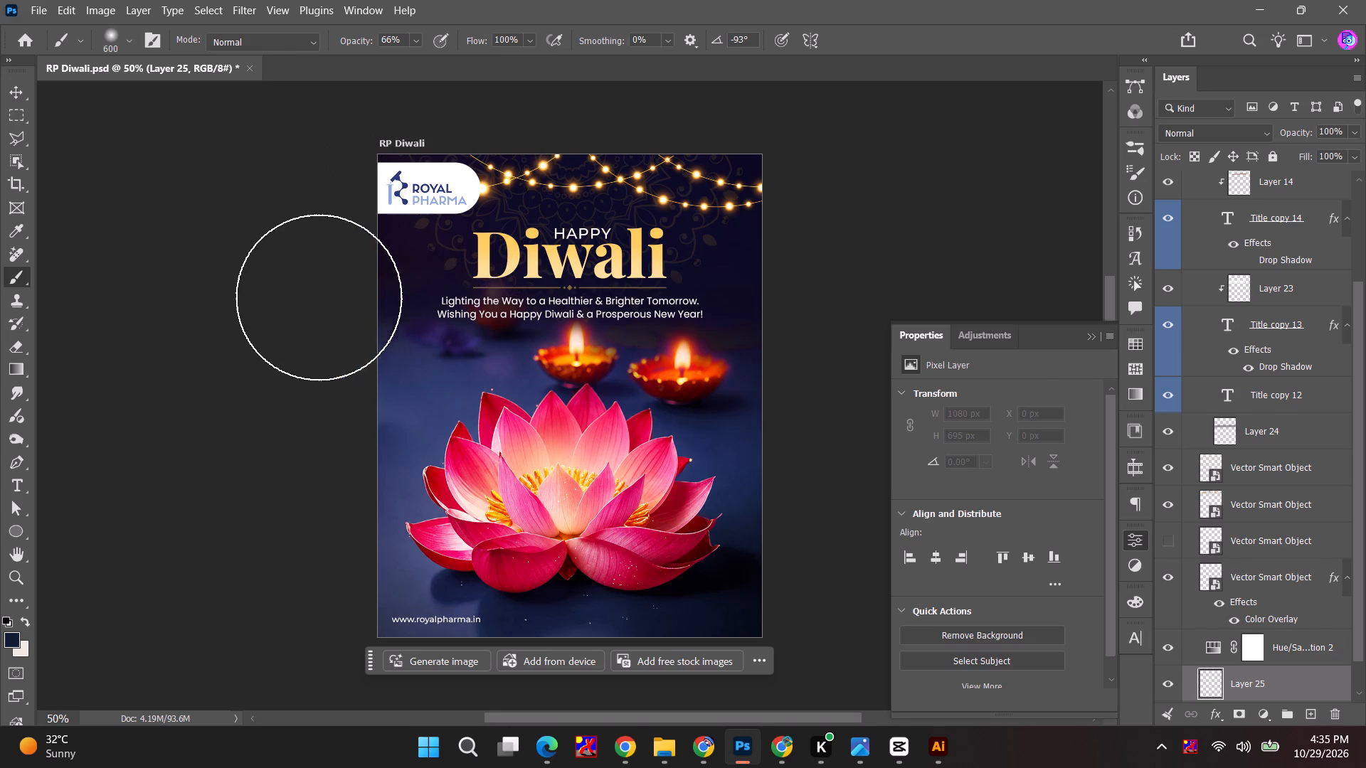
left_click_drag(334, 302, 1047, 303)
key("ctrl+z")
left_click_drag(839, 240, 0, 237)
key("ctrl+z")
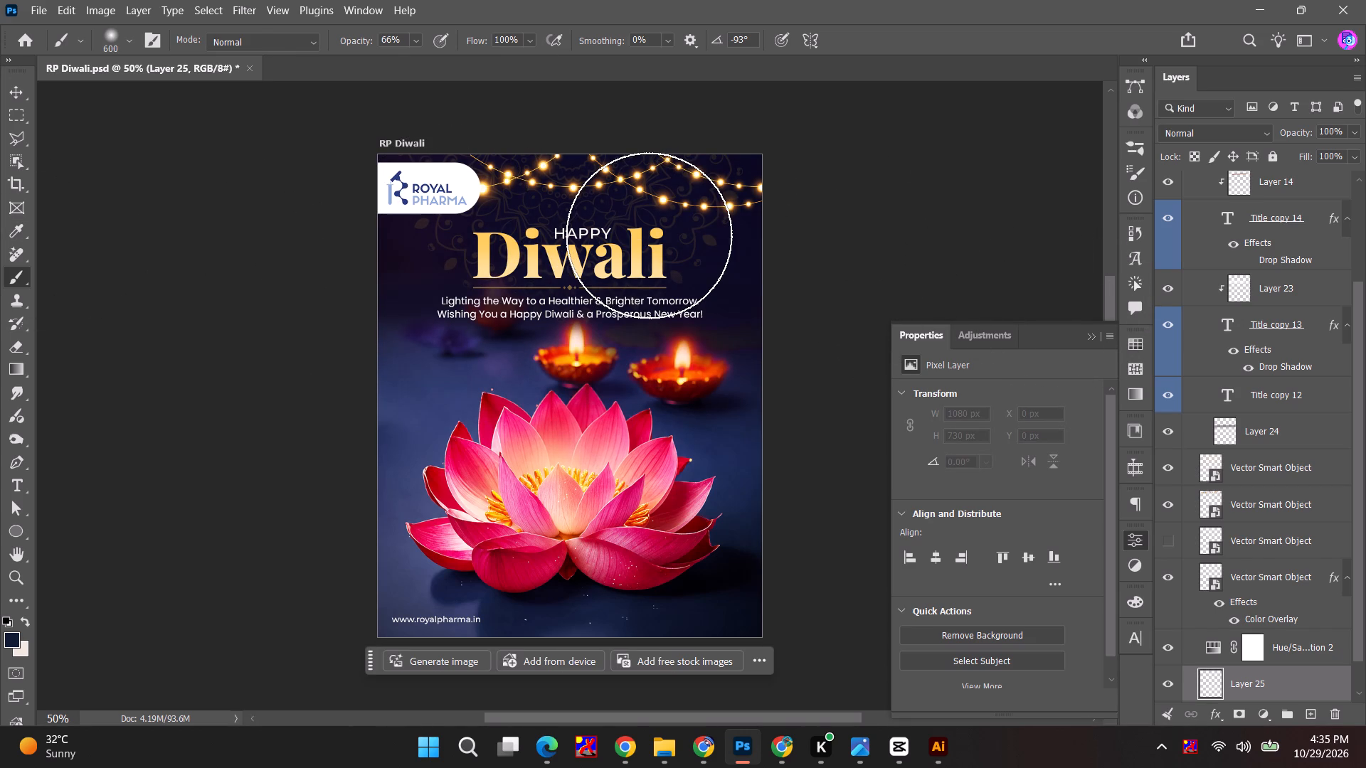
Deselect all layers, save the RP Diwali document and close it.
left_click(9, 94)
left_click(201, 377)
key("ctrl+s")
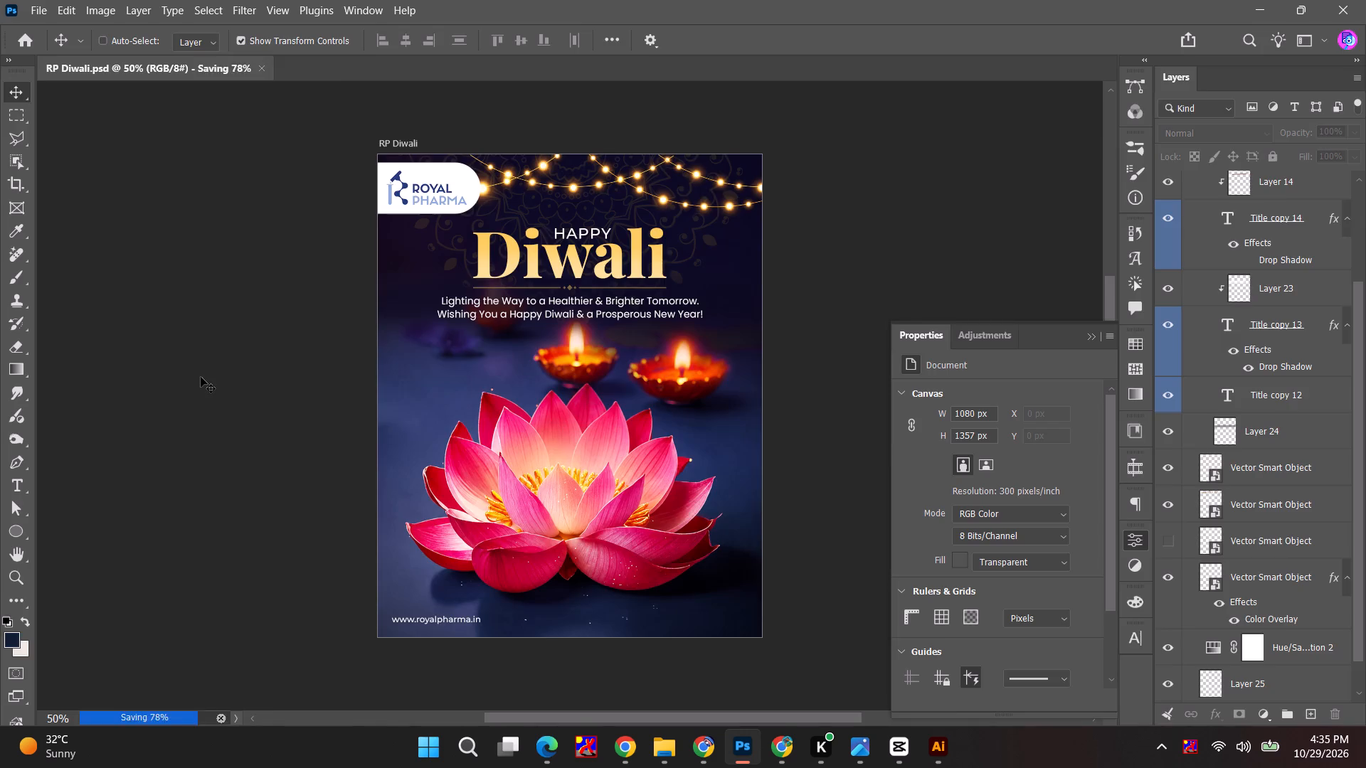
key("ctrl+w")
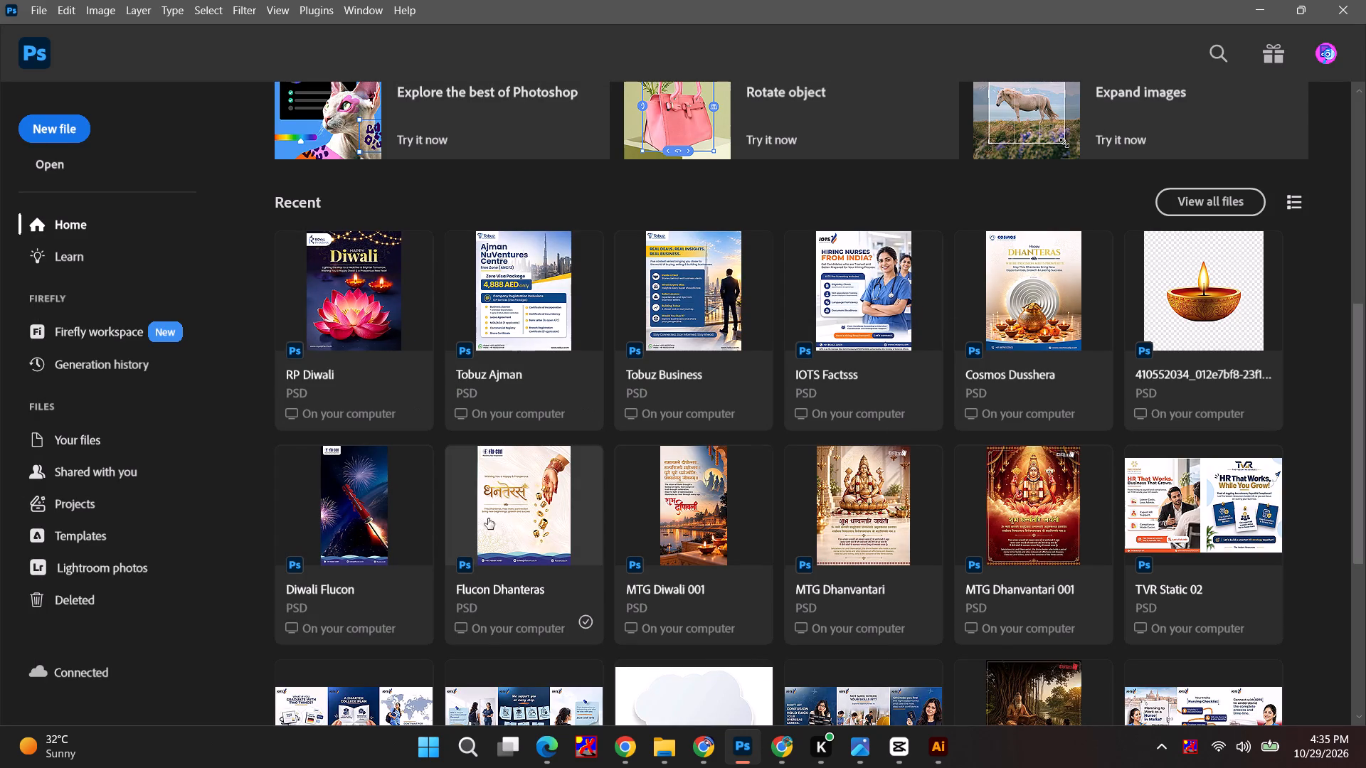
Switch to File Explorer and go up from the Nov 2026 folder to the Royal Pharma folder.
key("alt+Tab")
left_click(553, 240, "alt")
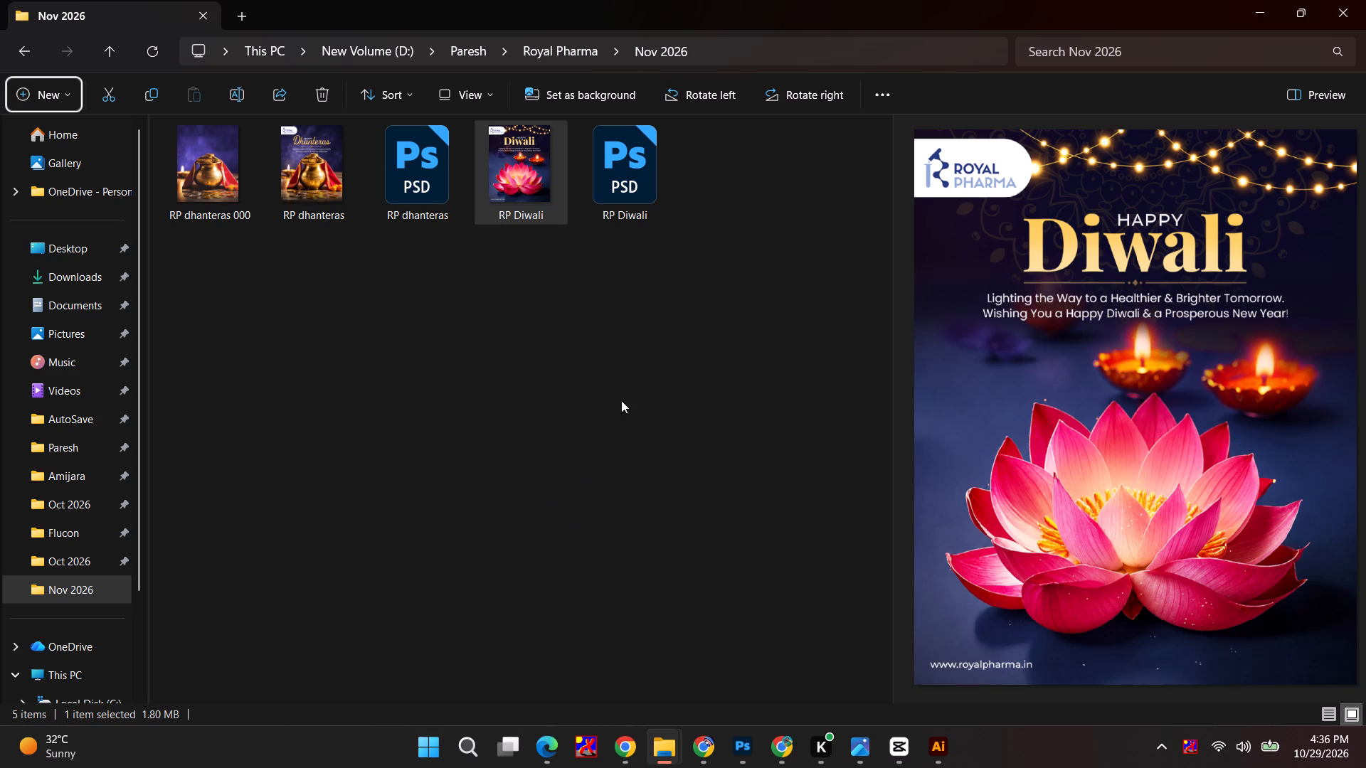
left_click(583, 60)
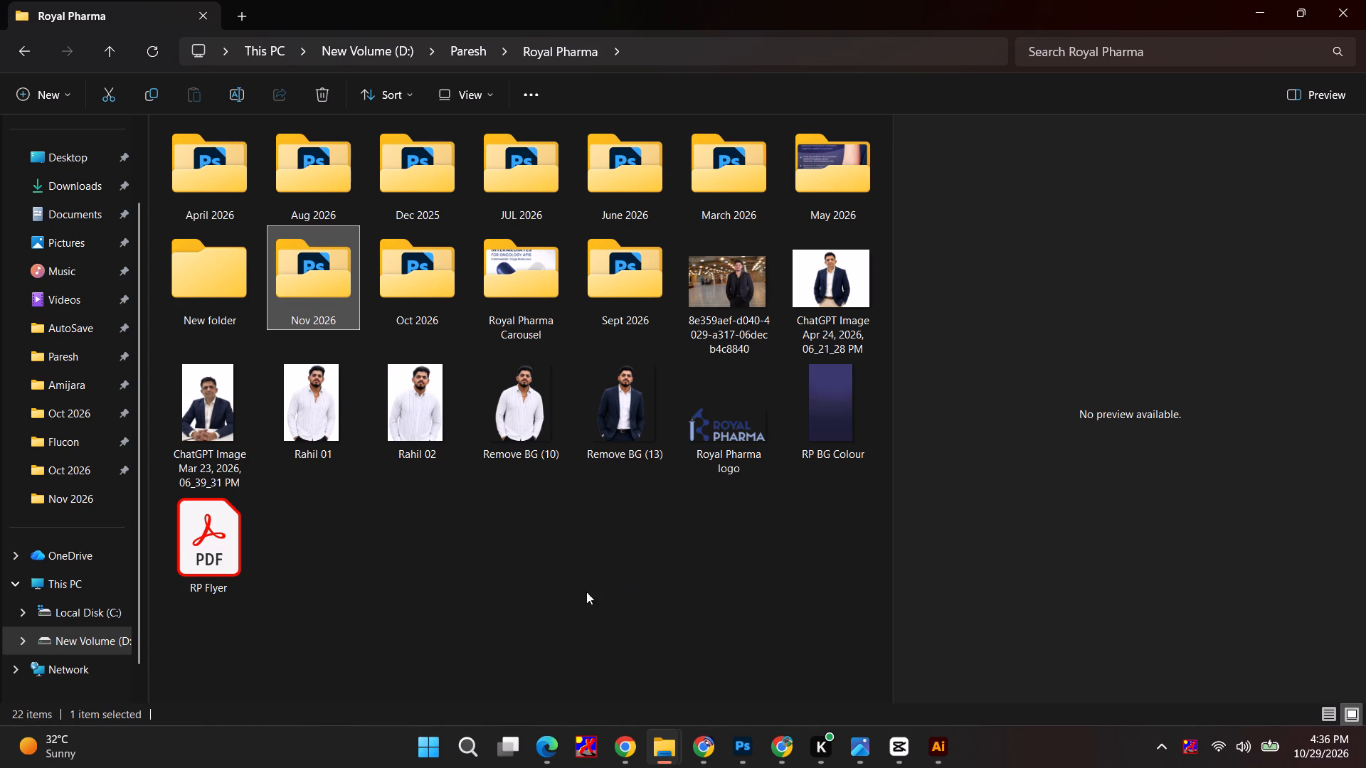
Switch to Photoshop and look through the recent files.
key("alt+Tab")
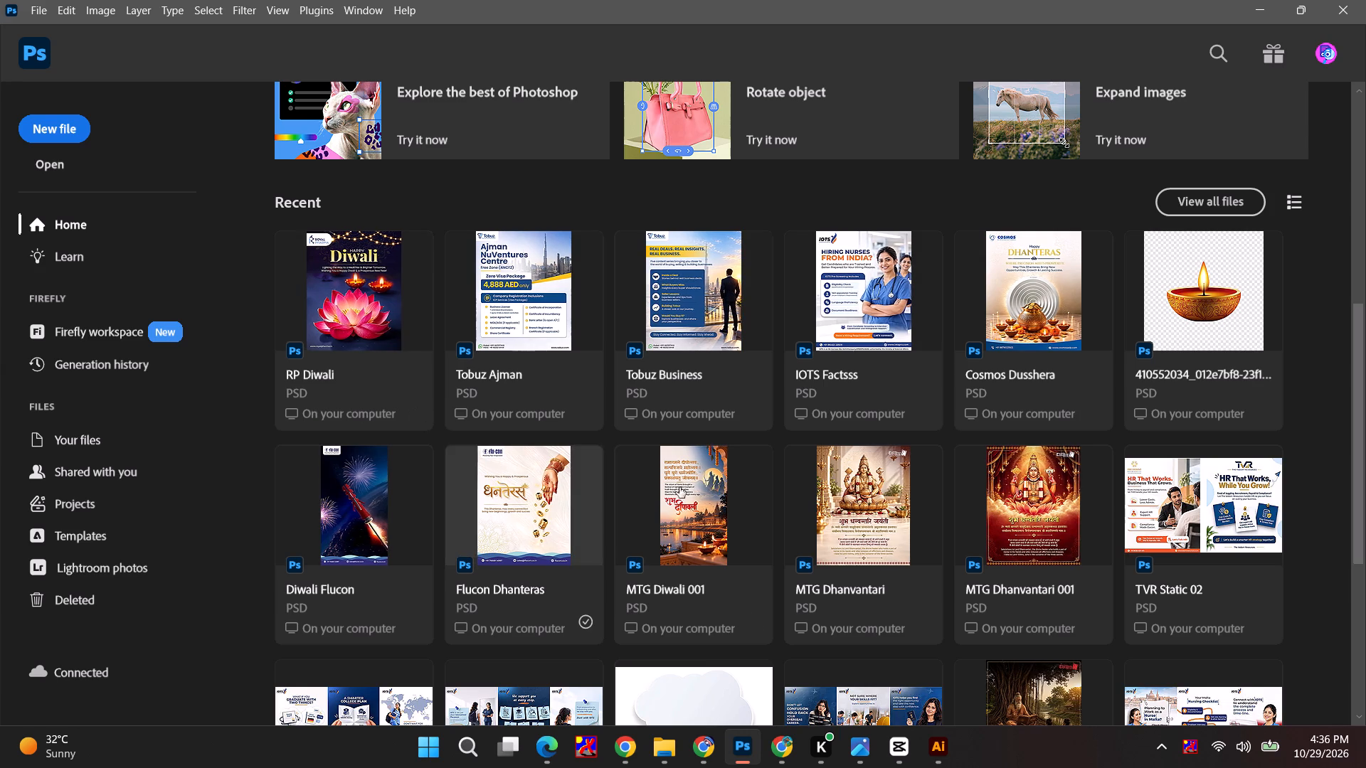
scroll(644, 508, "down", 4)
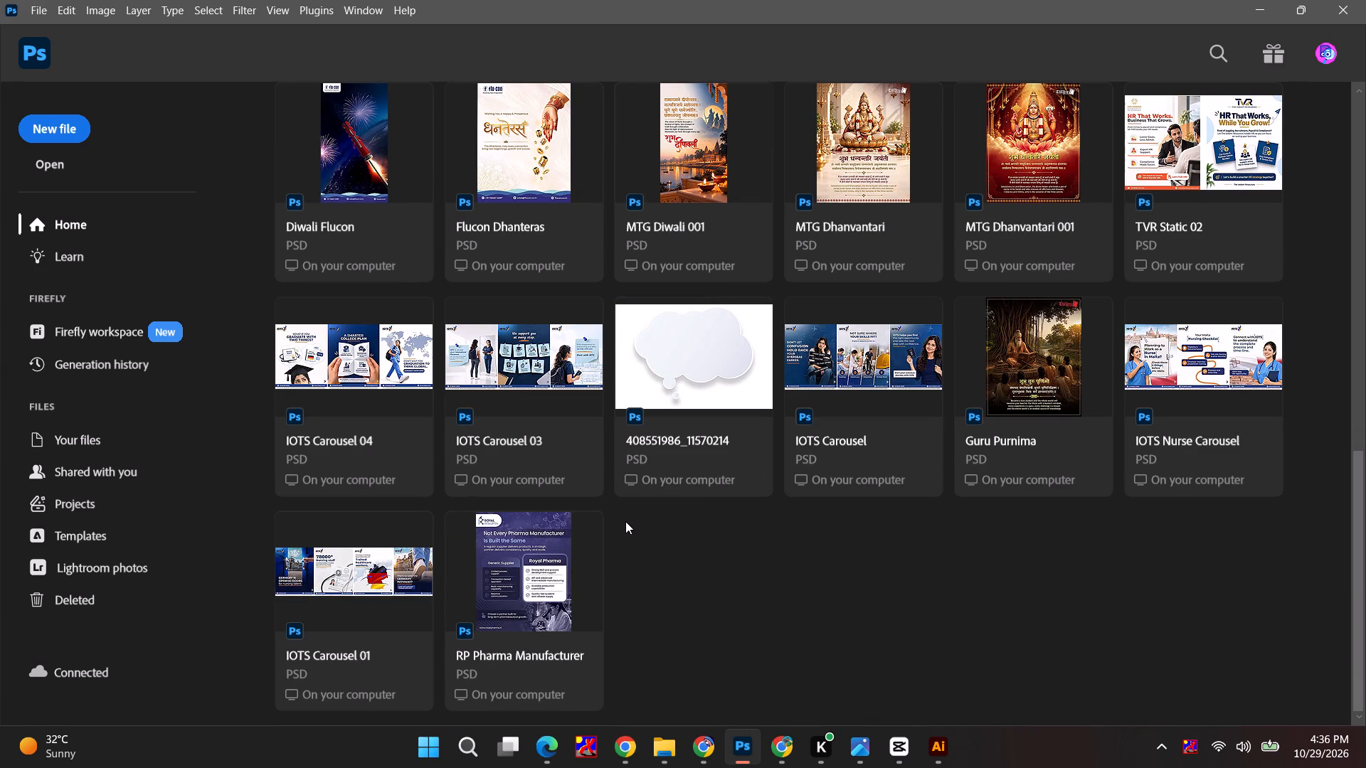